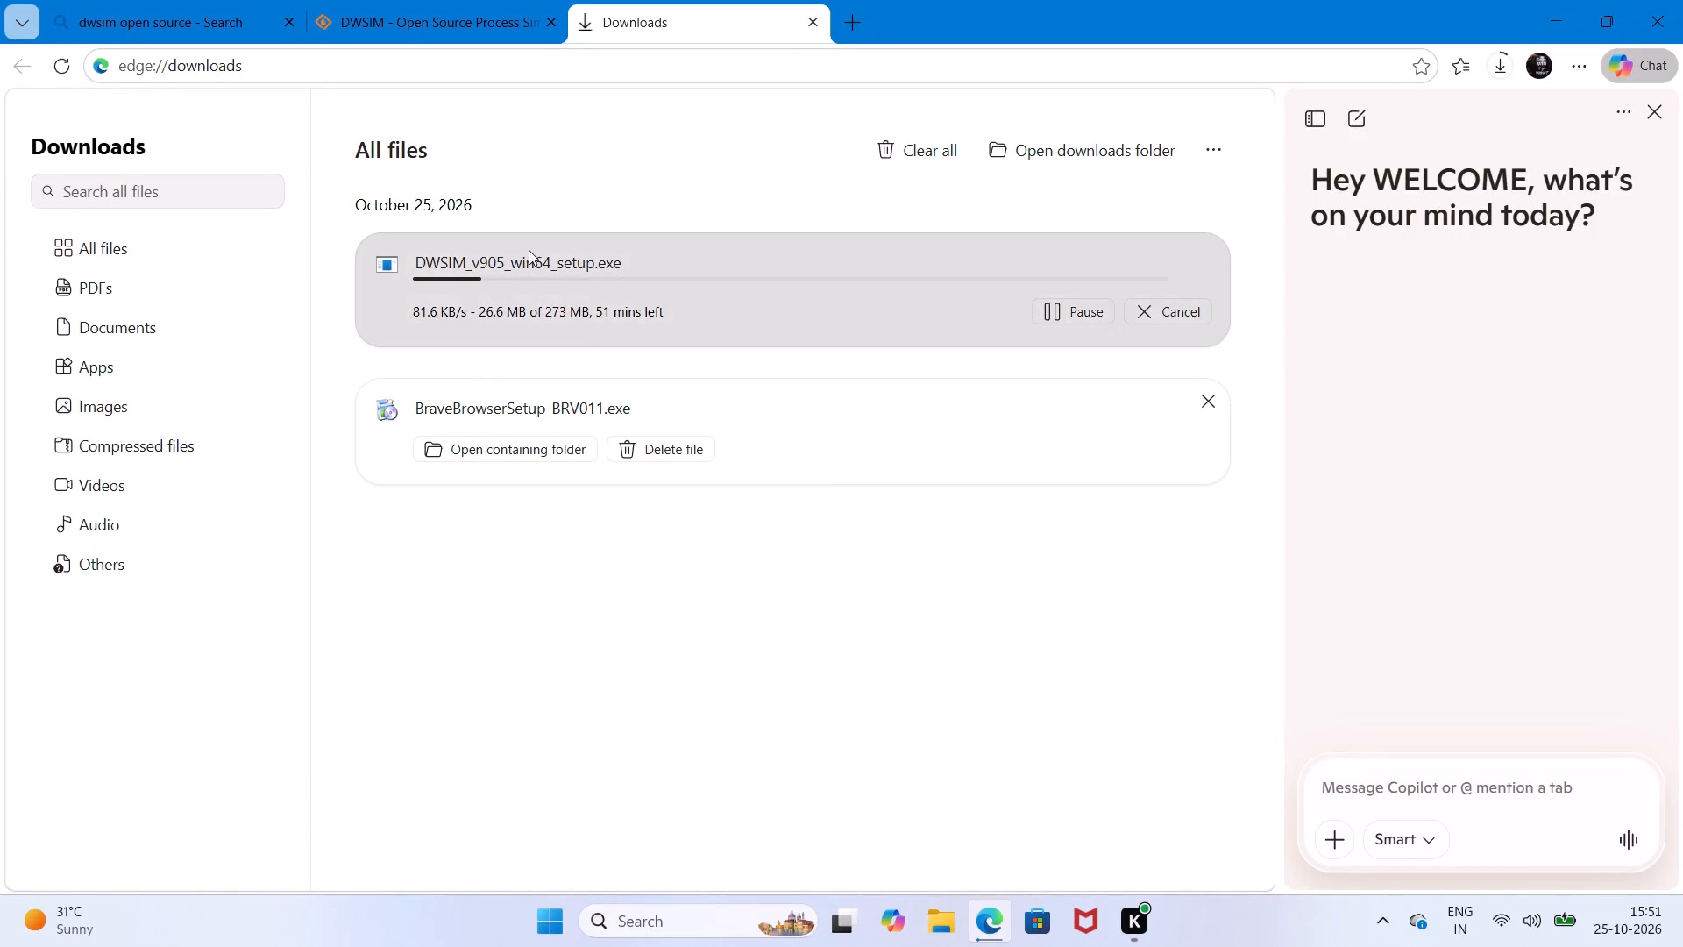
Close the SourceForge DWSIM project page in the browser.
click(371, 0)
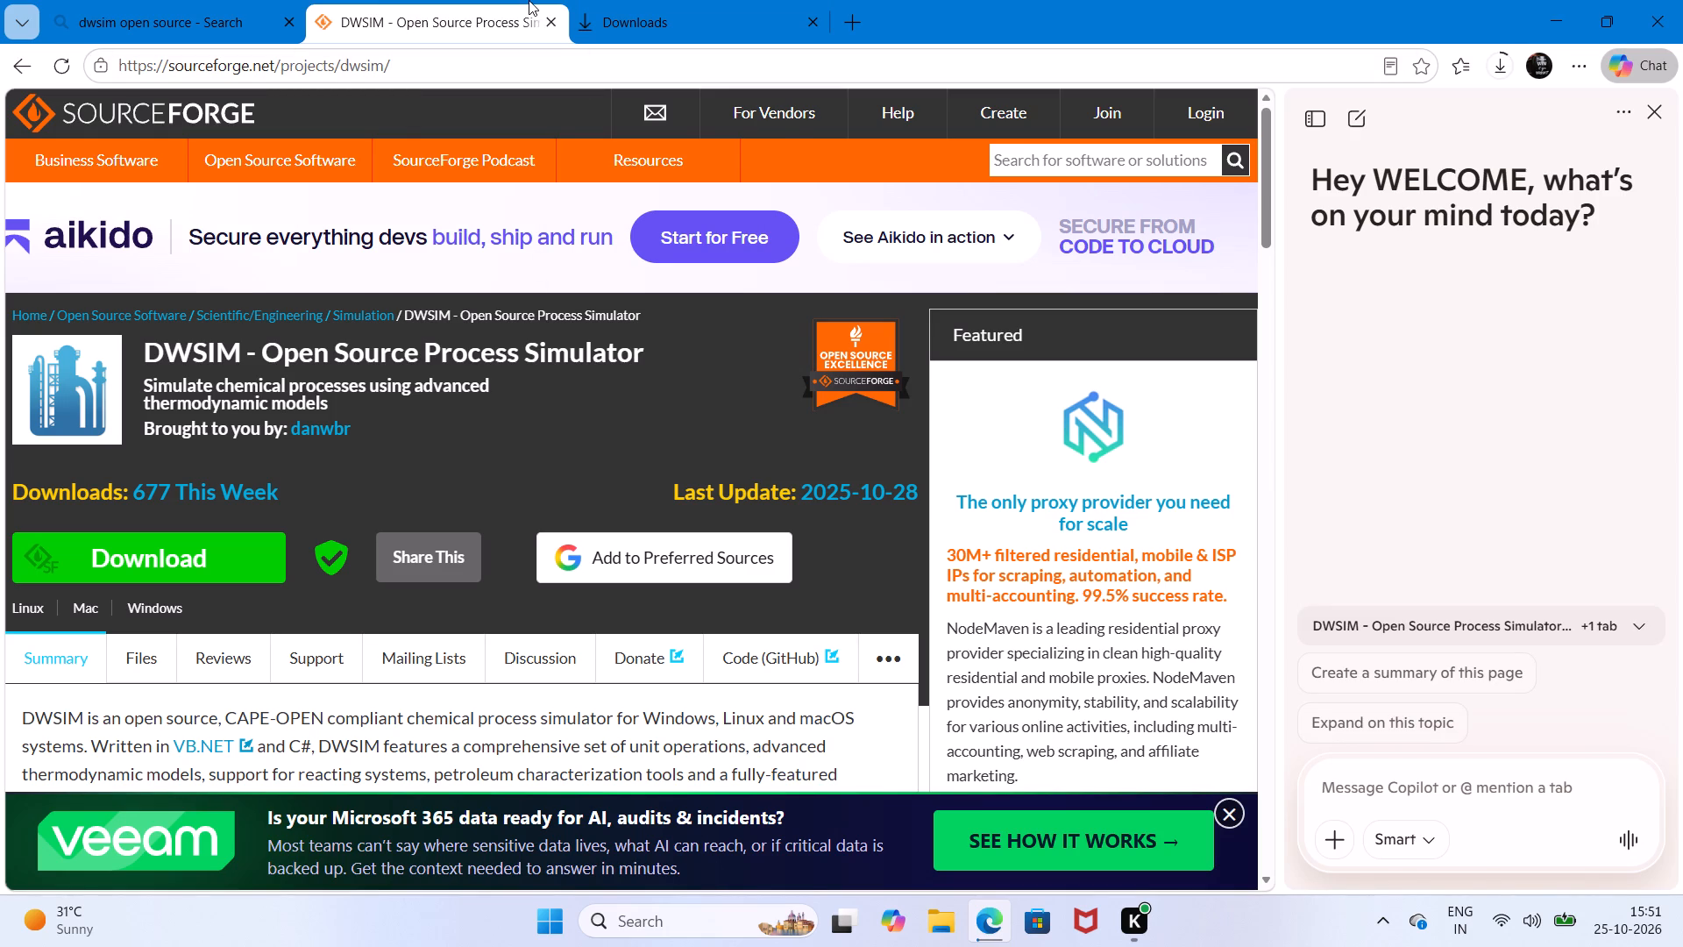
click(557, 19)
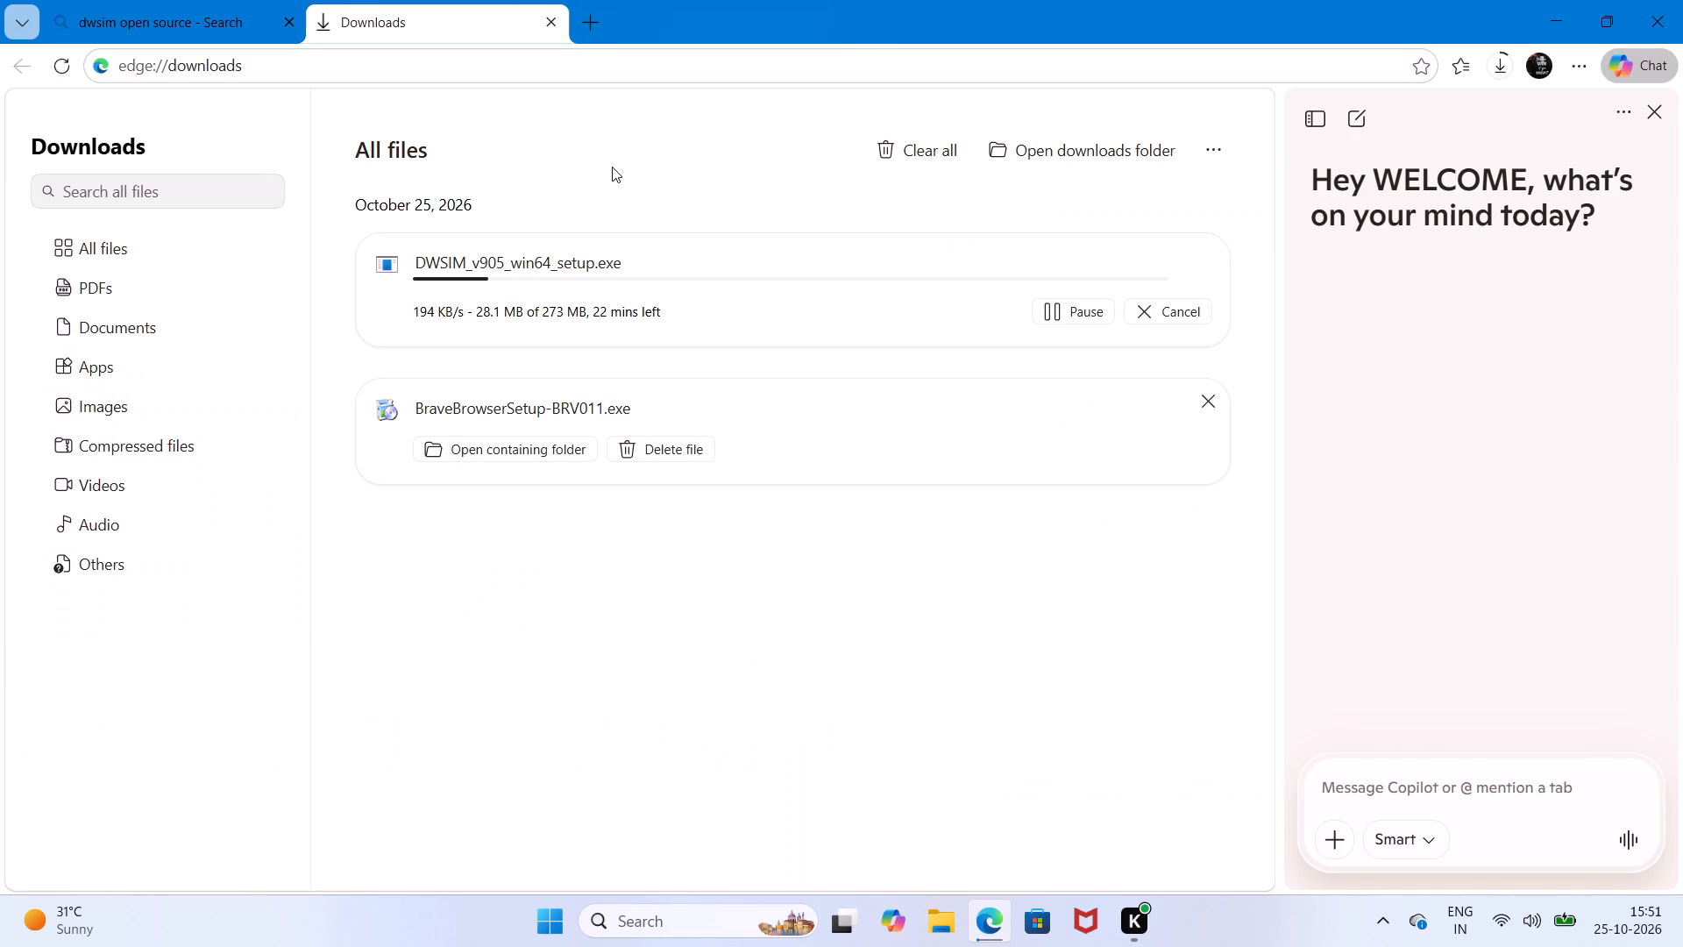
Switch to File Explorer and look through the downloads folder on DATA (D:) for DWSIM setup files, closing the window when finished.
click(953, 925)
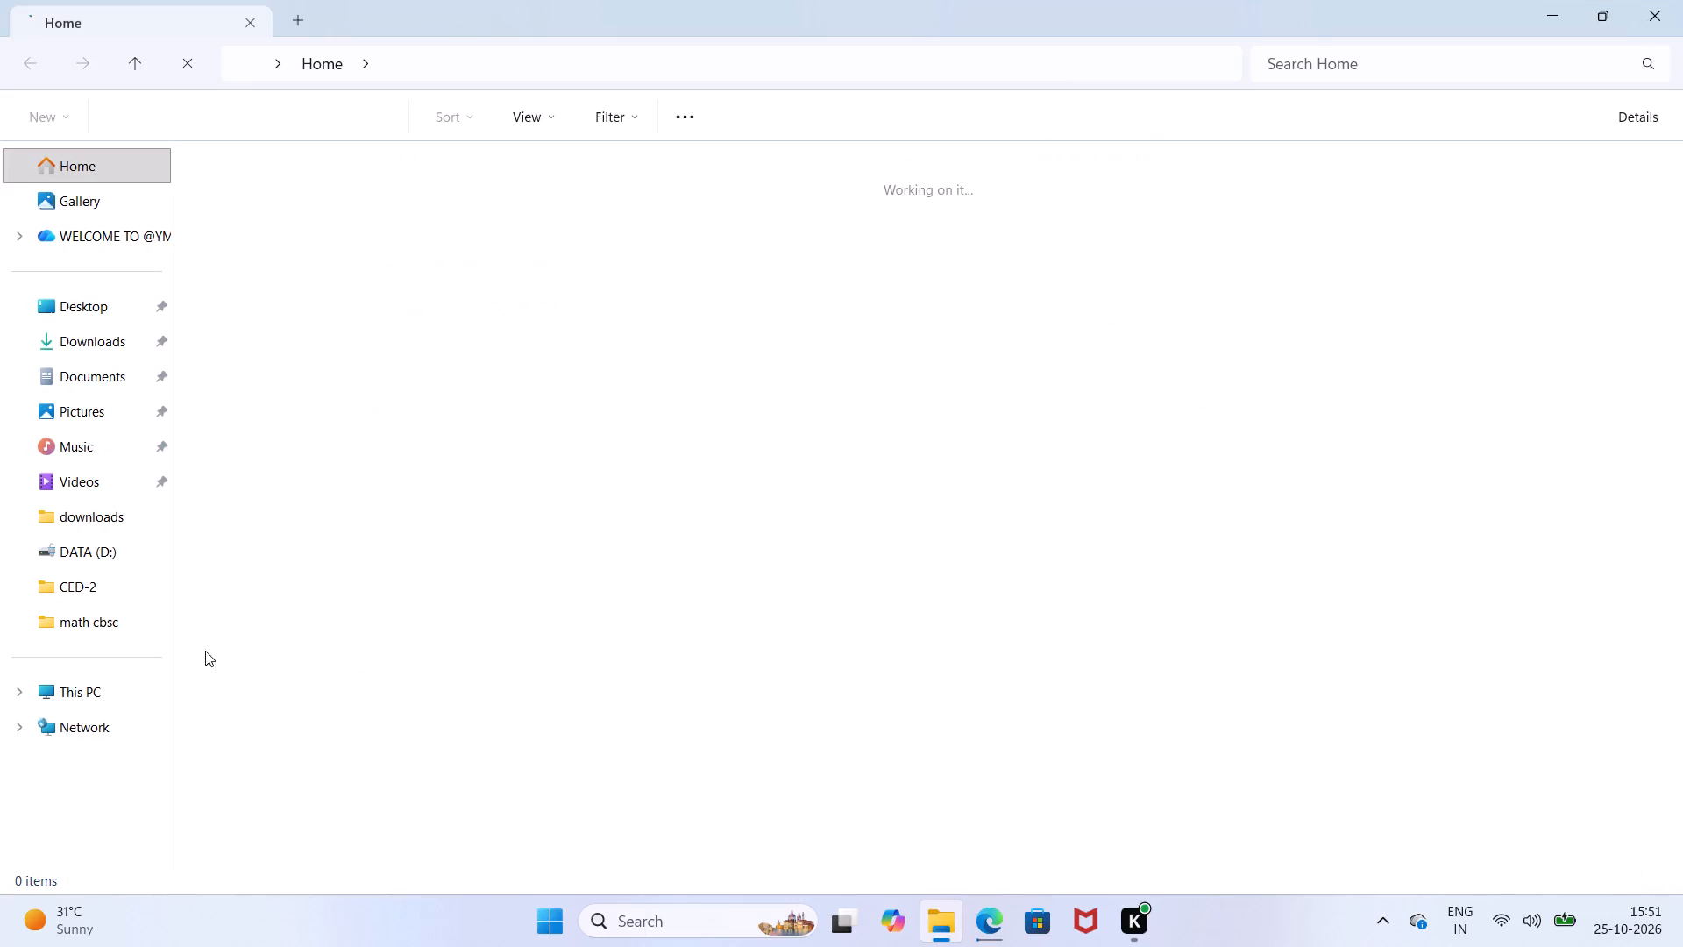
click(115, 512)
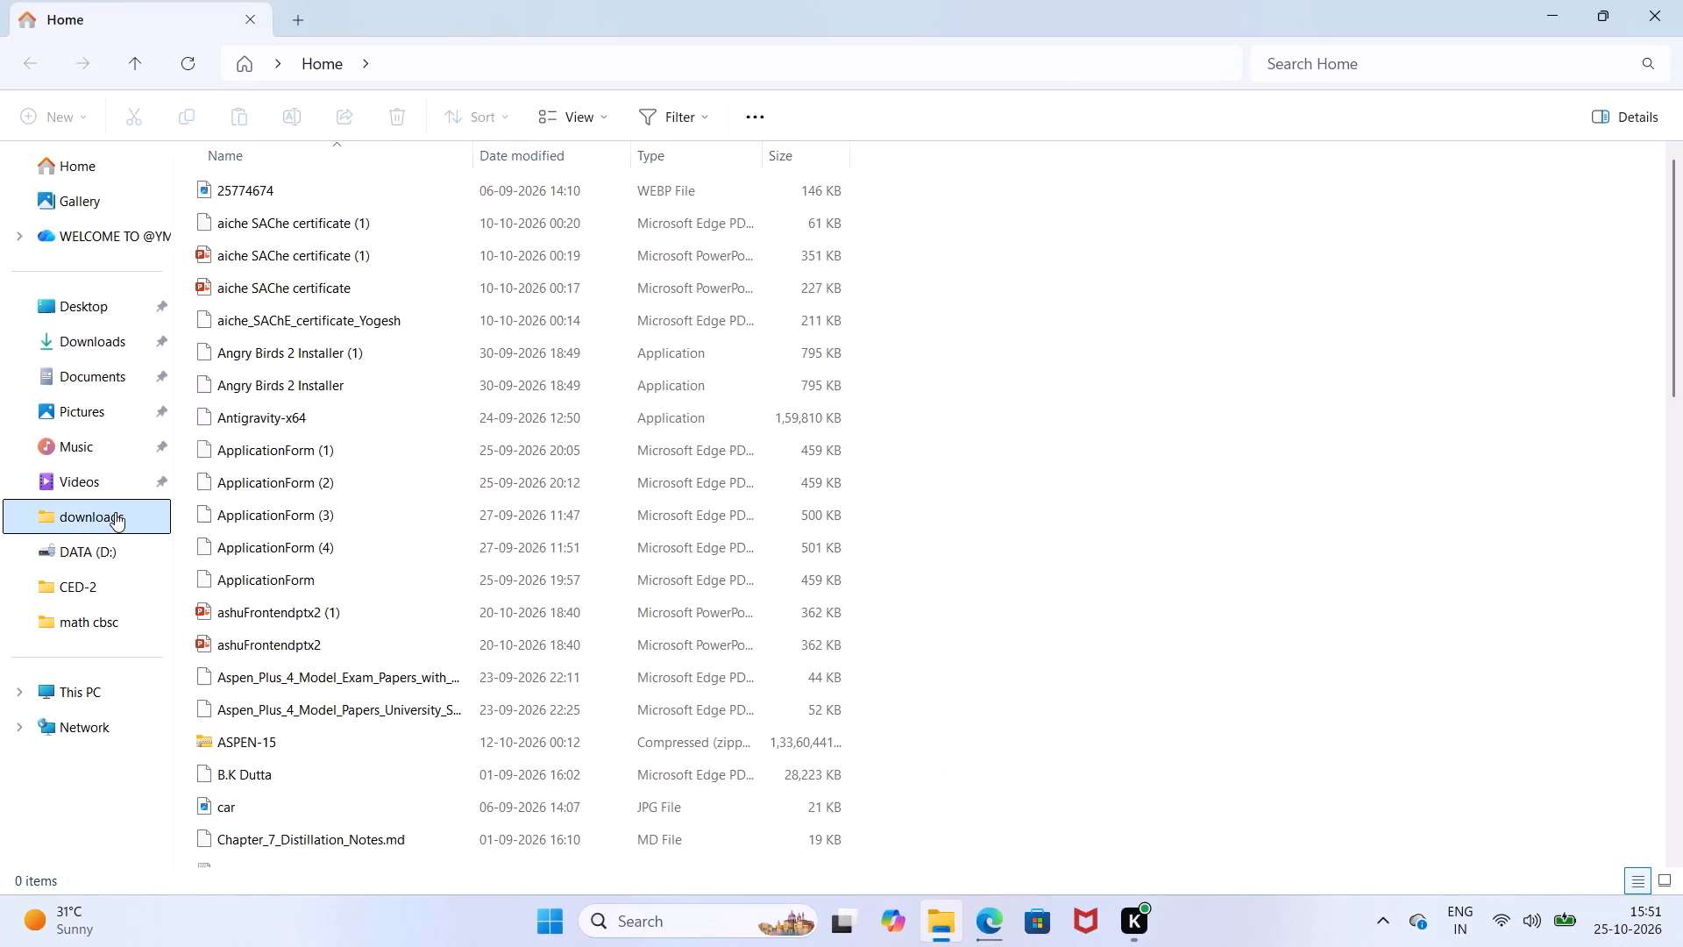
scroll(360, 535, down, 3)
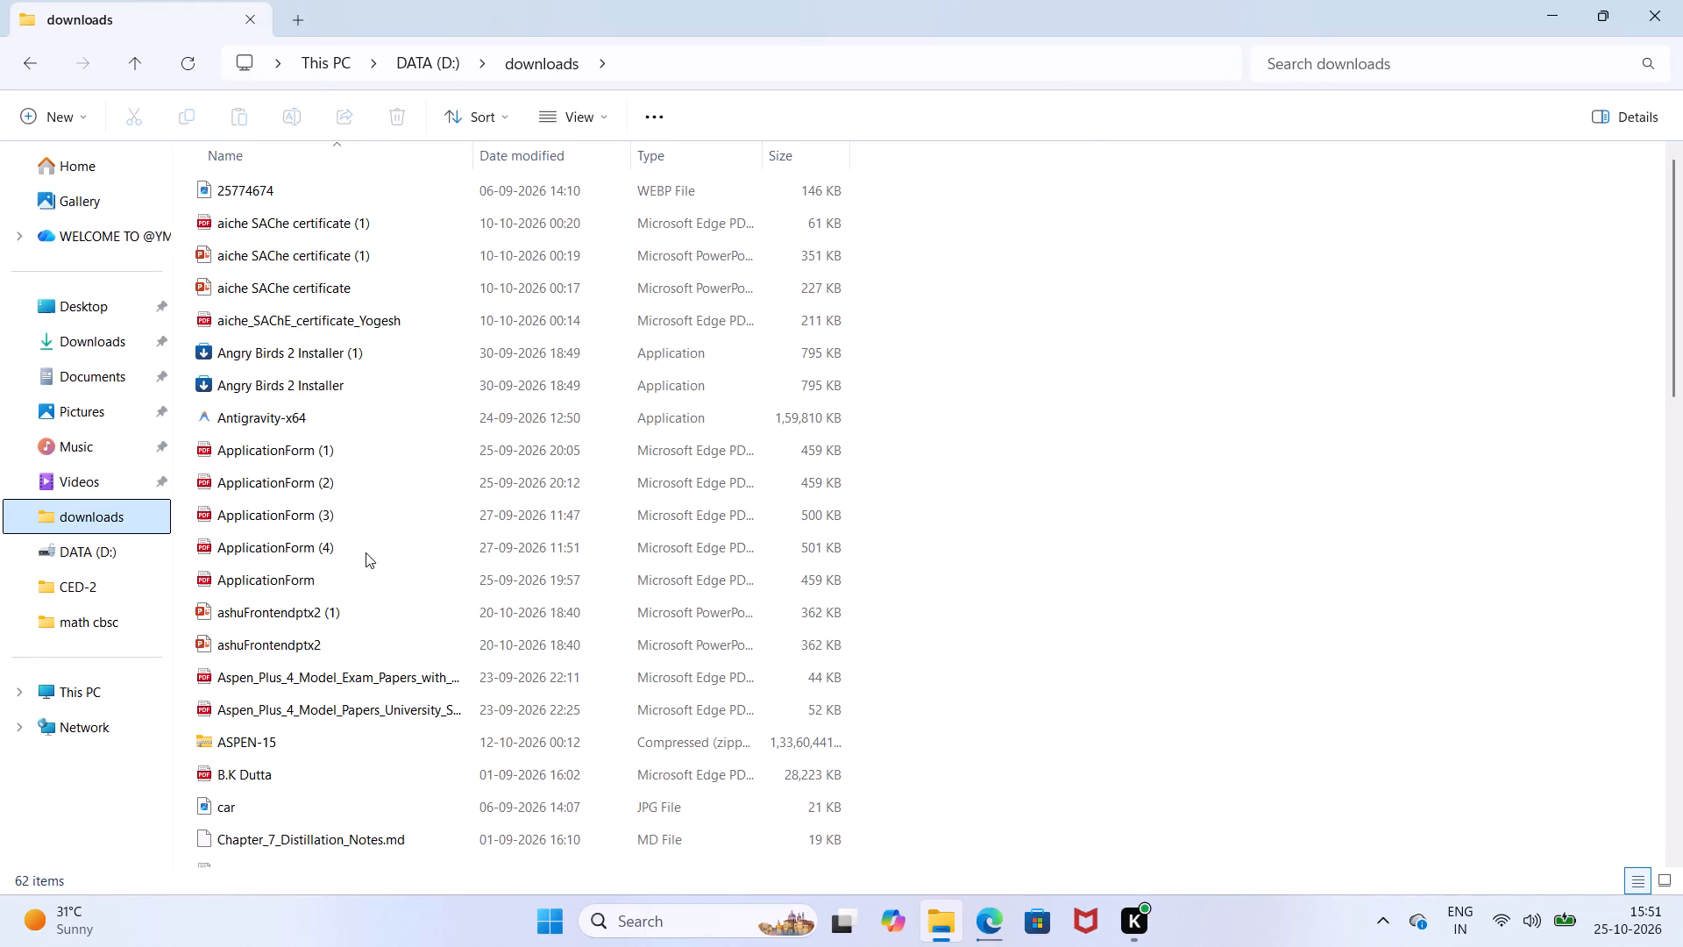
click(1139, 286)
scroll(1134, 326, down, 3)
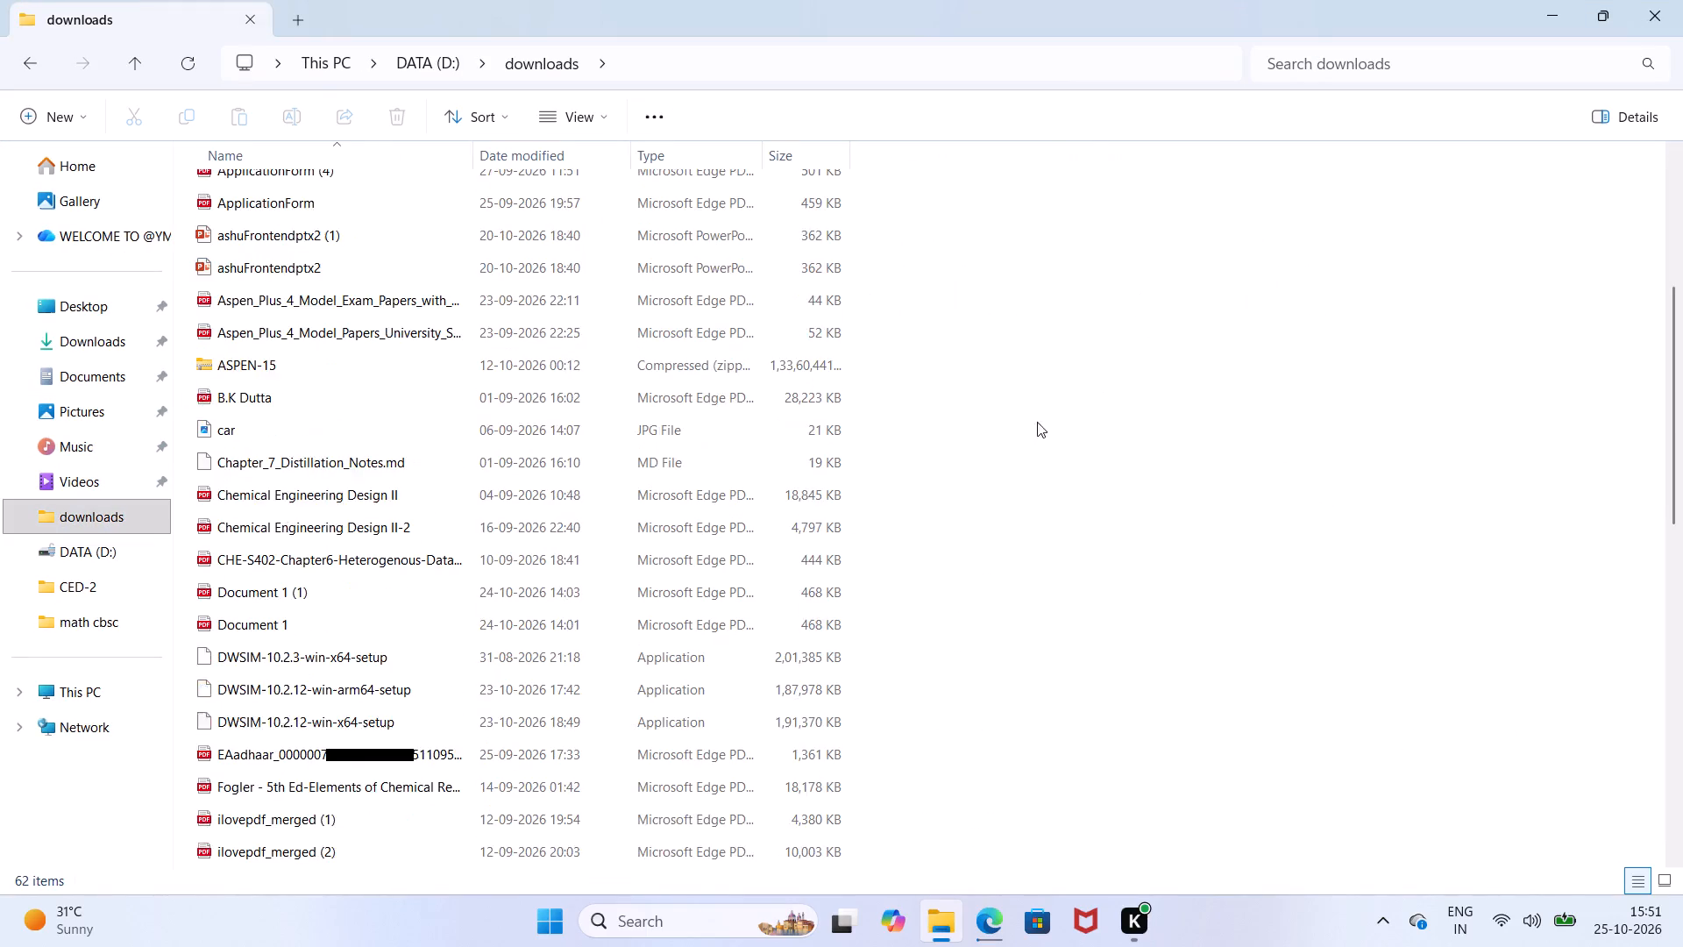
scroll(924, 434, down, 10)
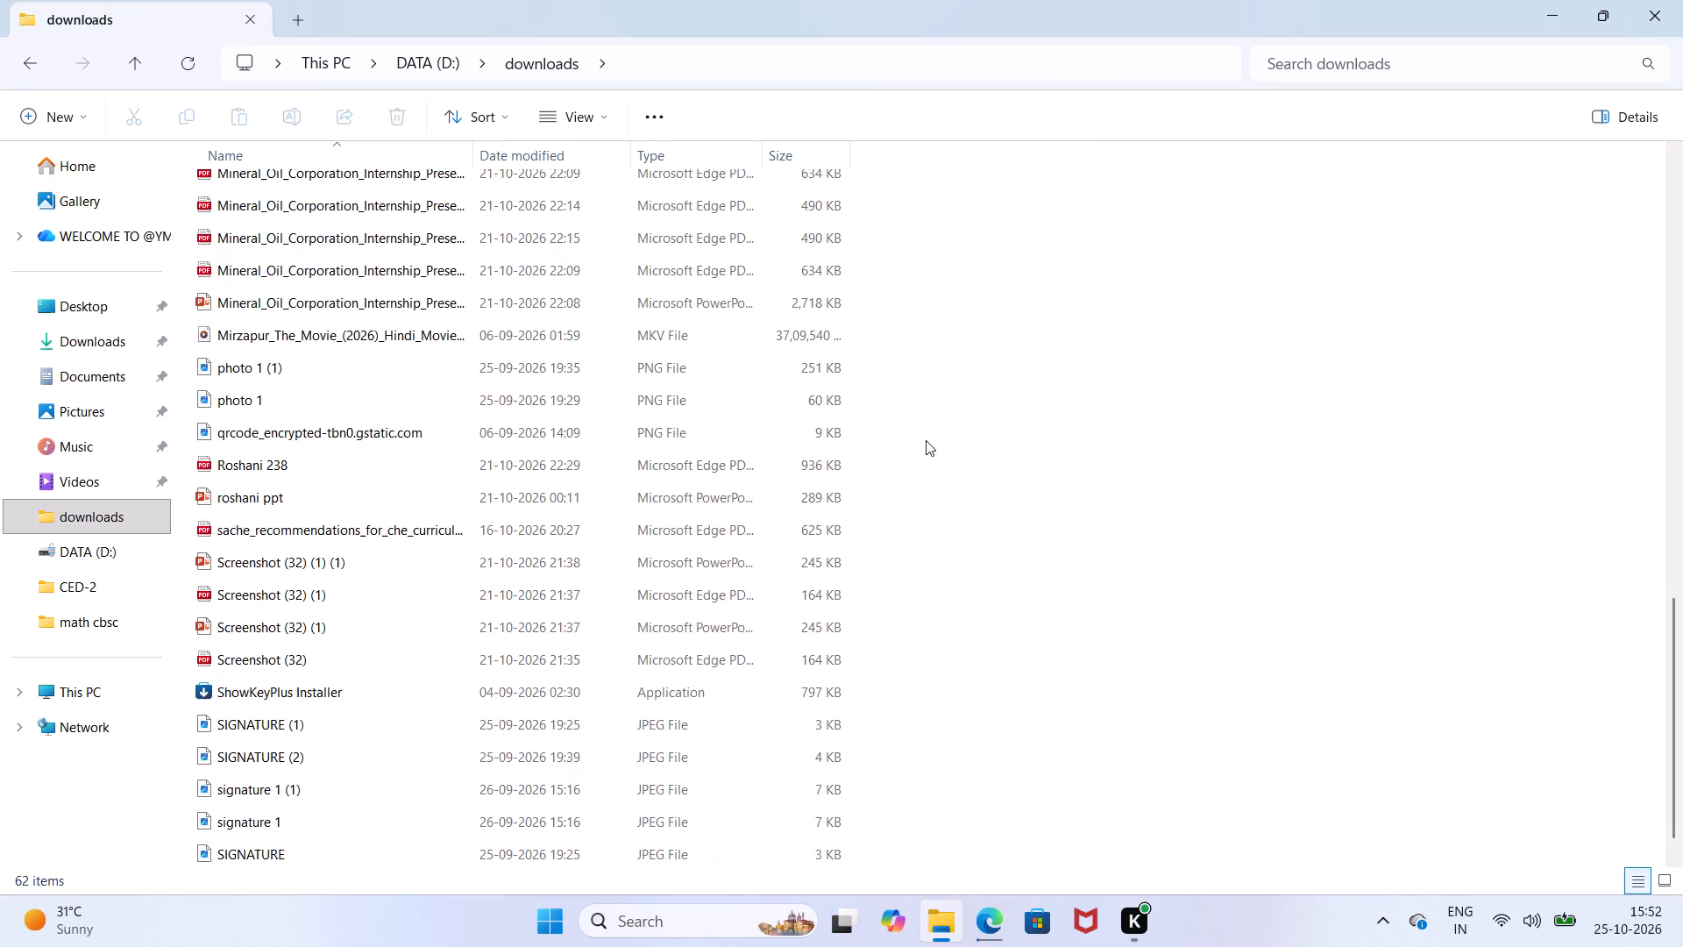
scroll(926, 440, down, 4)
scroll(926, 449, up, 9)
scroll(926, 449, down, 3)
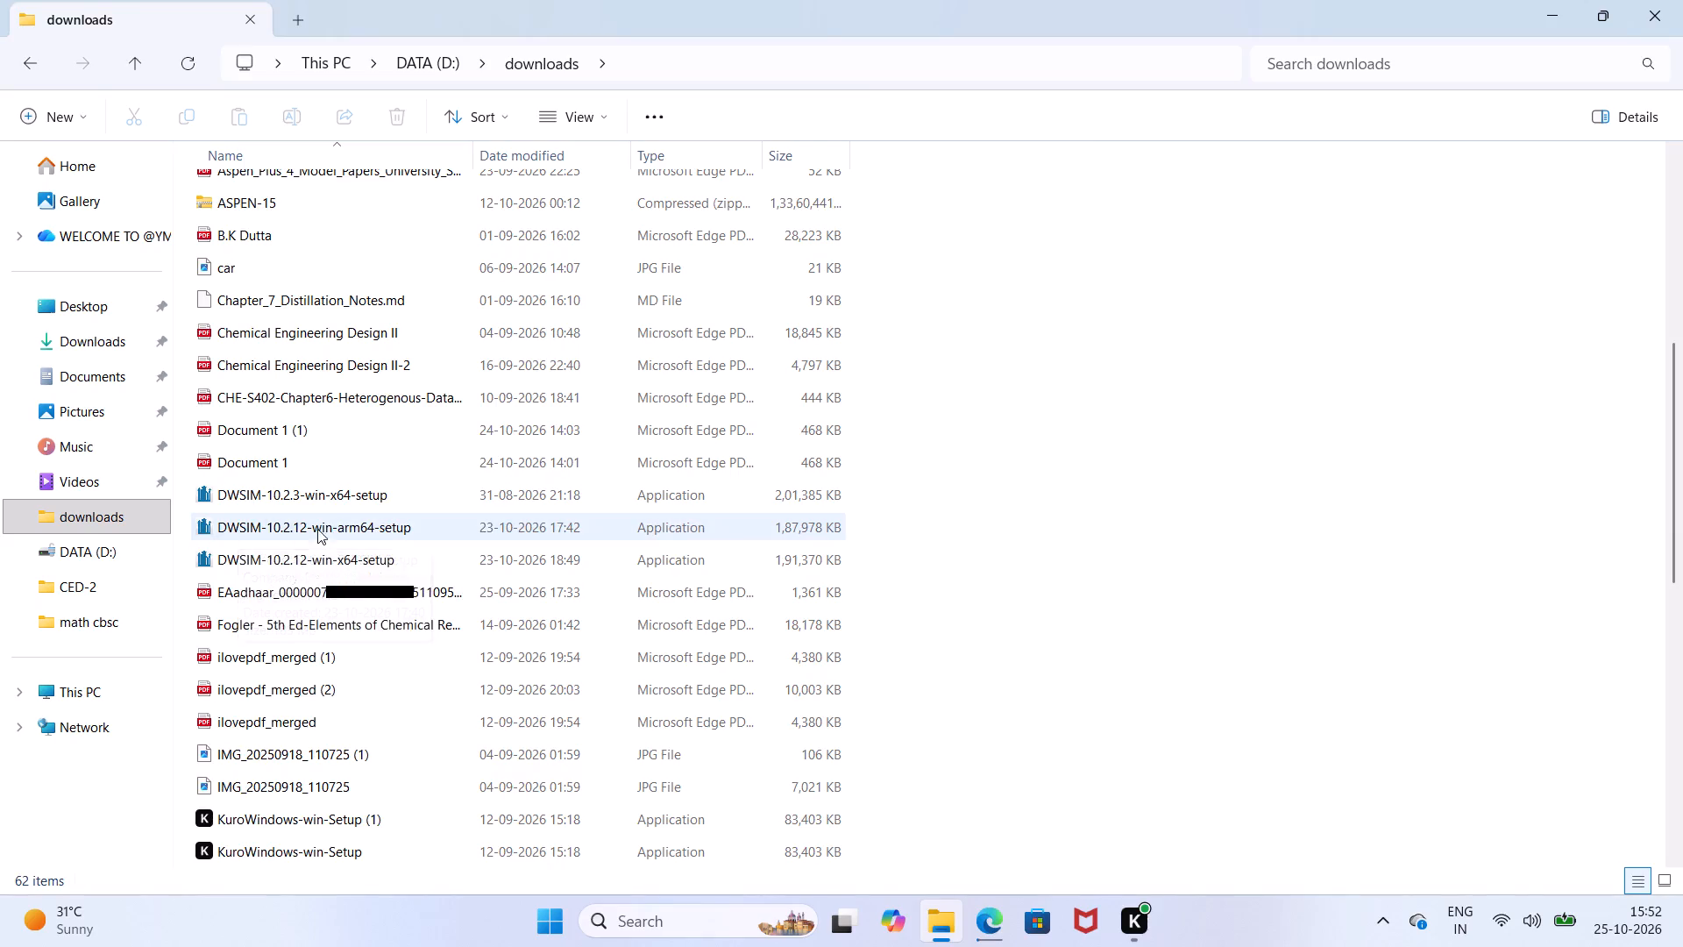
scroll(343, 496, up, 4)
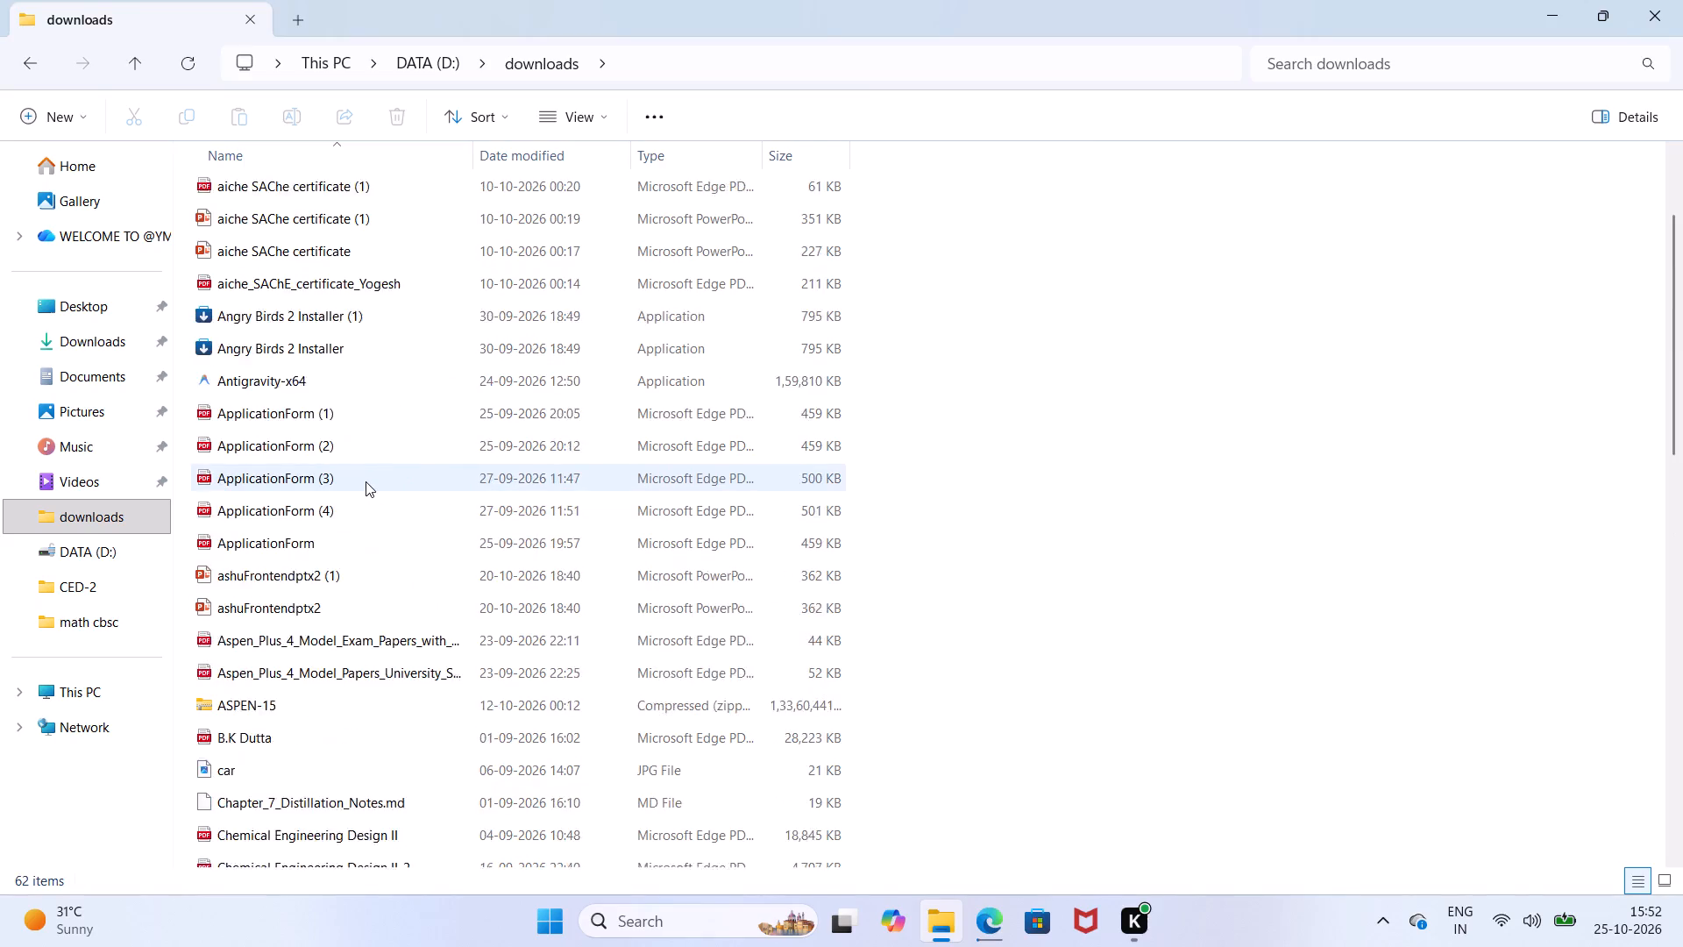
scroll(366, 481, up, 4)
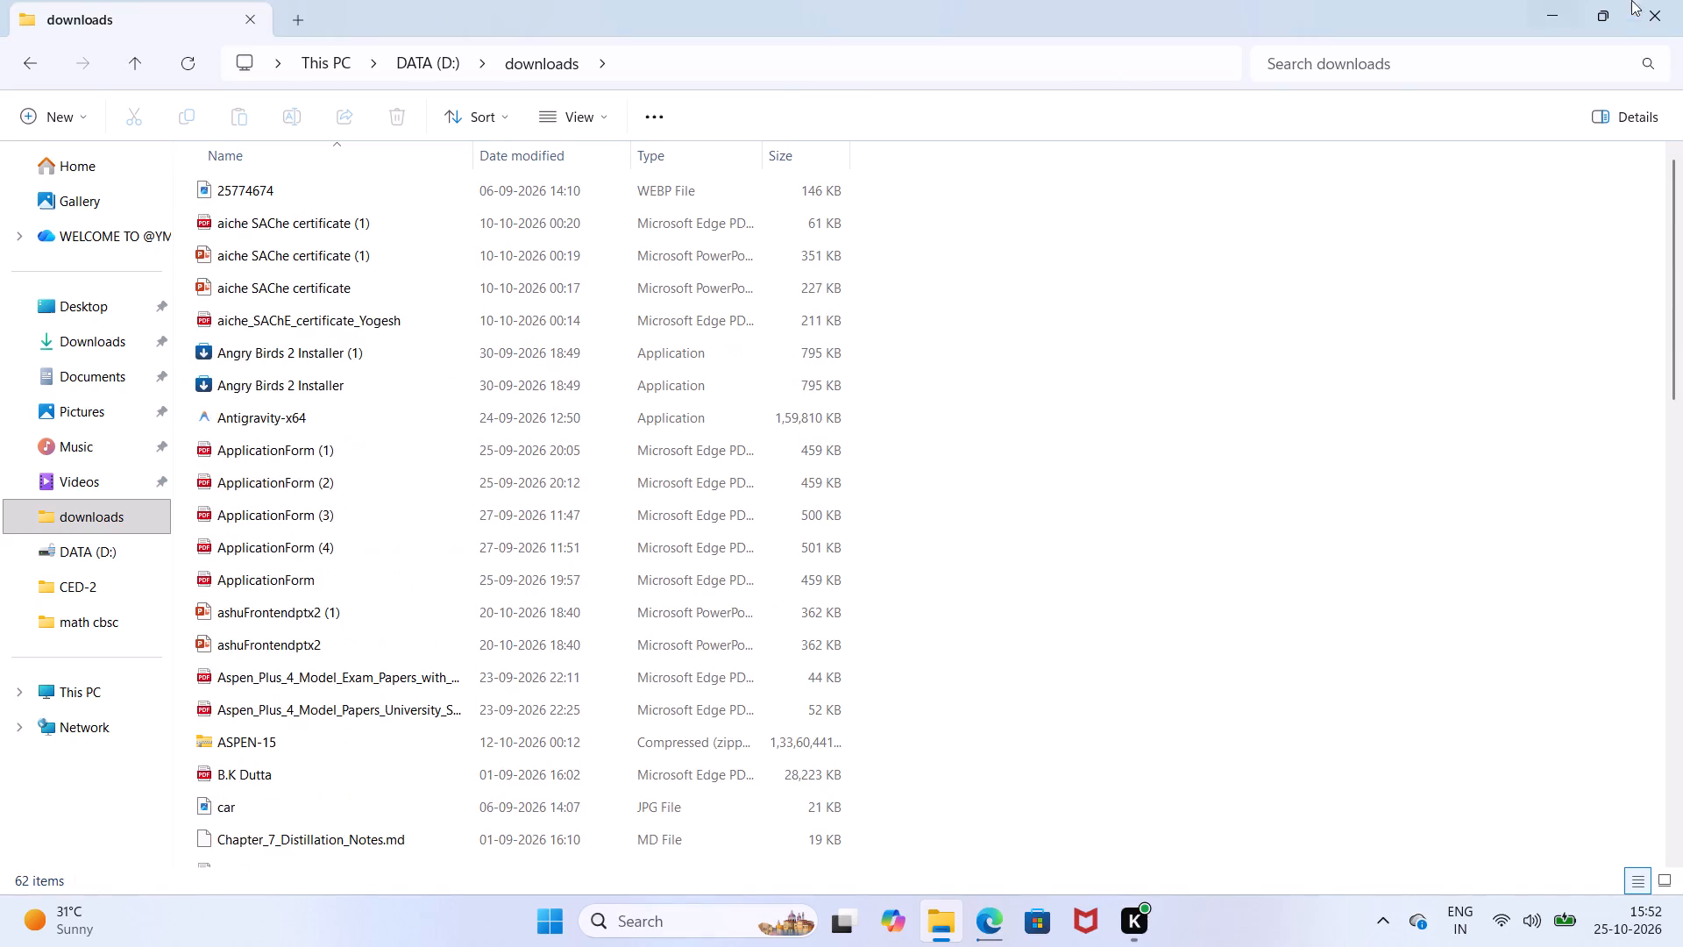
click(1649, 3)
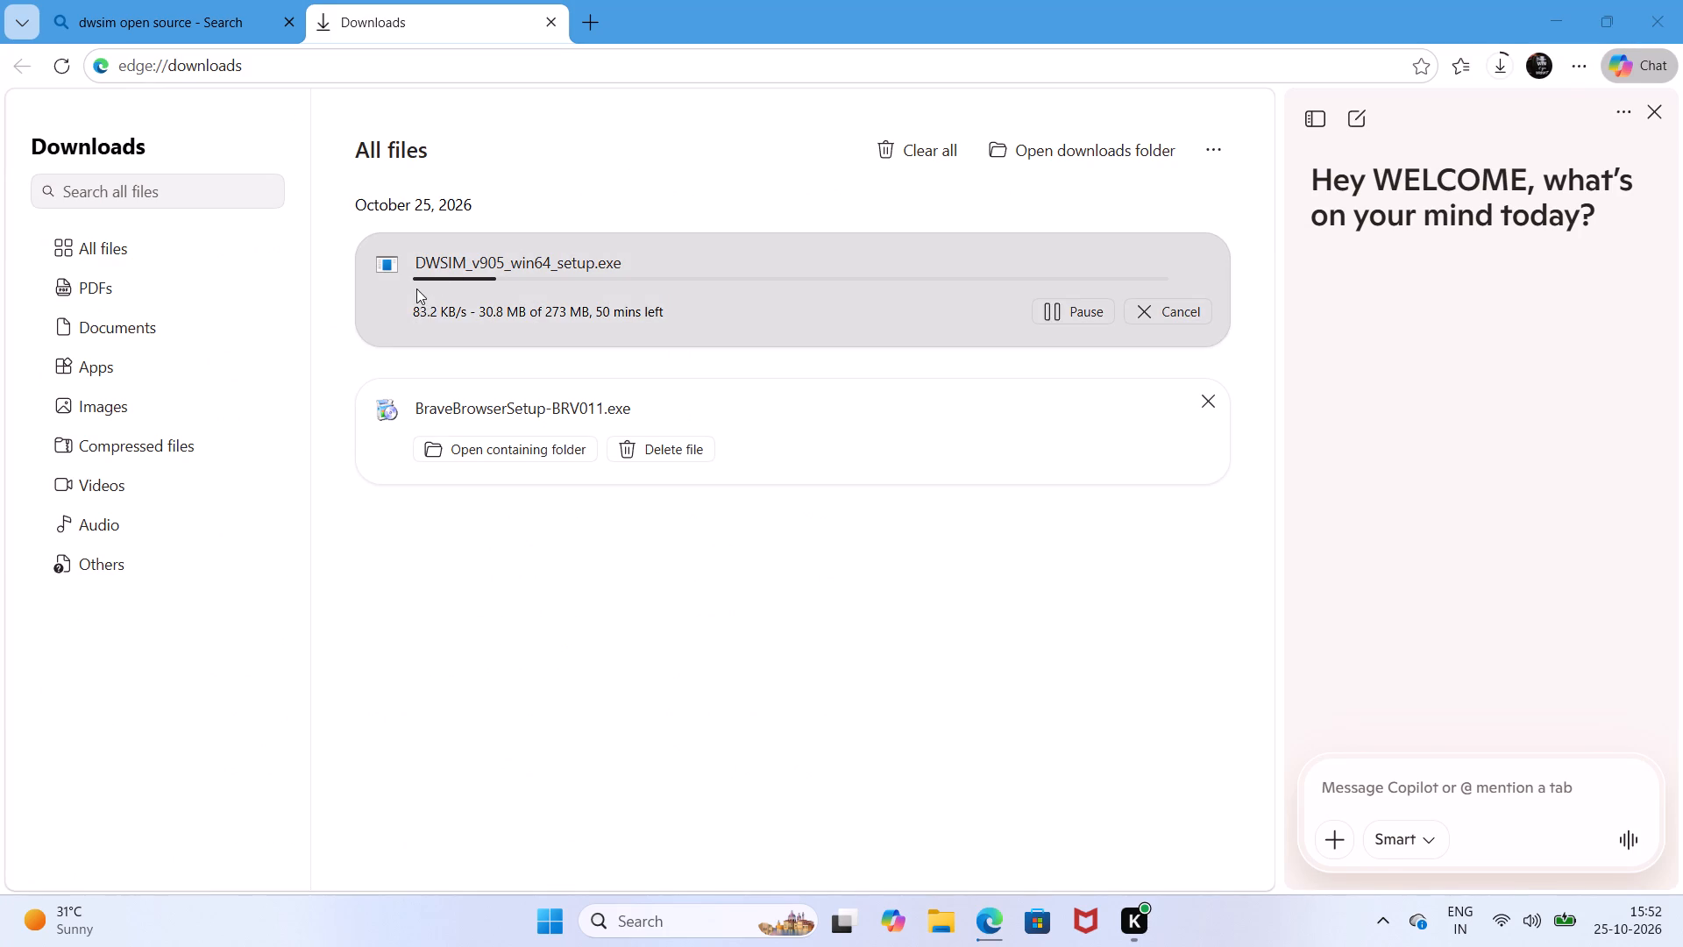
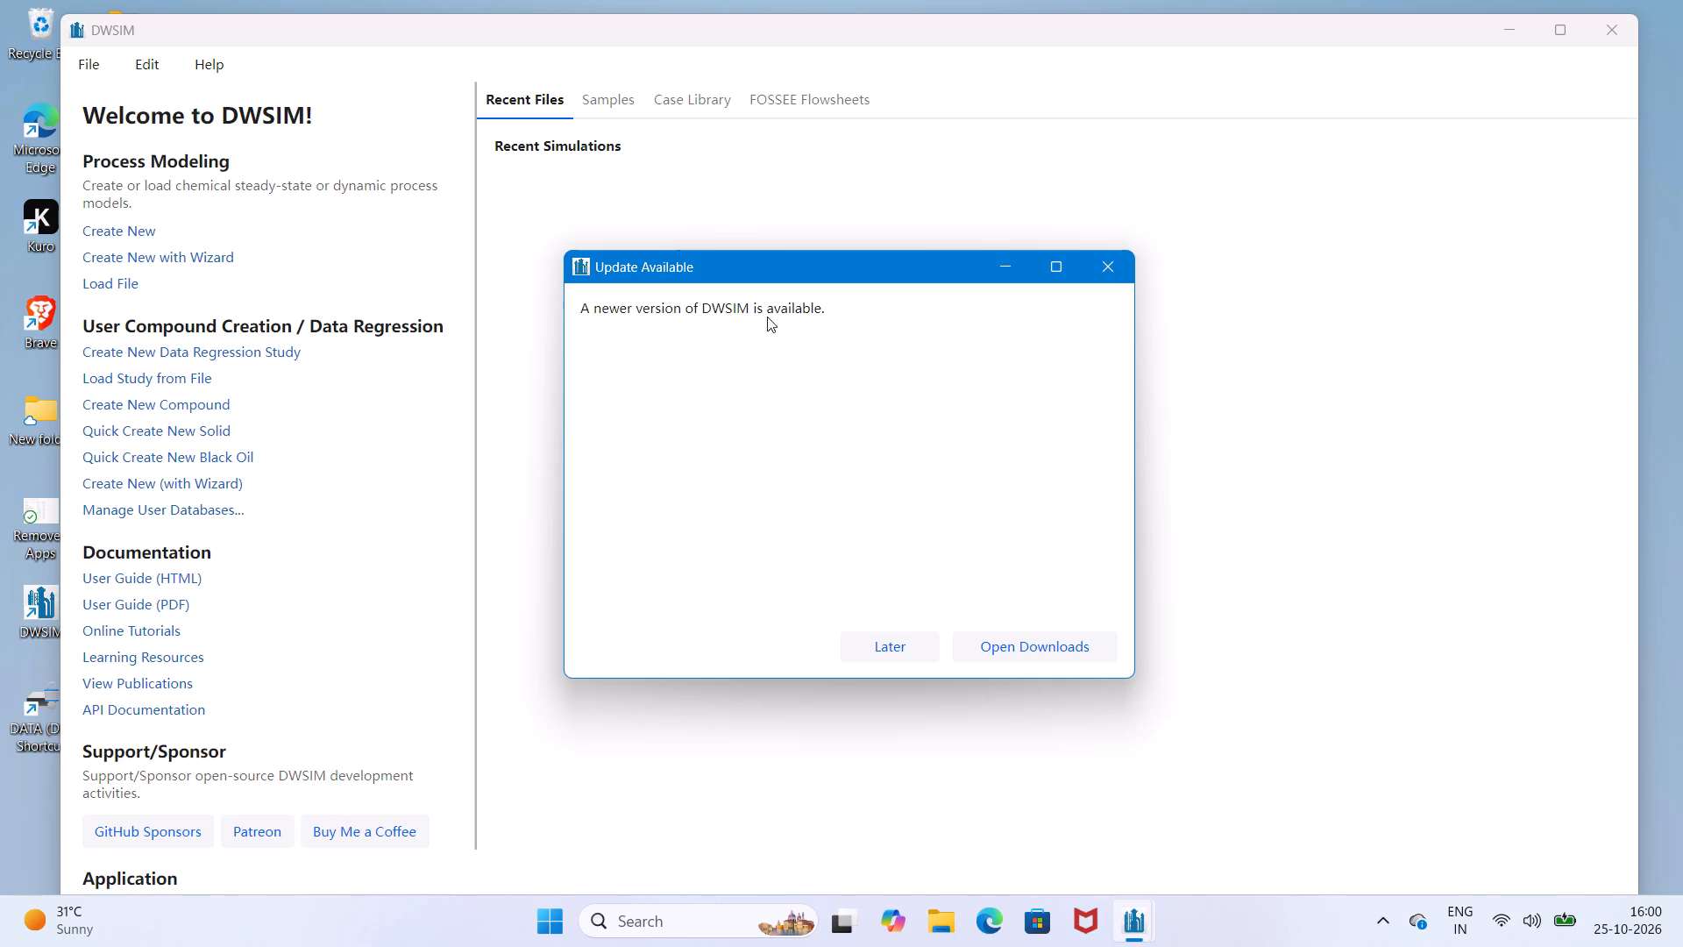
Open the DWSIM download page from the update notice.
click(1037, 639)
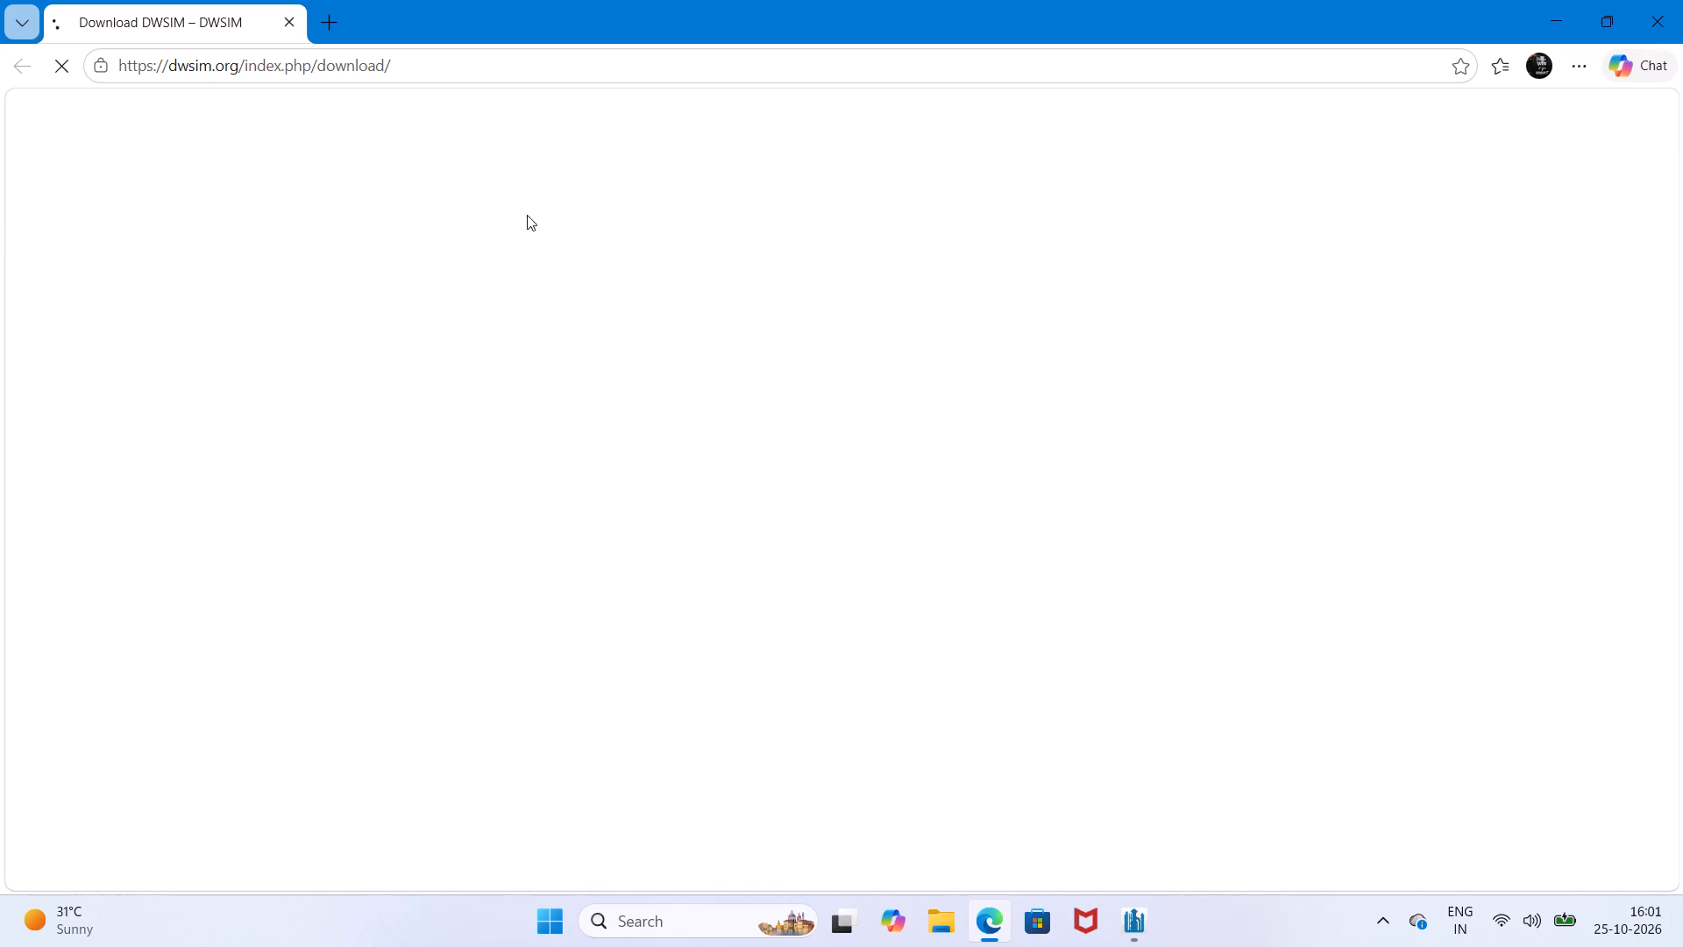
Look through the supporter tiers and system requirements on the DWSIM download page.
scroll(692, 338, down, 1)
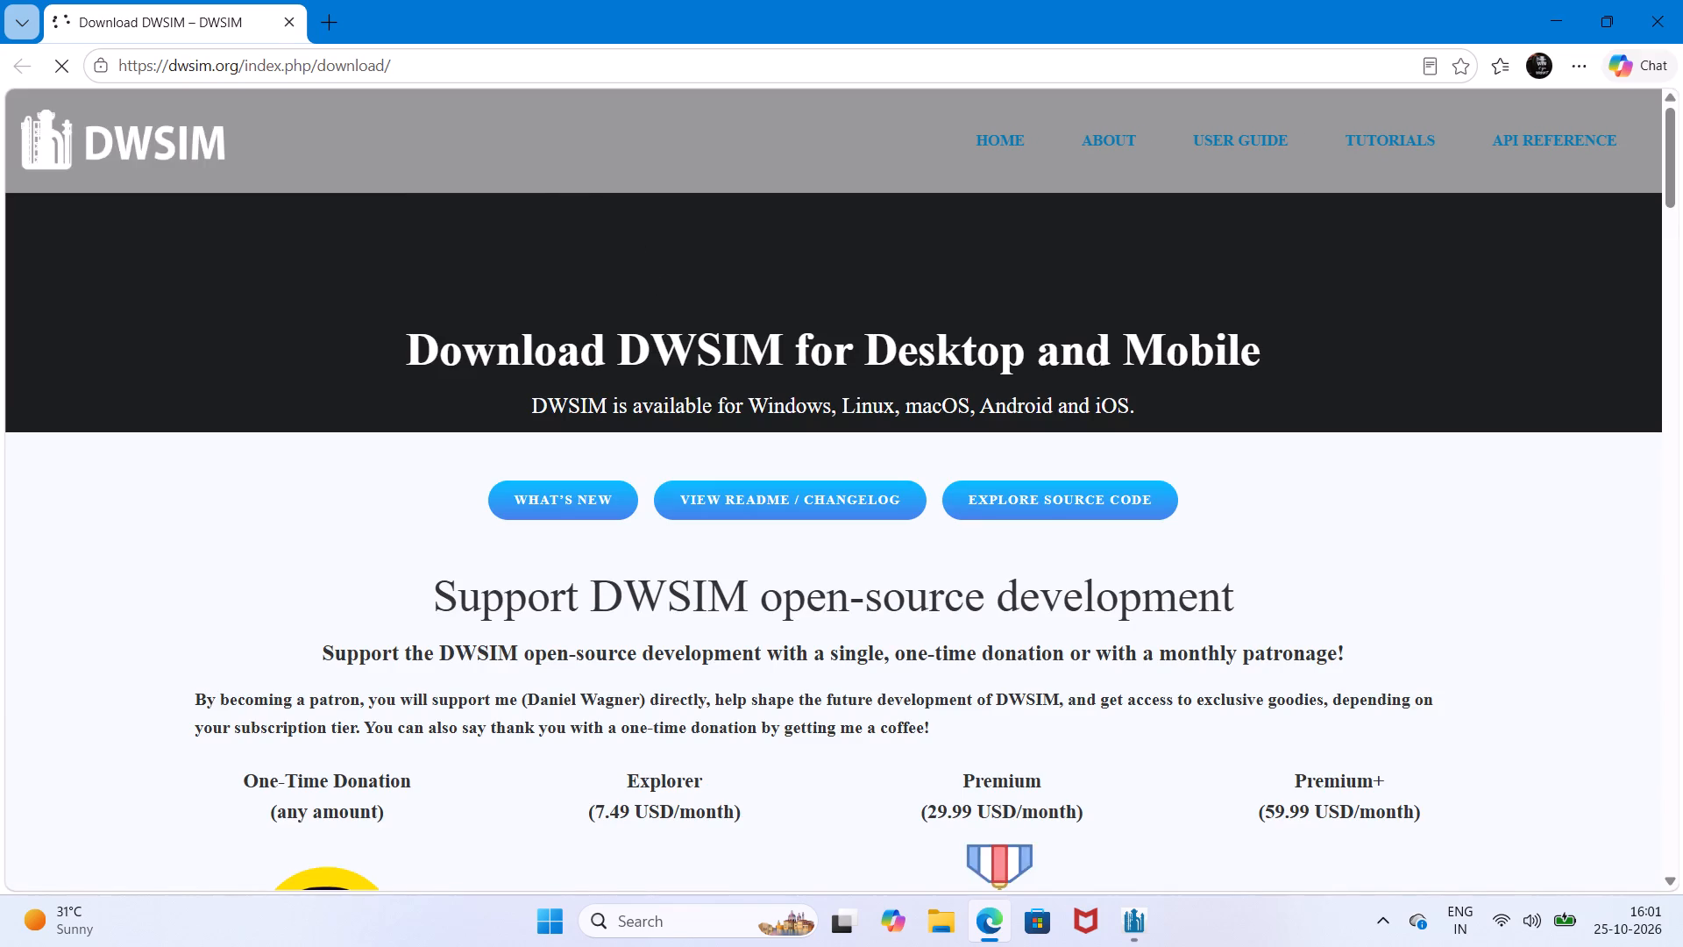
scroll(699, 350, down, 1)
scroll(804, 366, down, 2)
scroll(804, 377, up, 4)
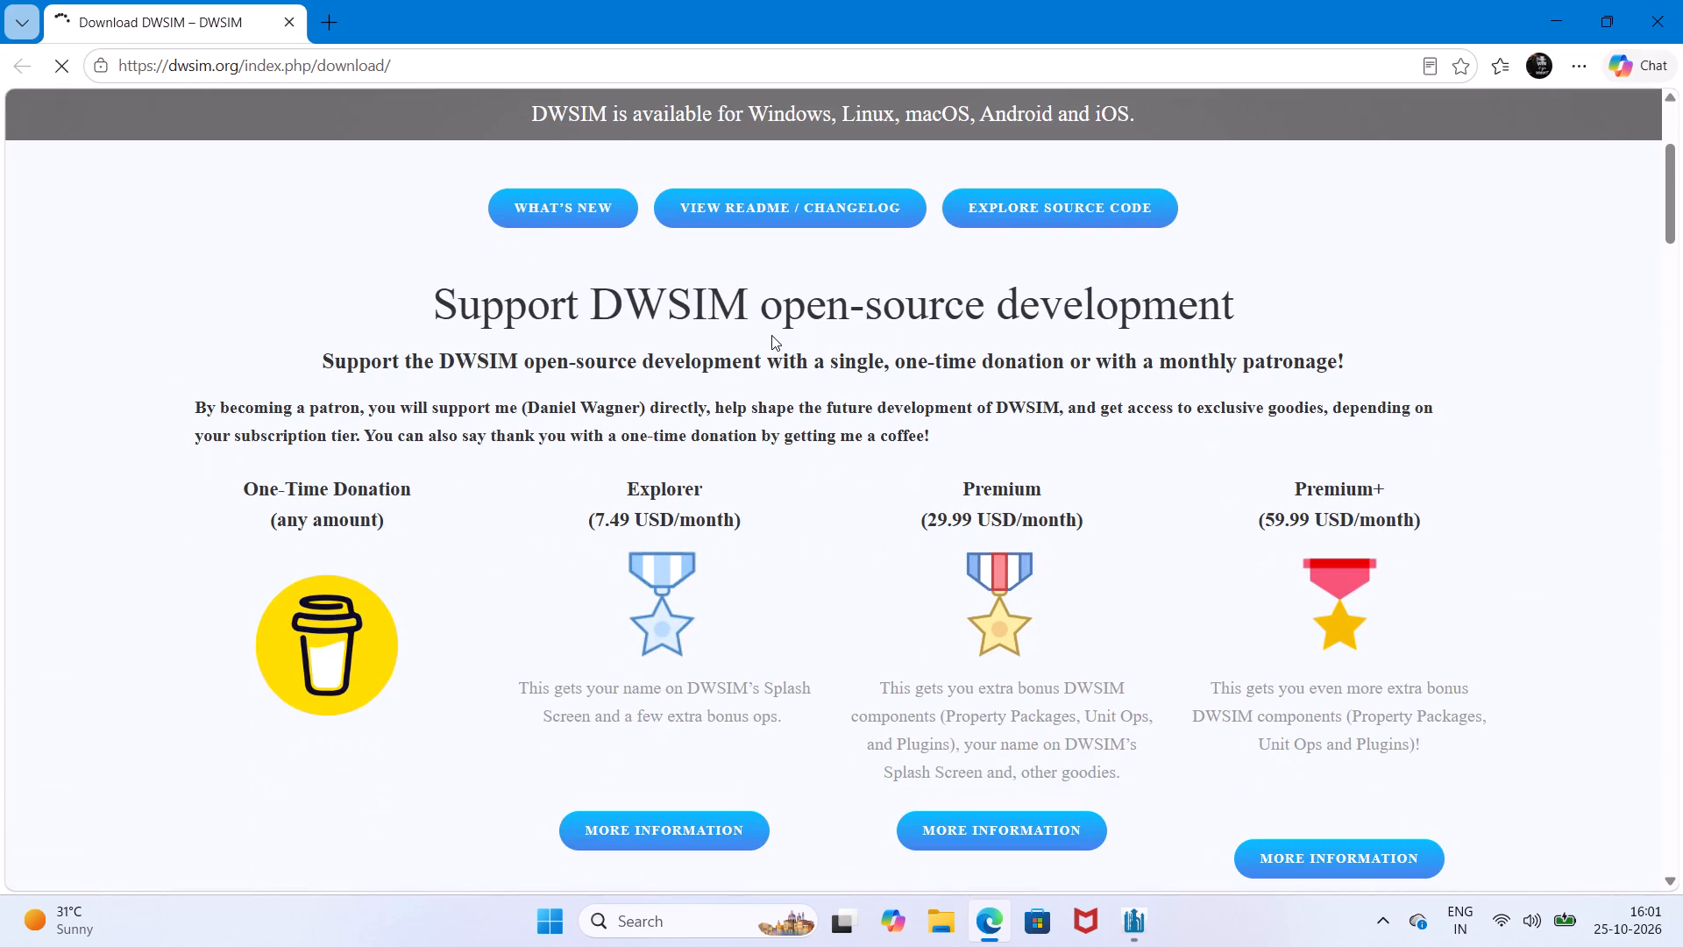
scroll(804, 375, down, 6)
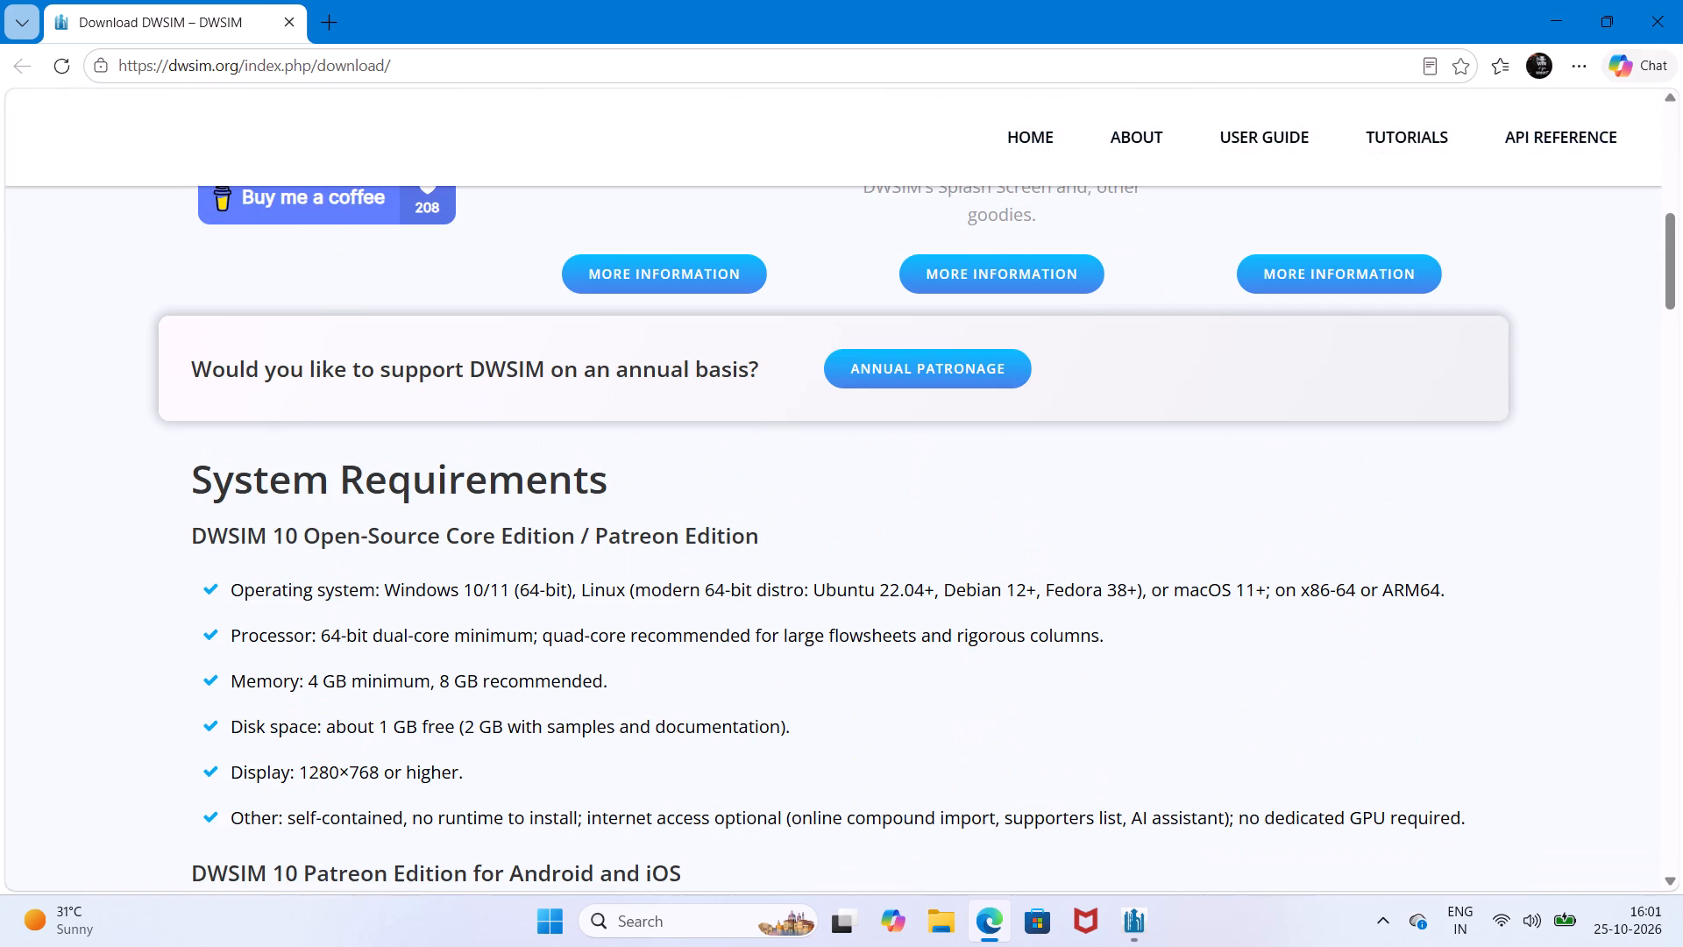
scroll(628, 560, down, 2)
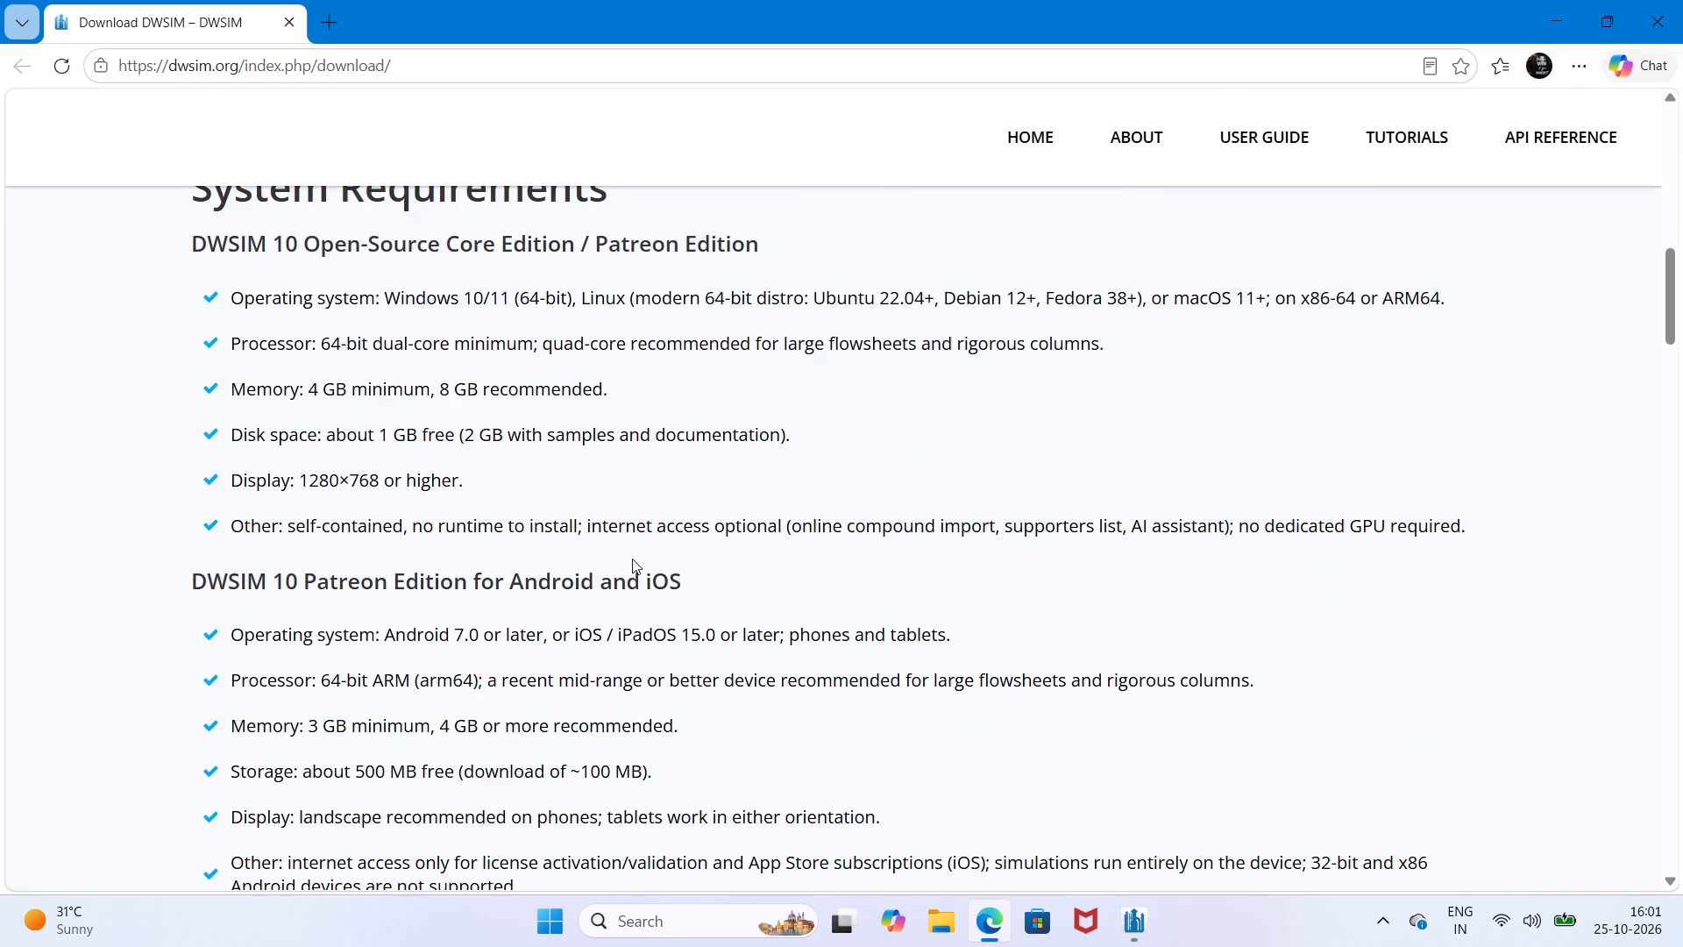
scroll(632, 559, down, 4)
scroll(632, 560, up, 8)
scroll(710, 447, up, 4)
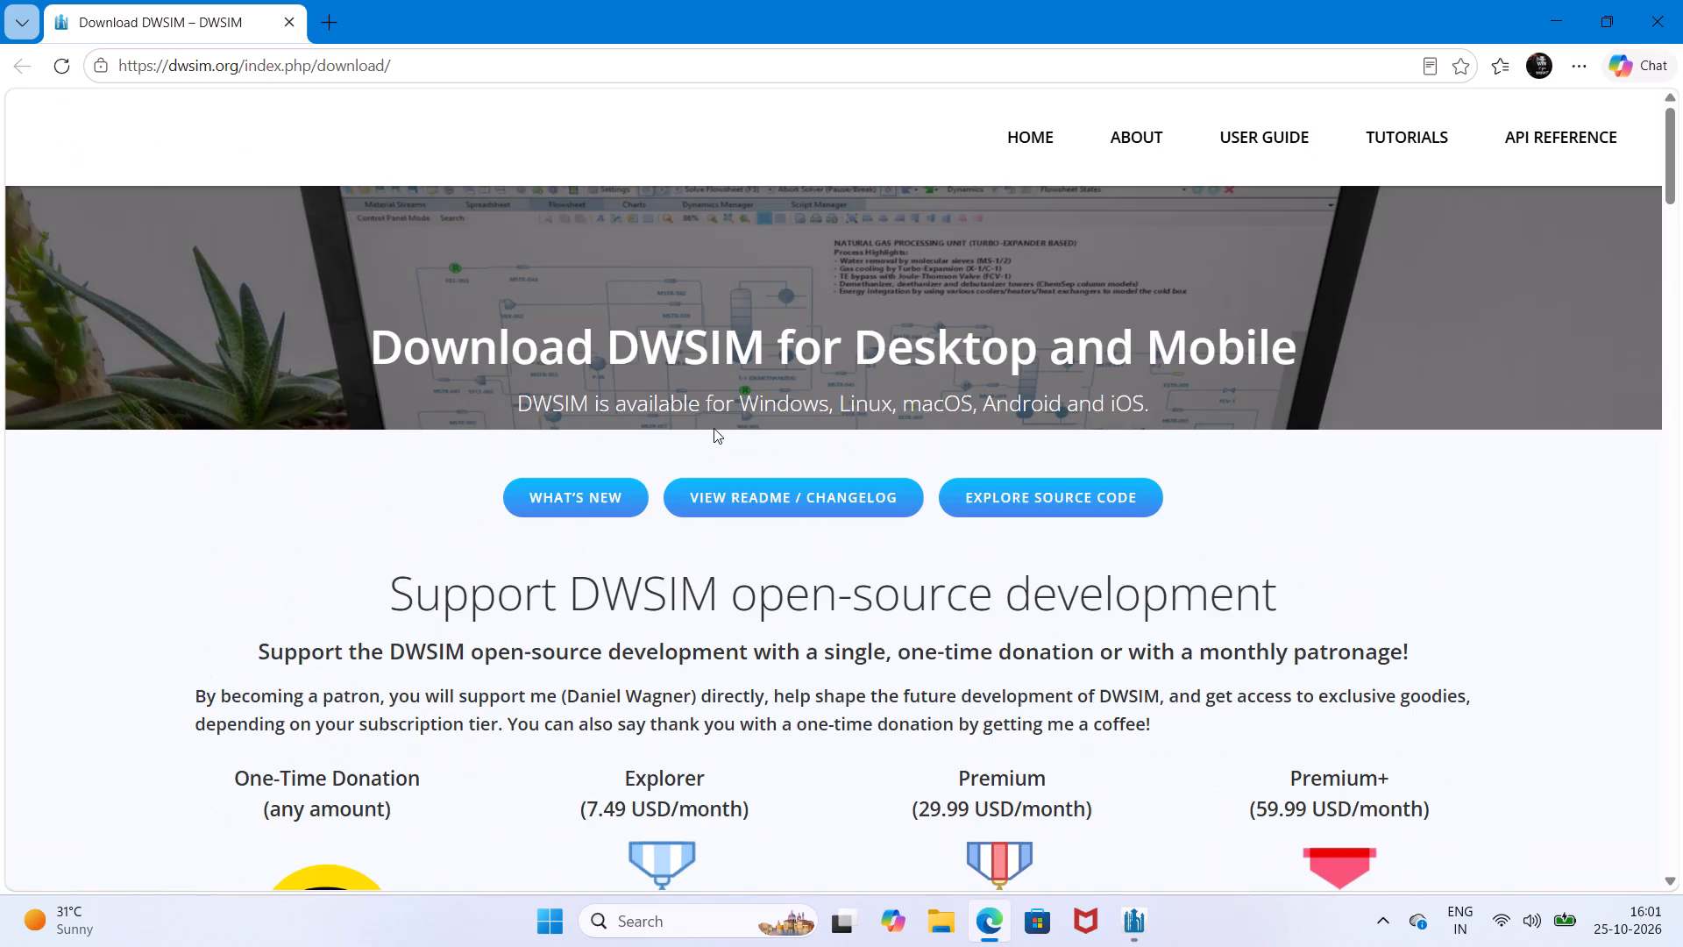
scroll(714, 428, up, 2)
Examine the download links for the DWSIM Patreon Edition, Open-Source Core Edition and MCP Server.
scroll(687, 397, down, 3)
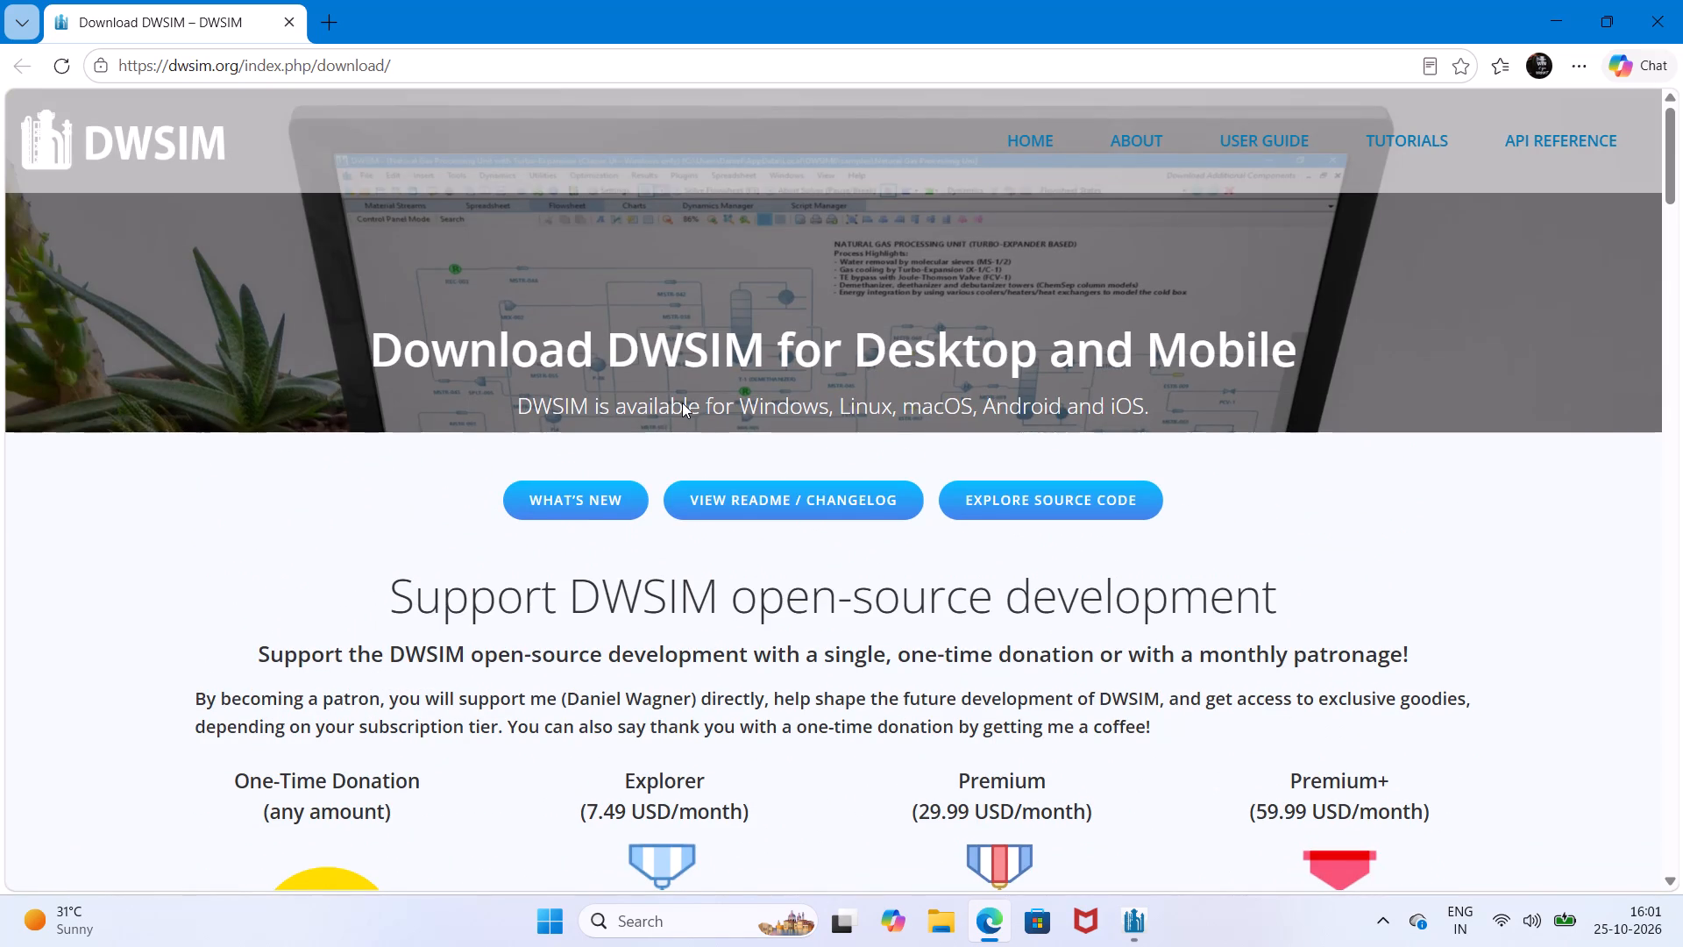
scroll(701, 465, down, 5)
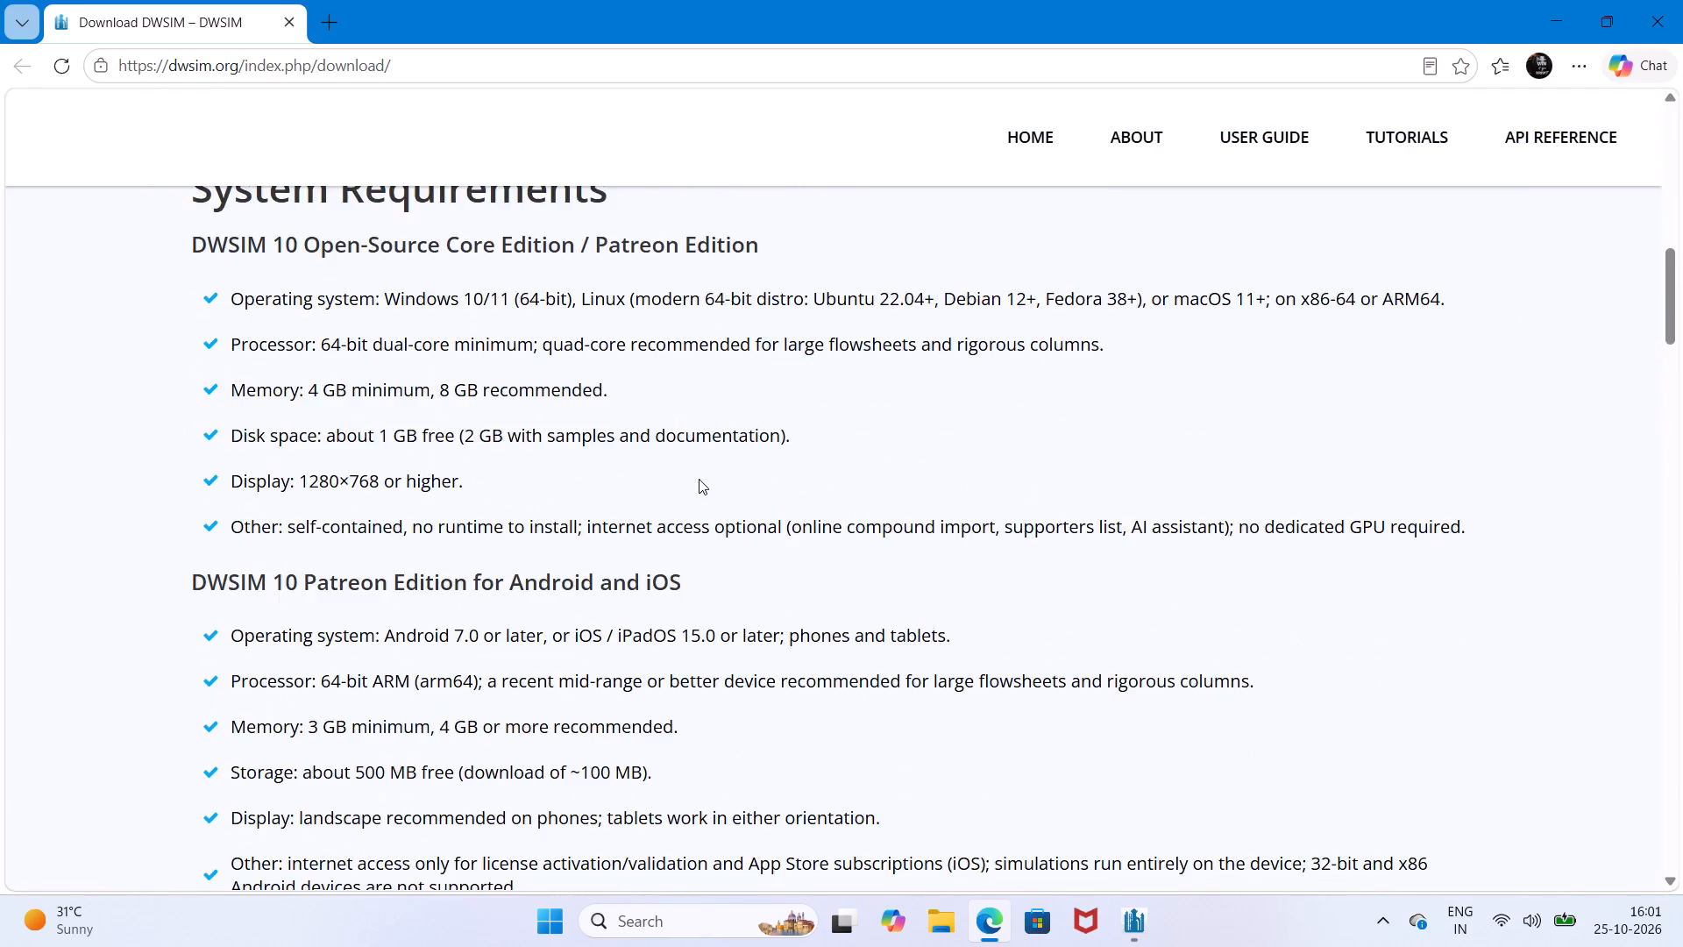
scroll(699, 479, down, 7)
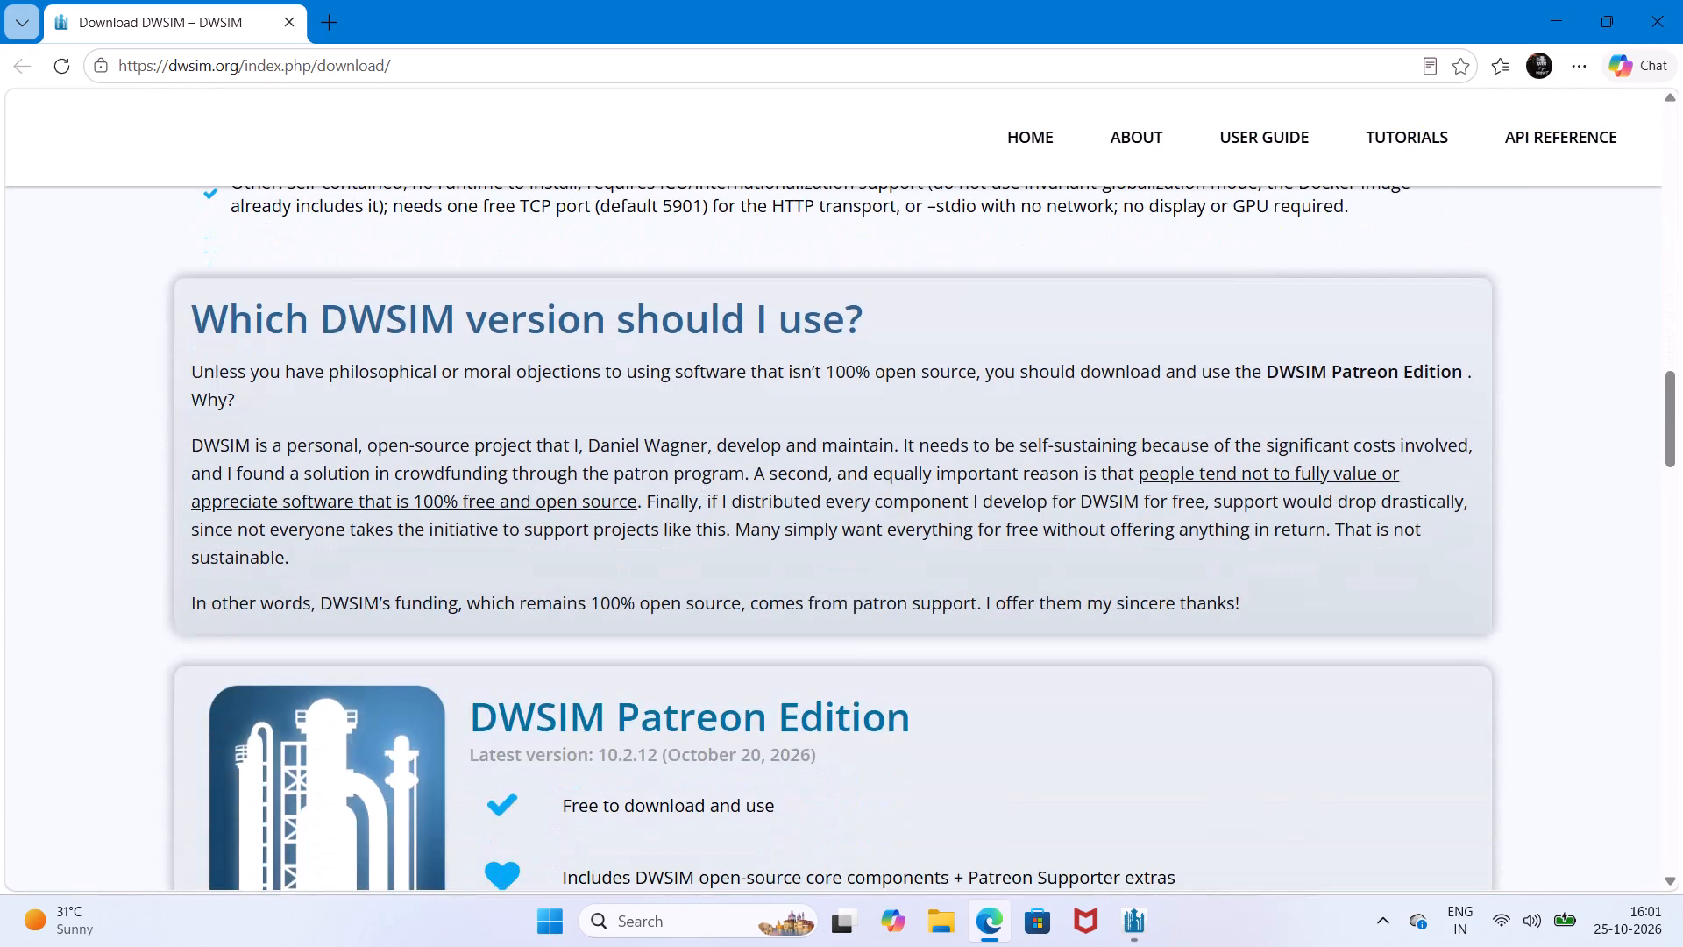
scroll(832, 463, down, 4)
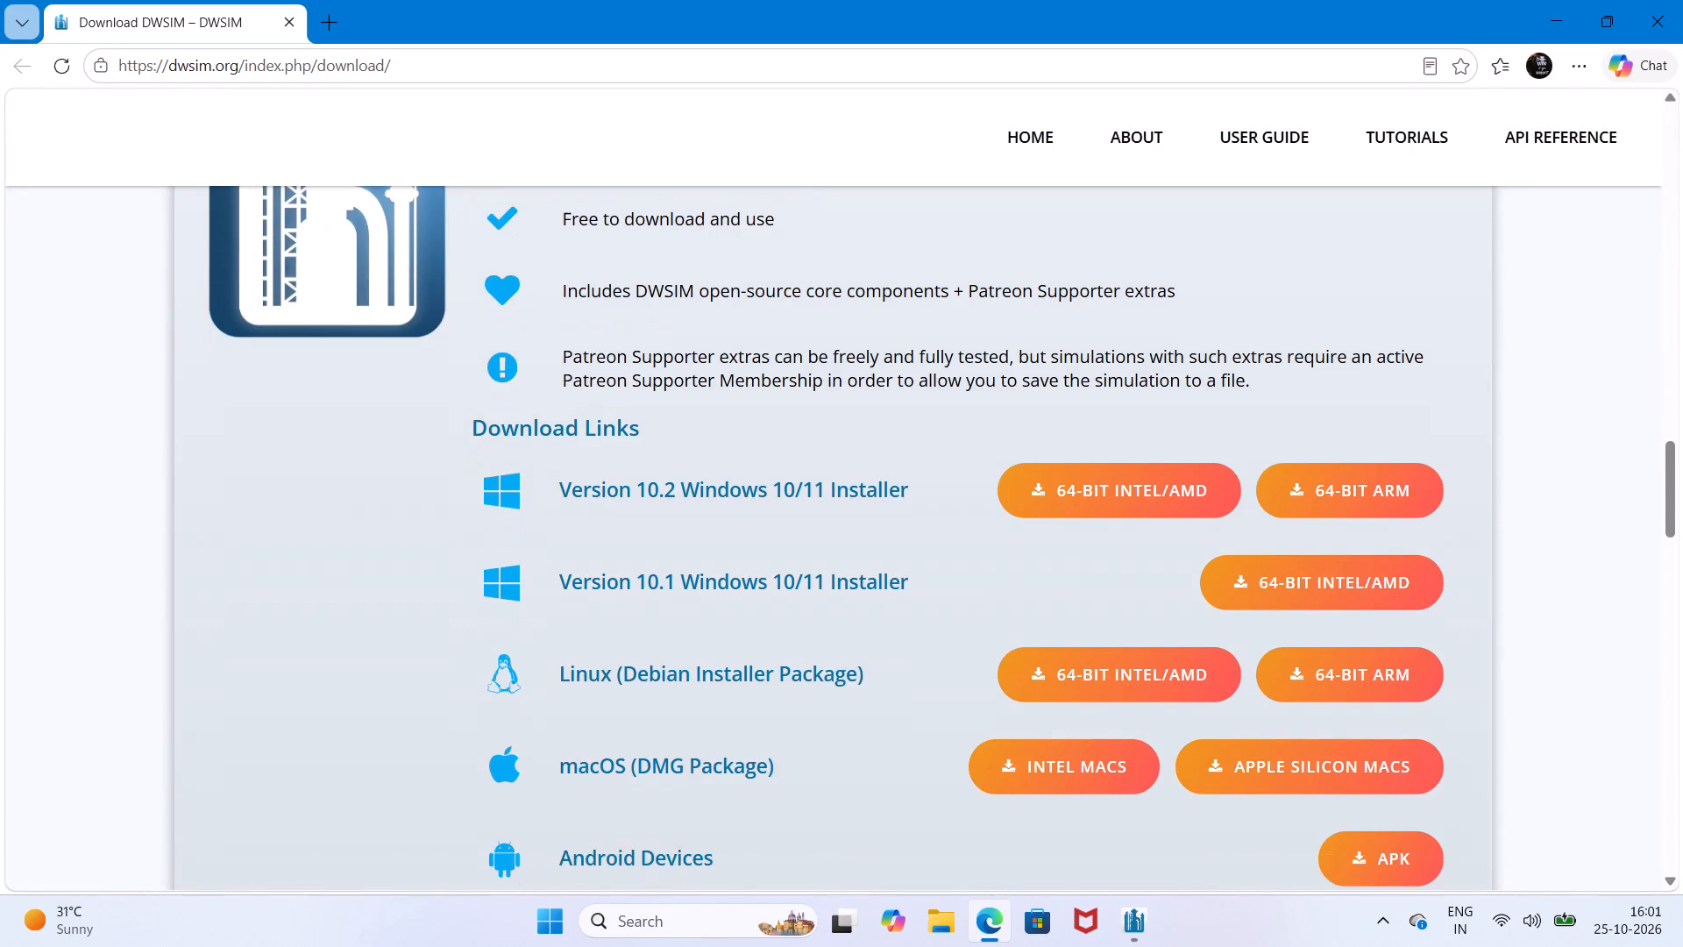
scroll(829, 465, up, 2)
scroll(827, 465, down, 3)
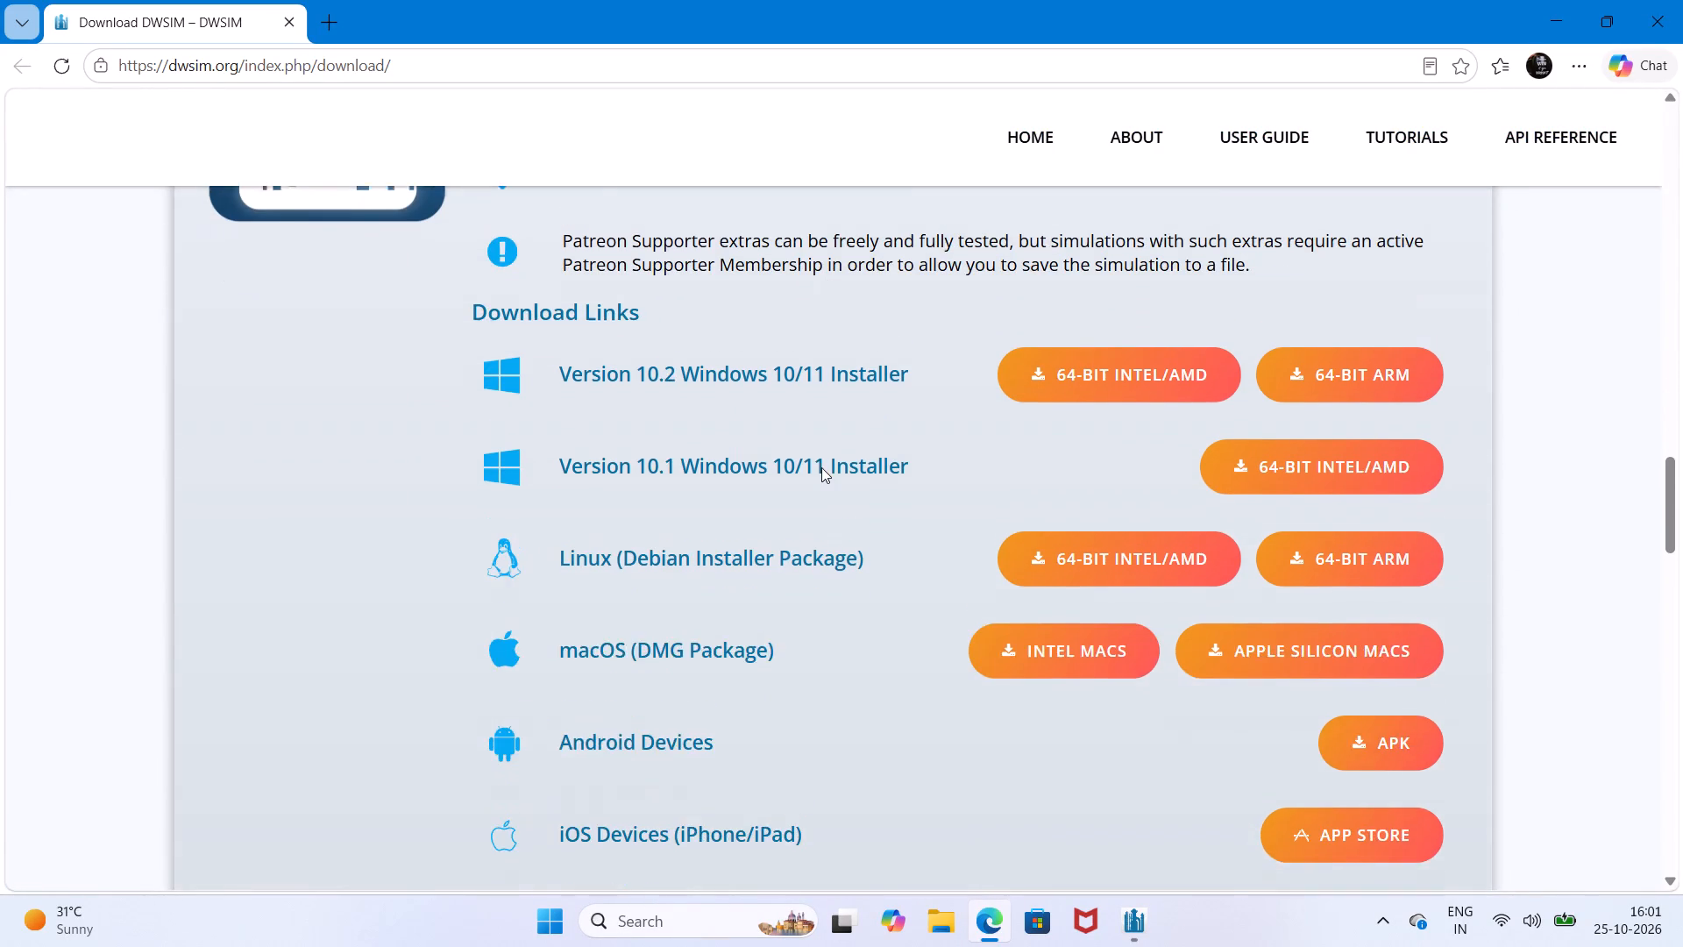
scroll(821, 467, down, 5)
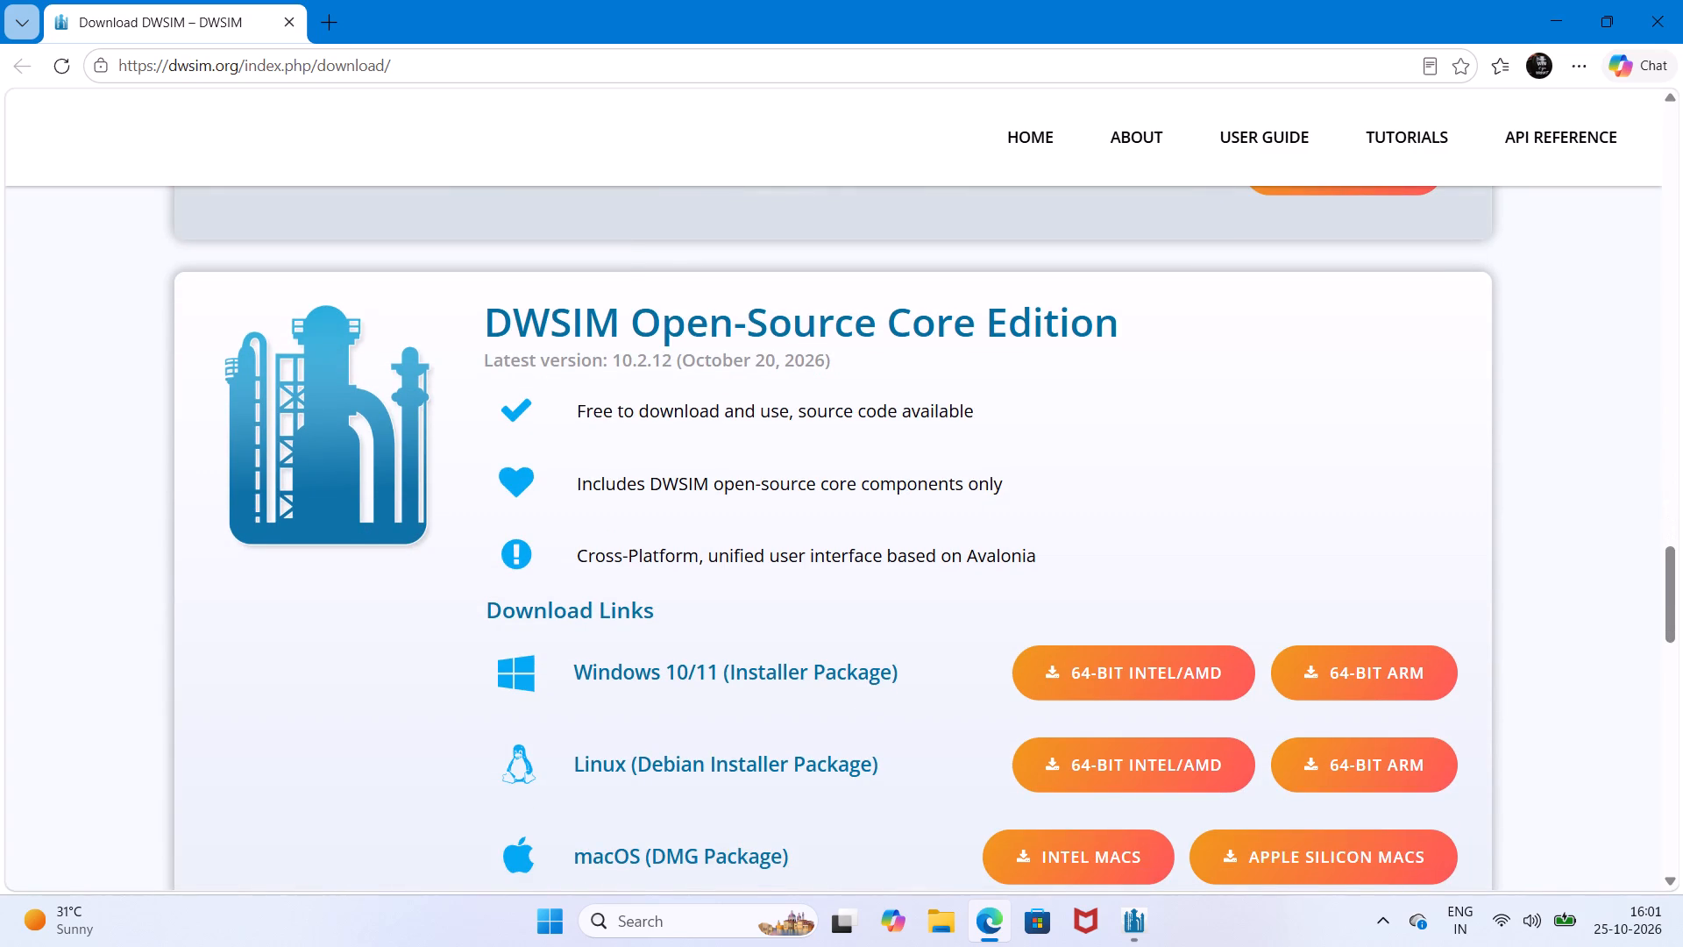
scroll(720, 515, down, 2)
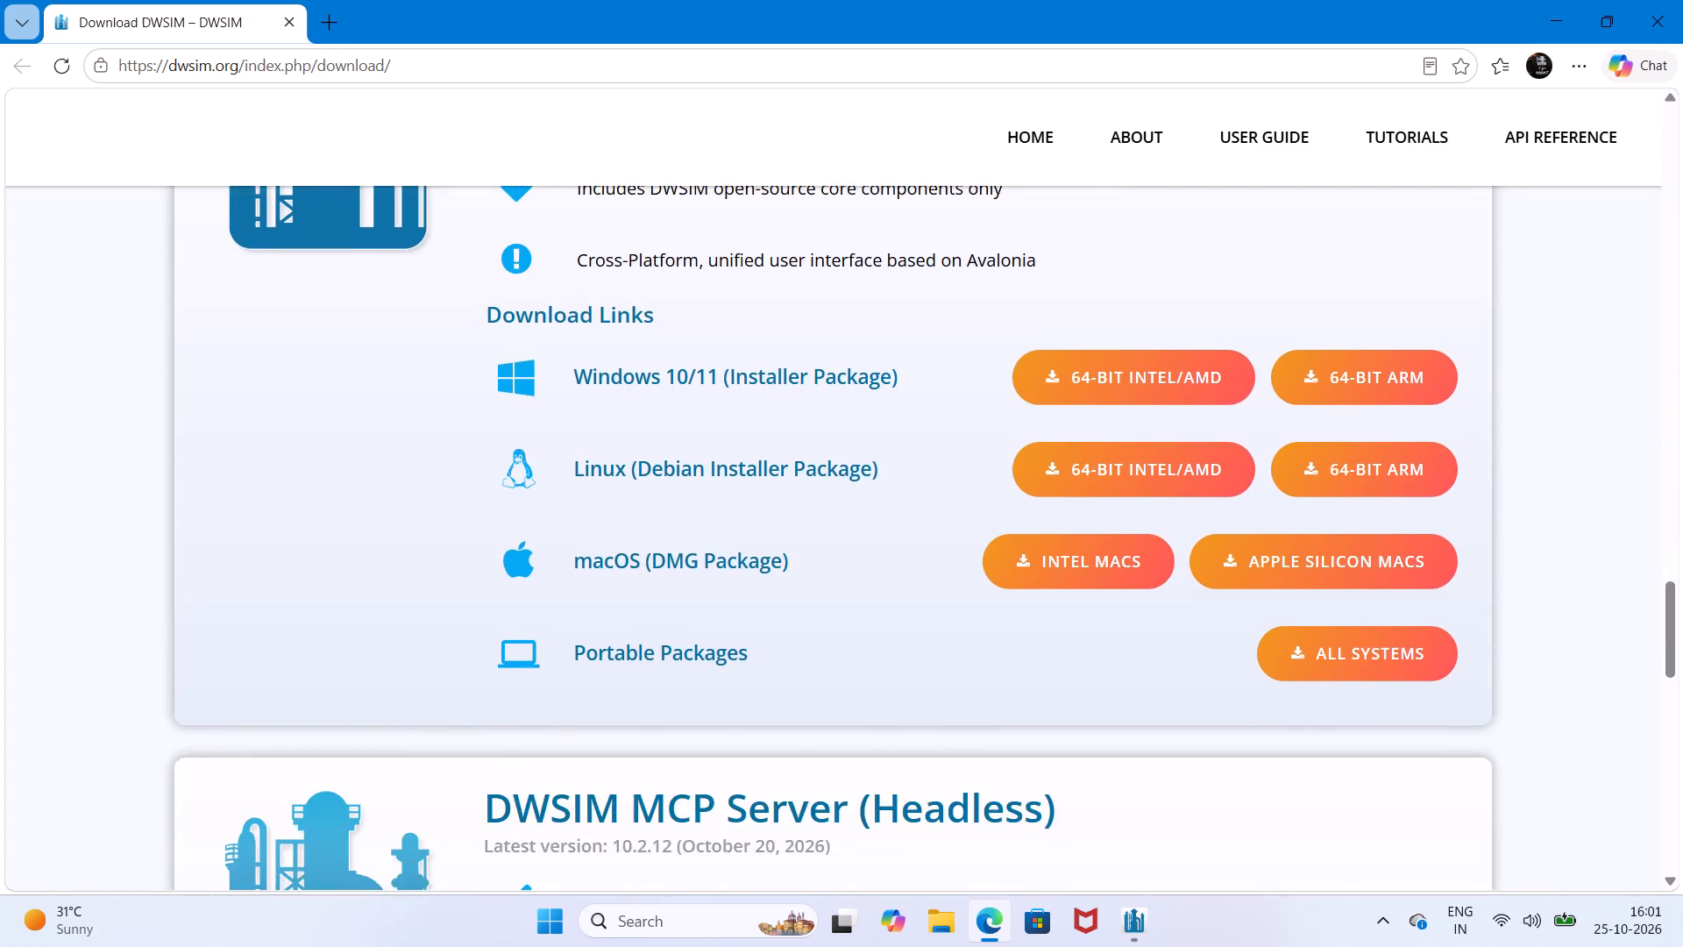
scroll(720, 515, up, 2)
scroll(720, 515, down, 1)
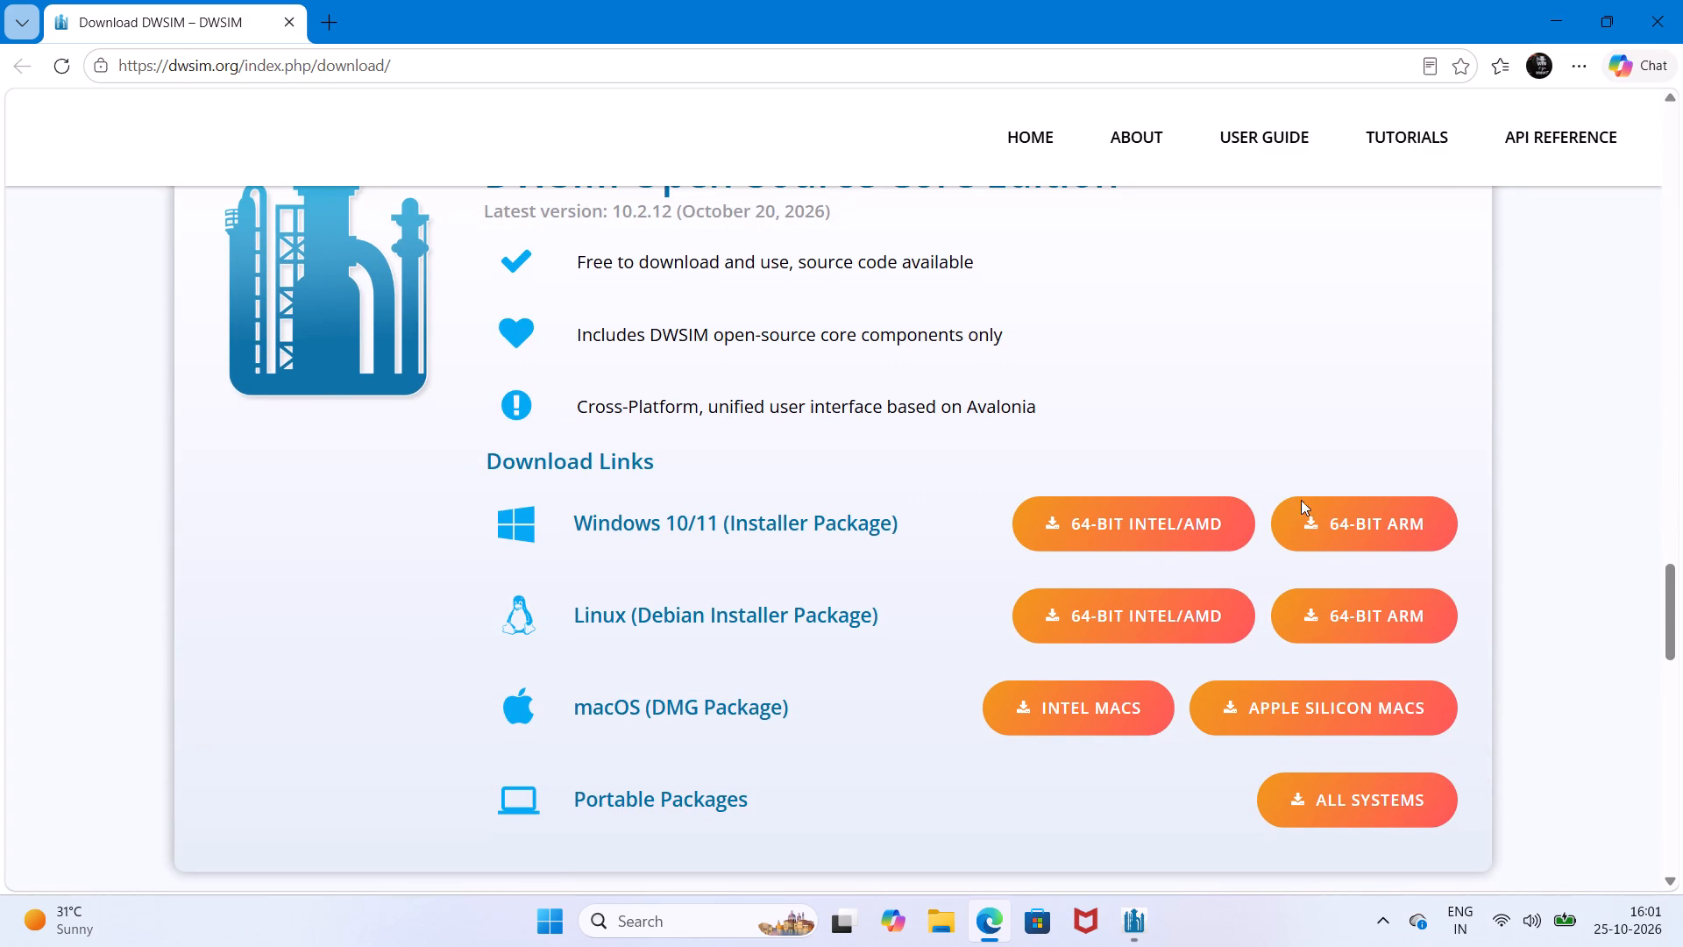
scroll(748, 605, down, 1)
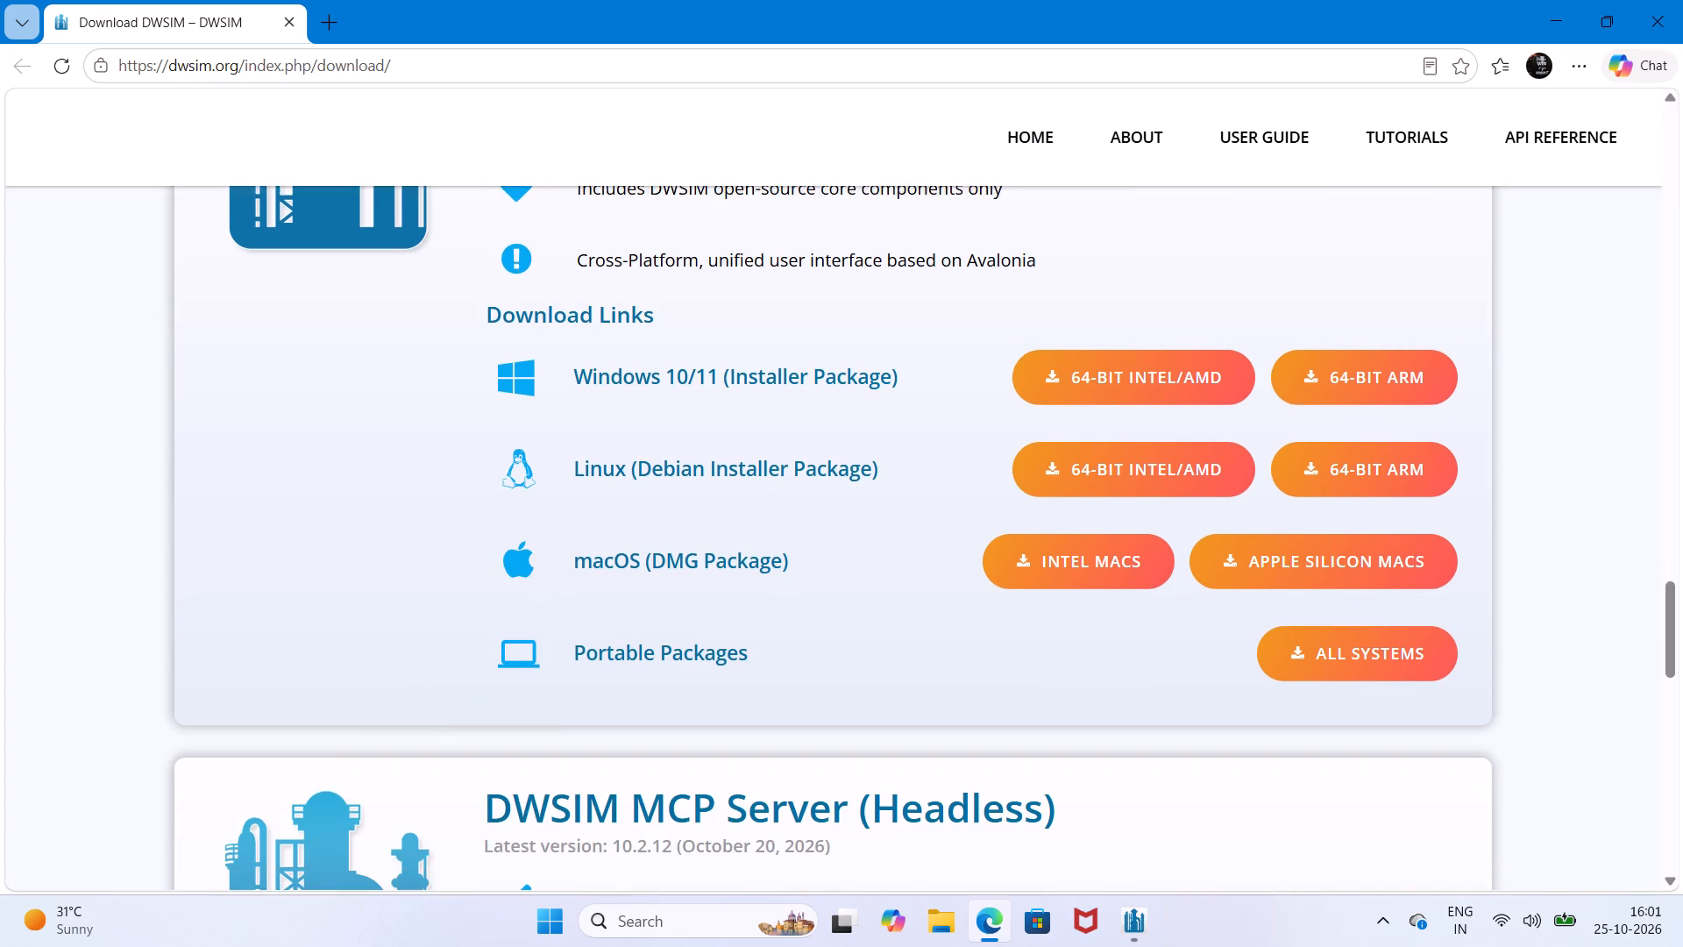
scroll(777, 561, down, 6)
scroll(785, 553, up, 4)
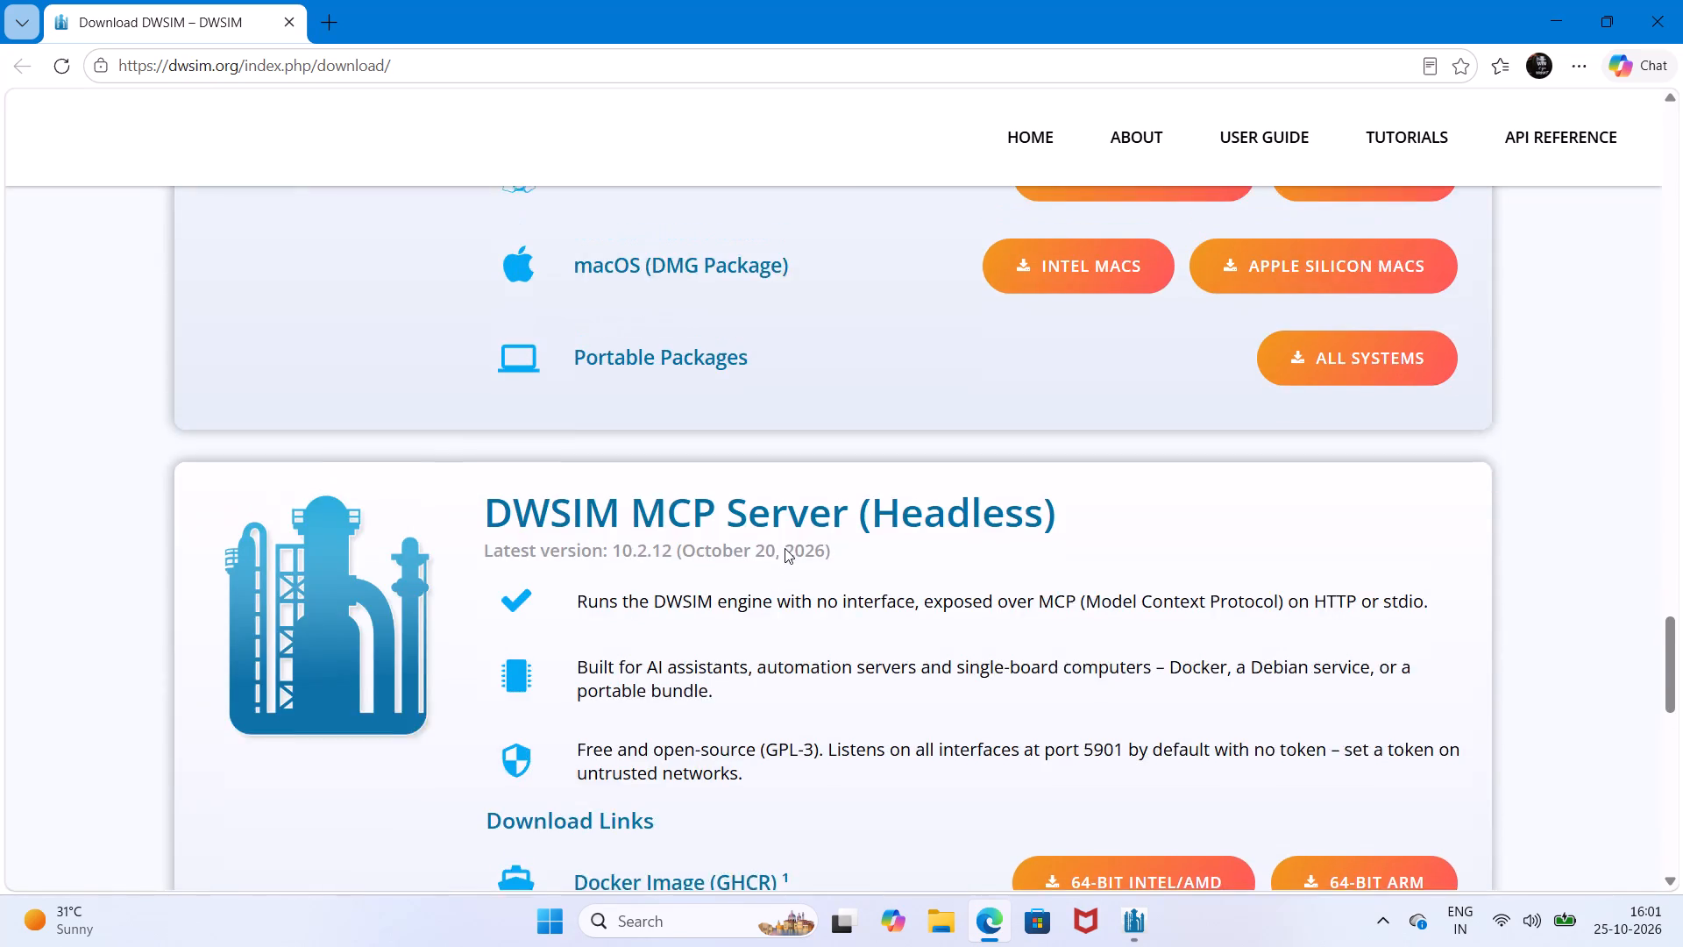
scroll(800, 526, up, 4)
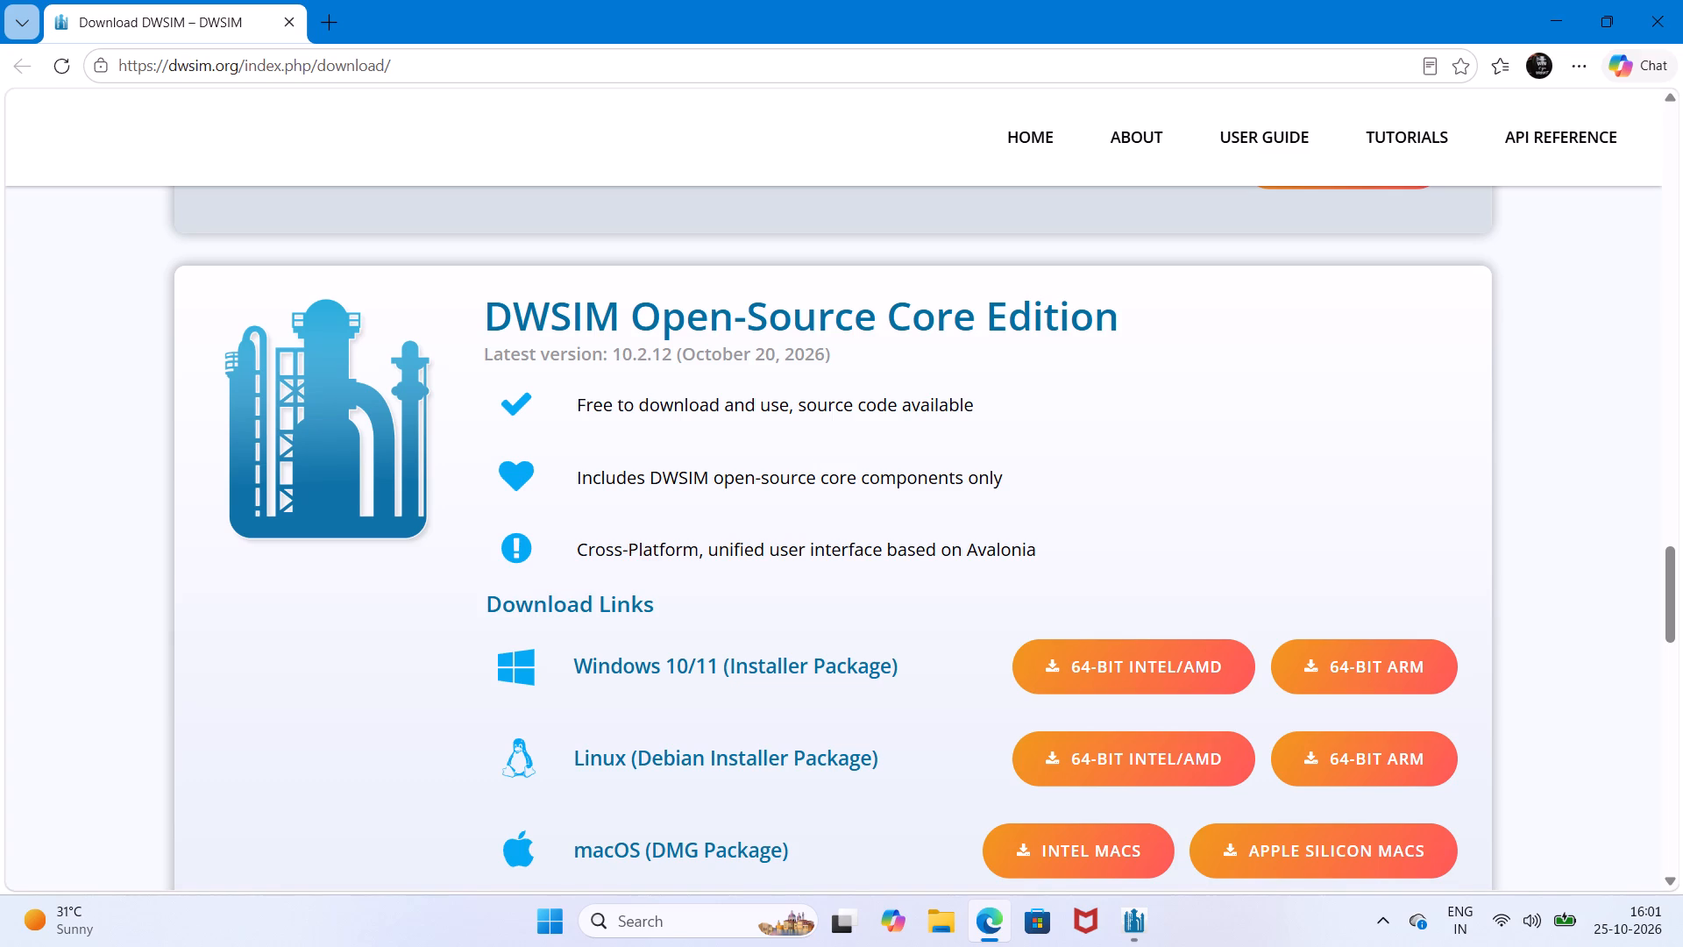
Open the all-systems Portable Packages link of the DWSIM Open-Source Core Edition.
scroll(1324, 730, down, 1)
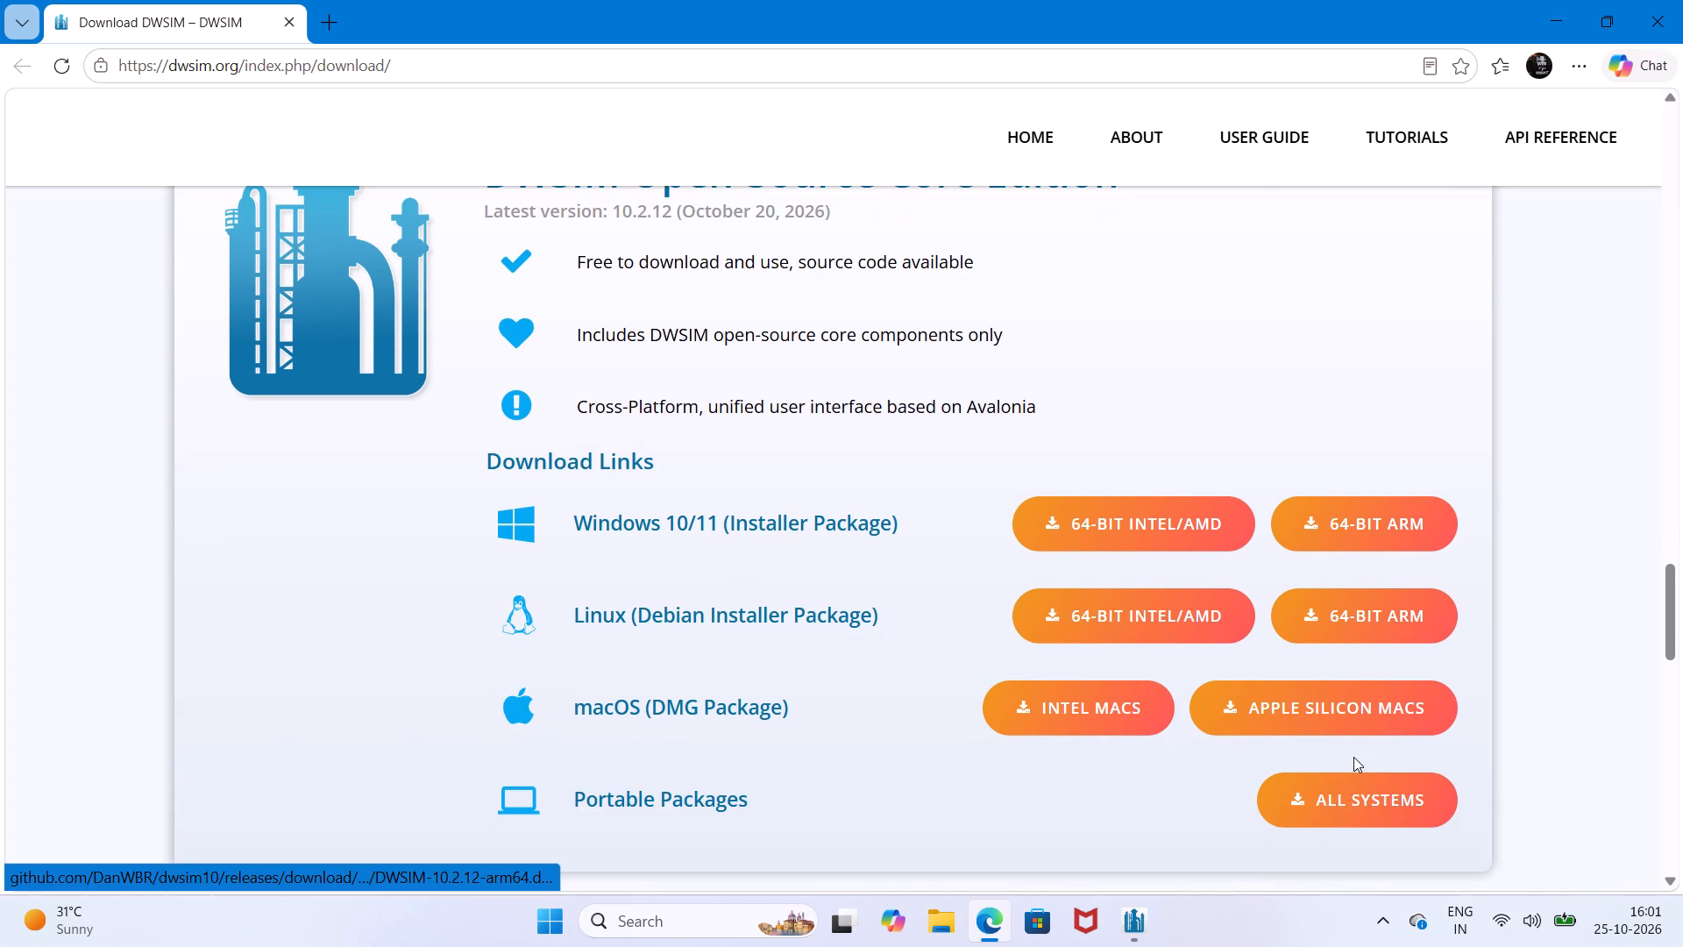
click(1362, 795)
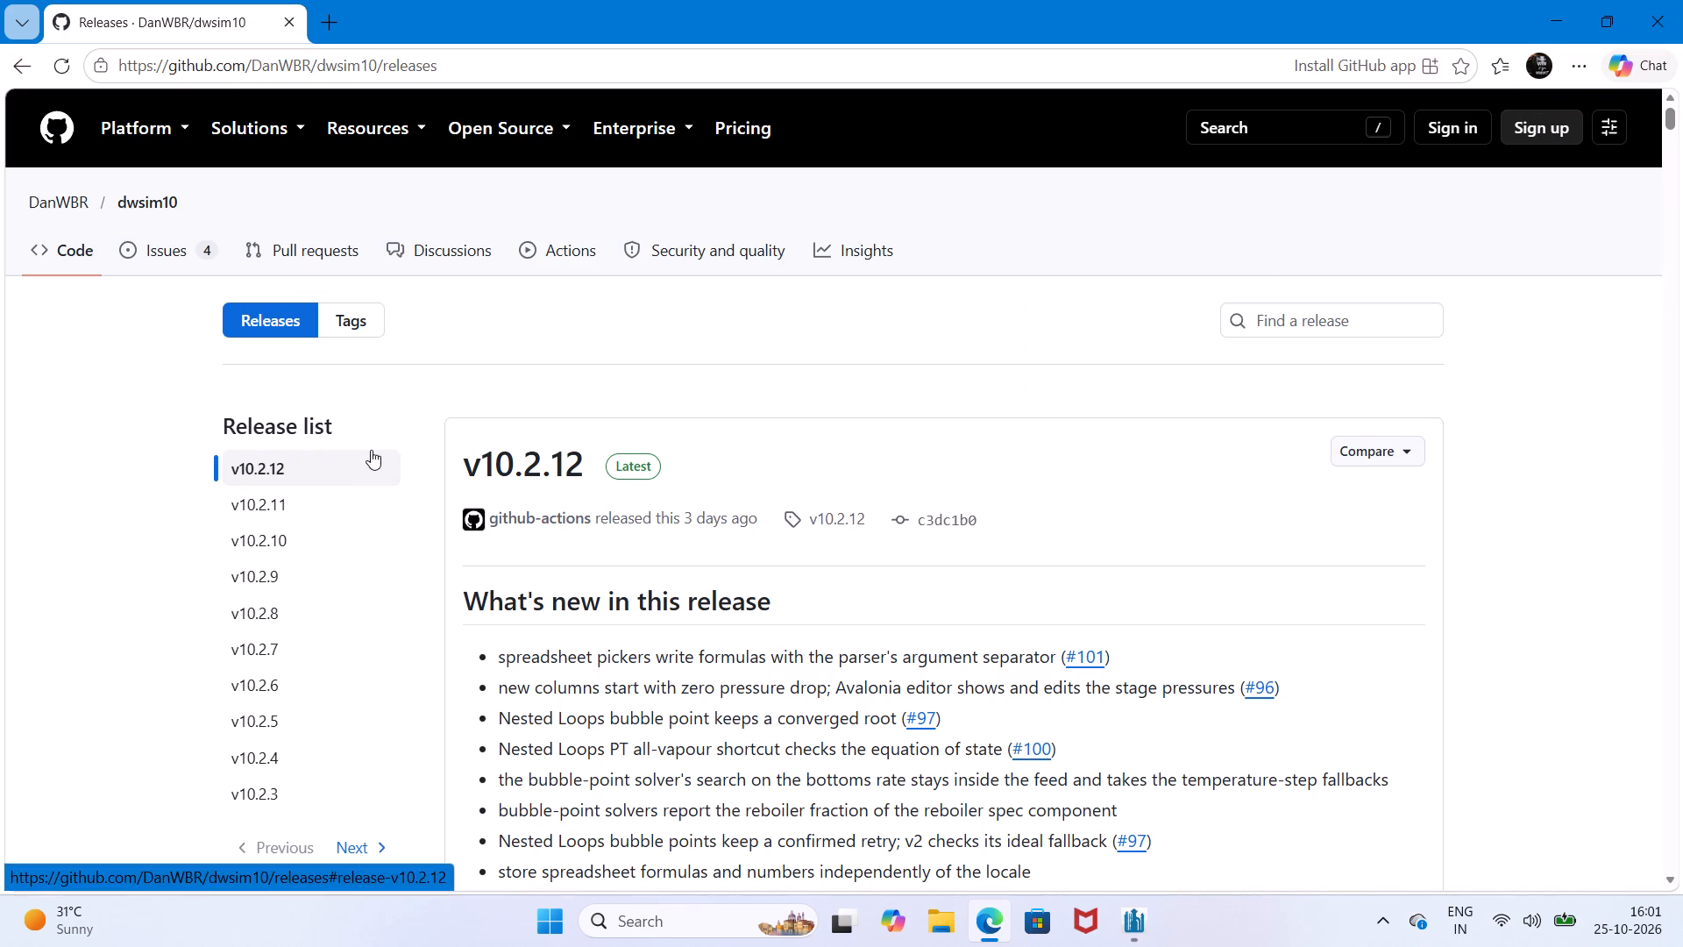
Download DWSIM-10.2.12-arm64.dmg from the assets of the v10.2.12 release.
scroll(505, 424, down, 3)
scroll(799, 439, down, 6)
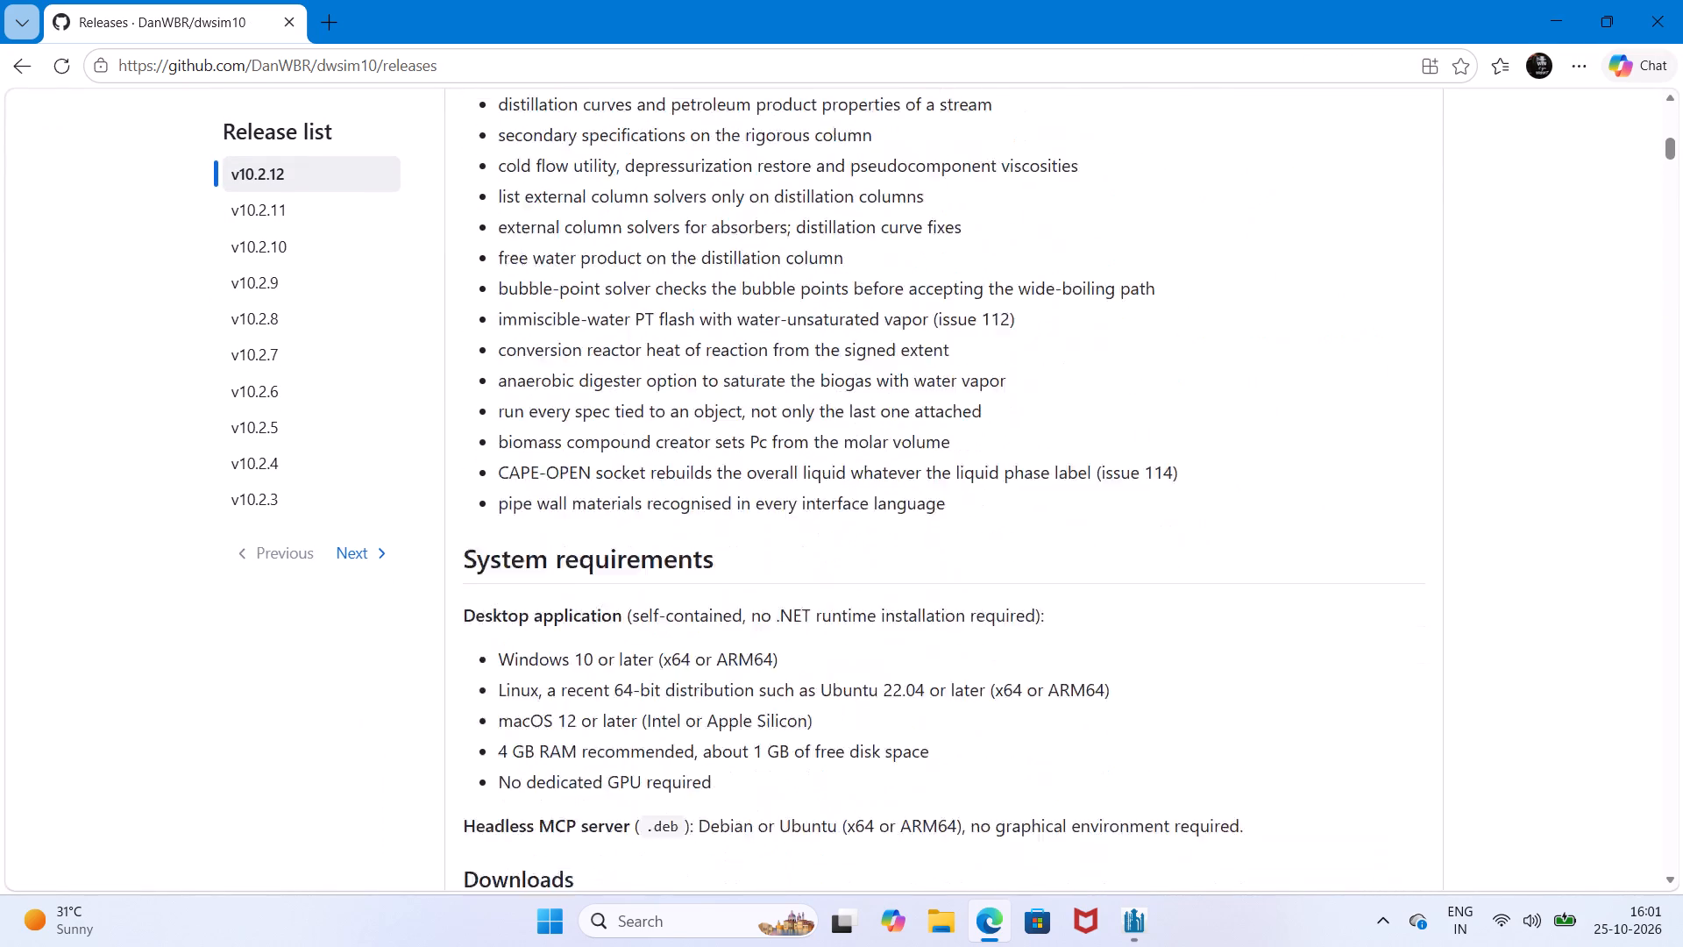
scroll(801, 434, down, 11)
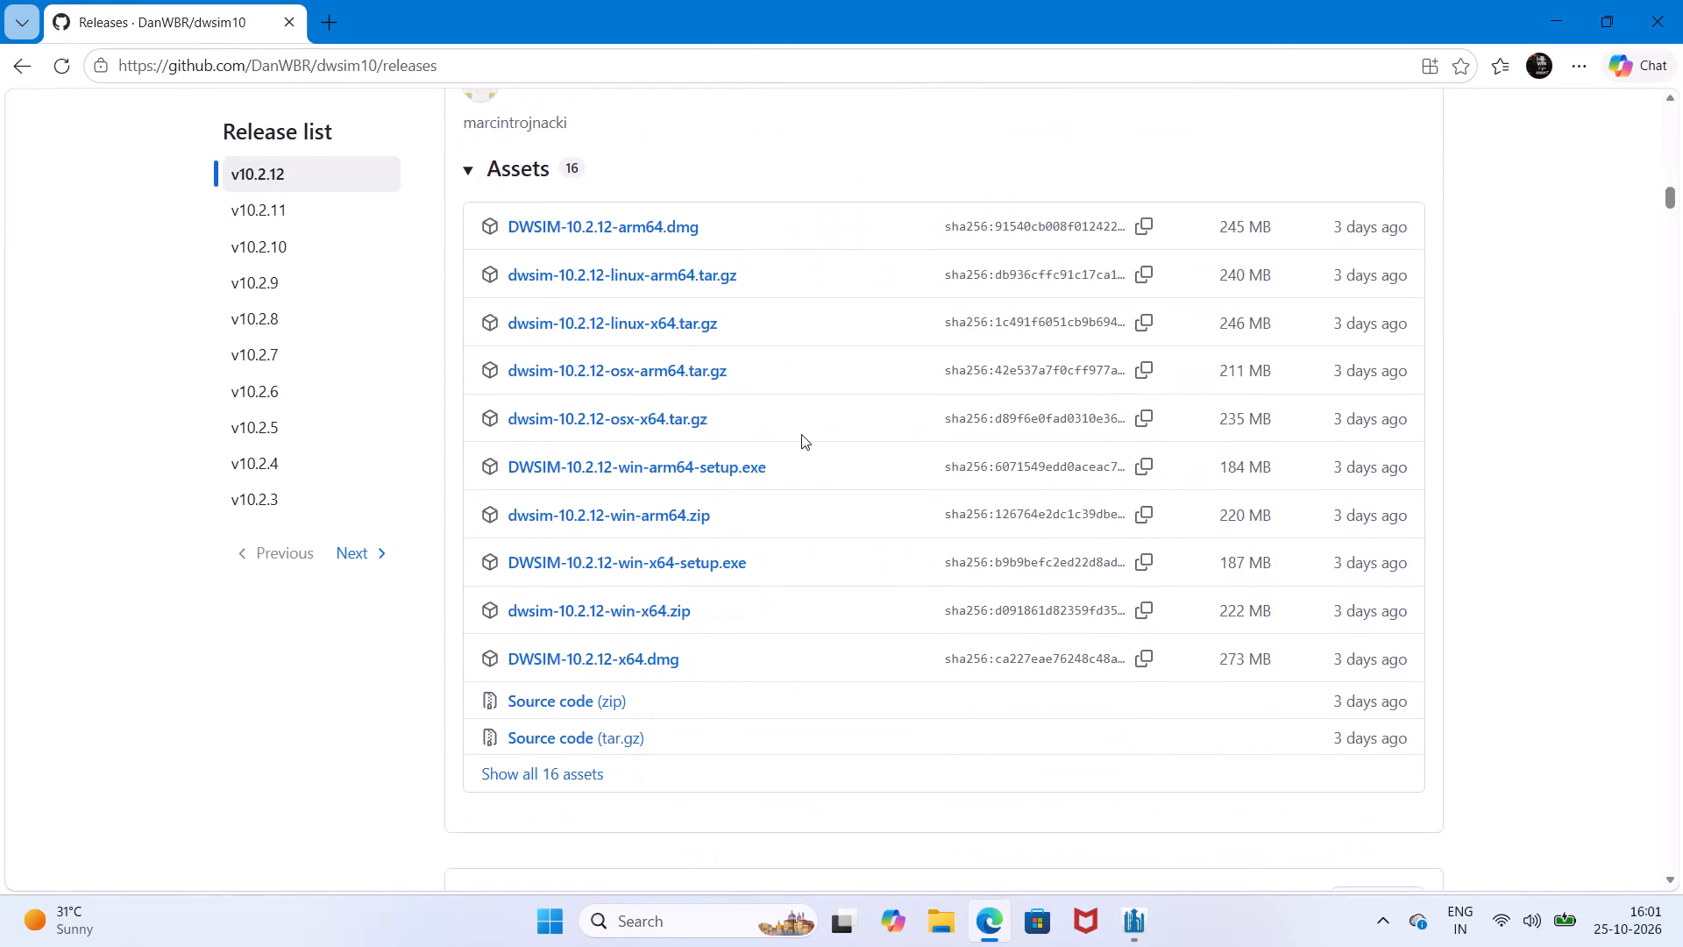
scroll(801, 434, up, 2)
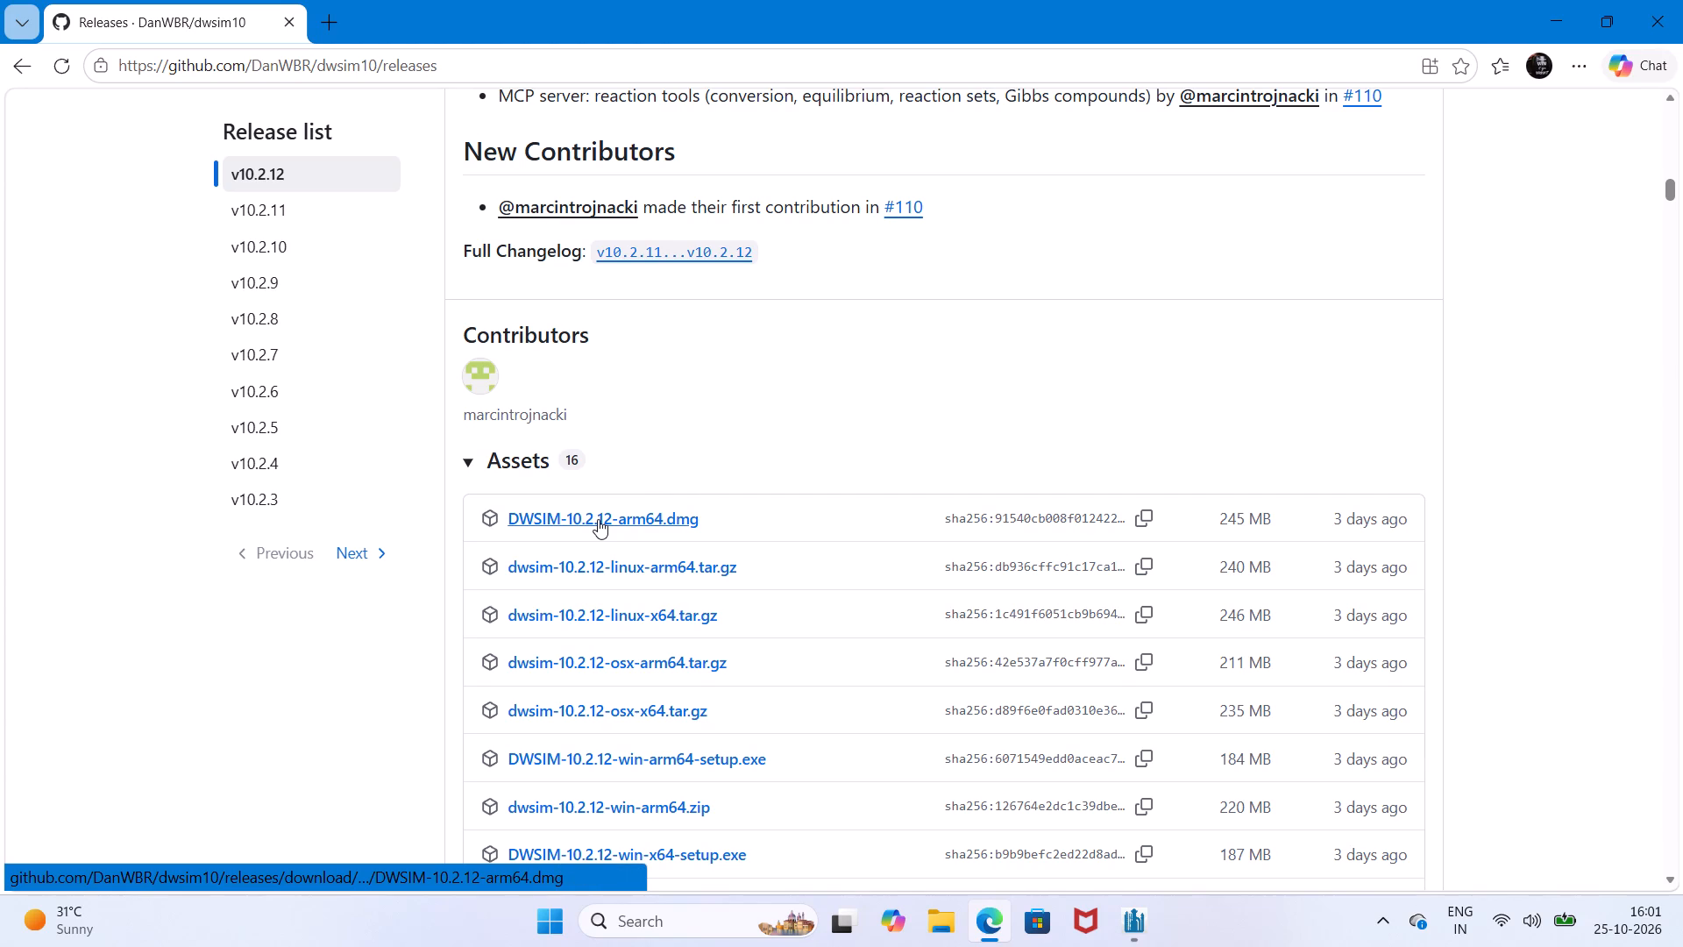
click(598, 519)
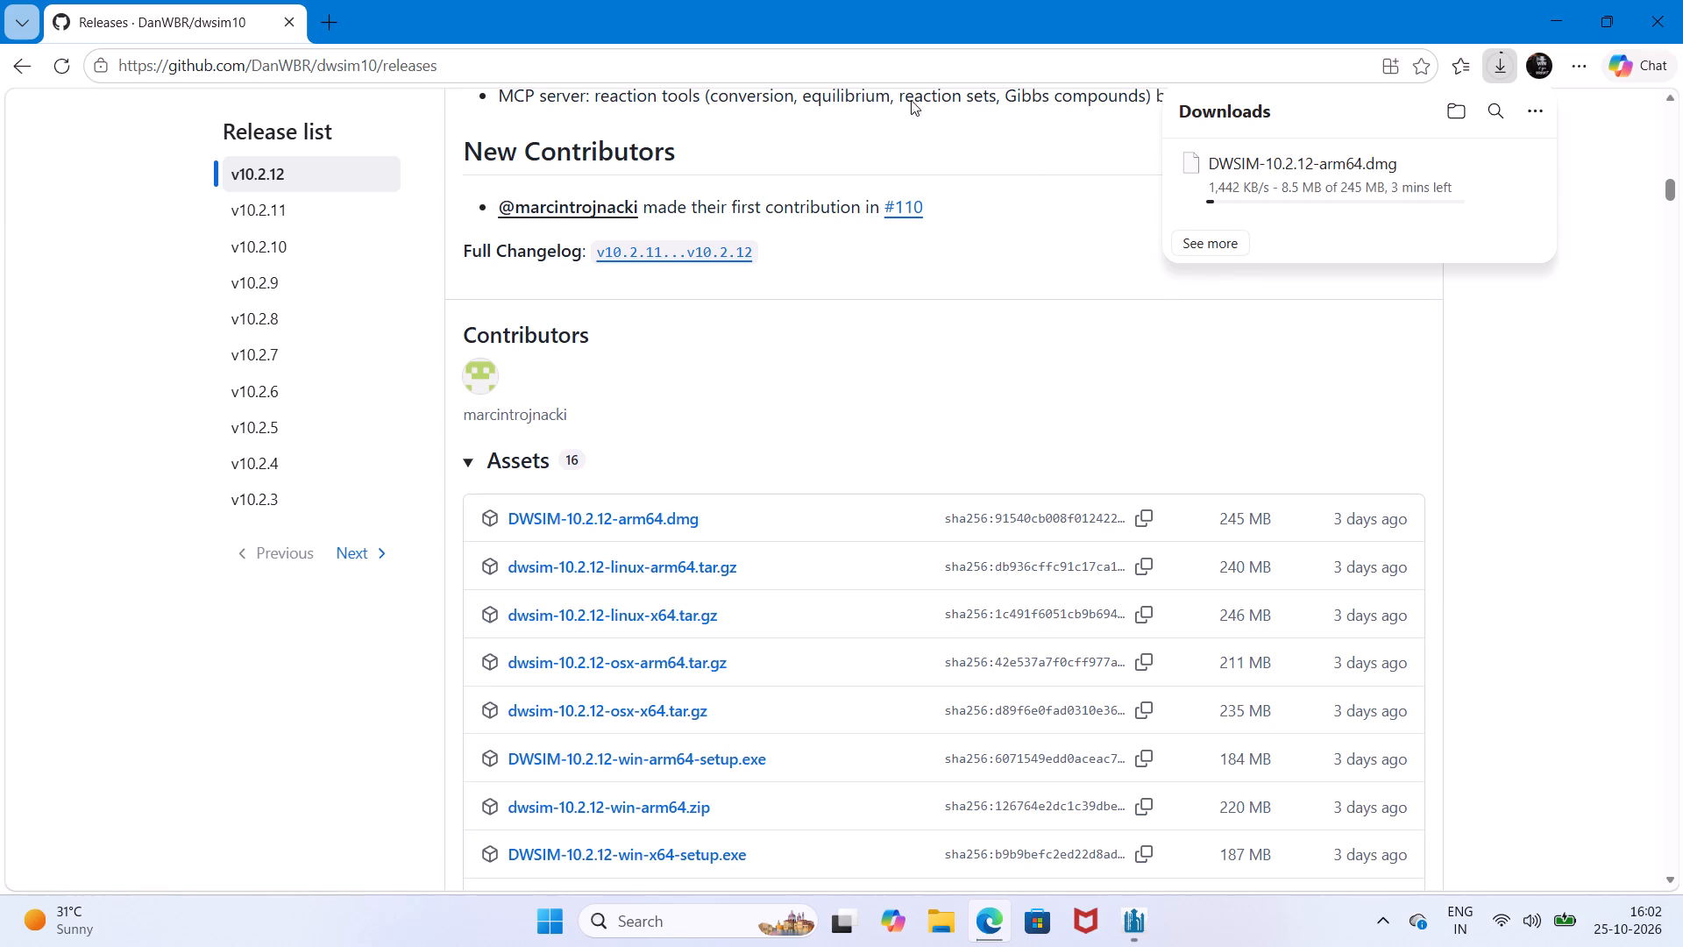
Open the browser's full downloads page to see all downloaded files.
double_click(1568, 66)
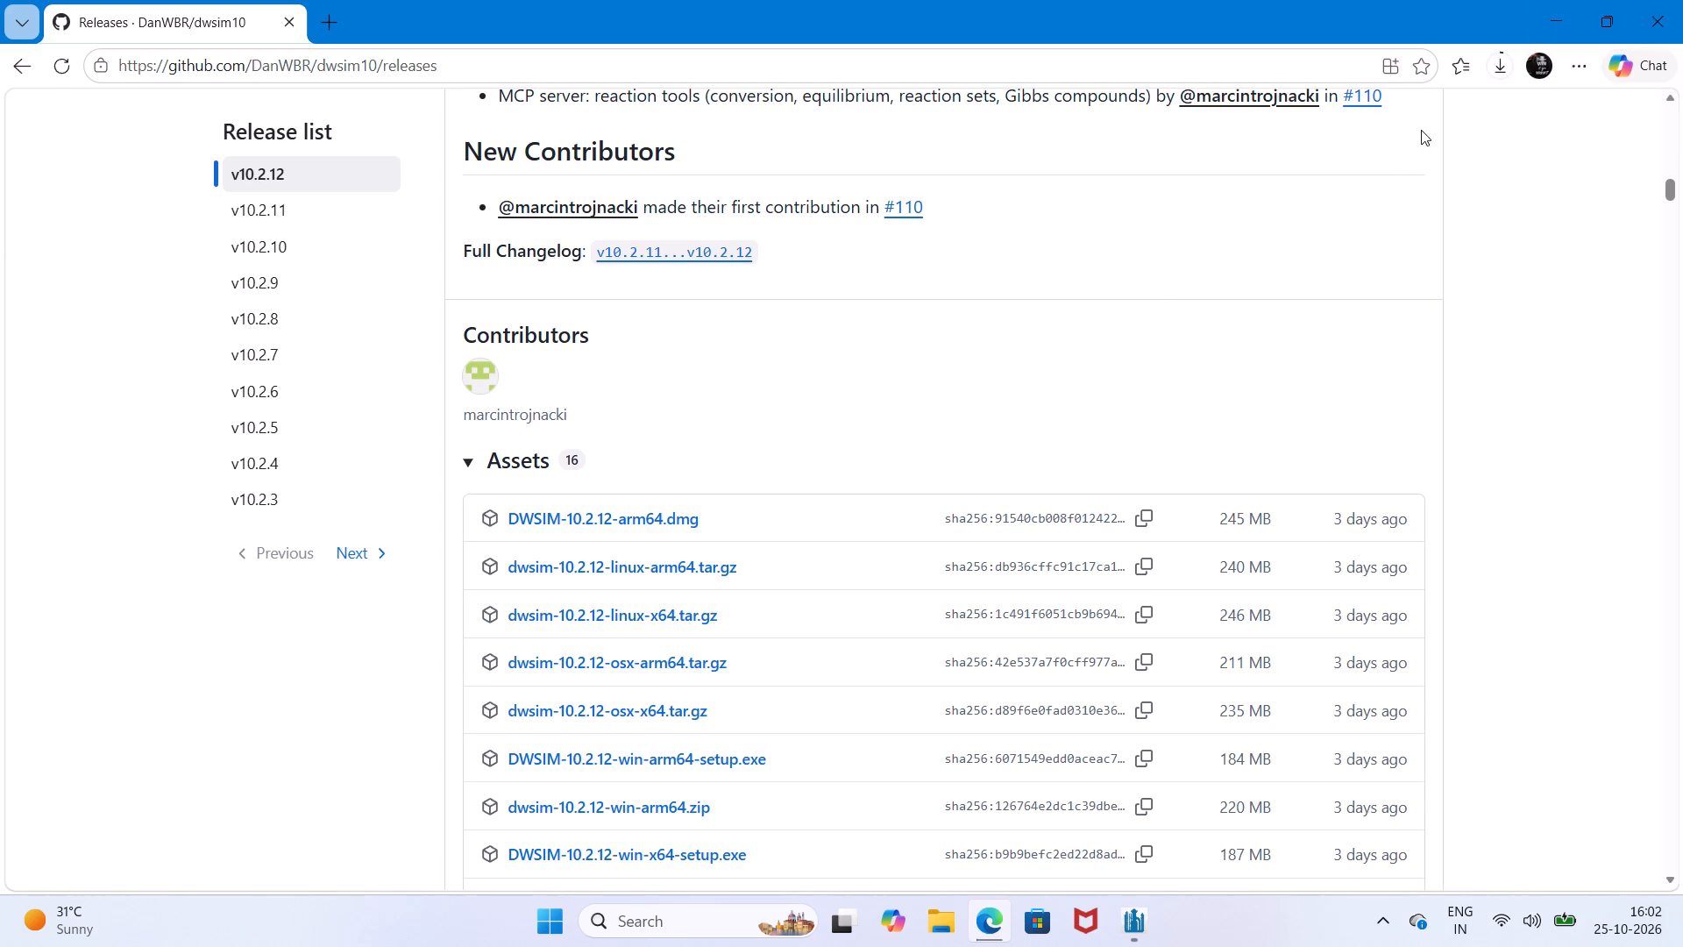
click(1580, 68)
click(1360, 390)
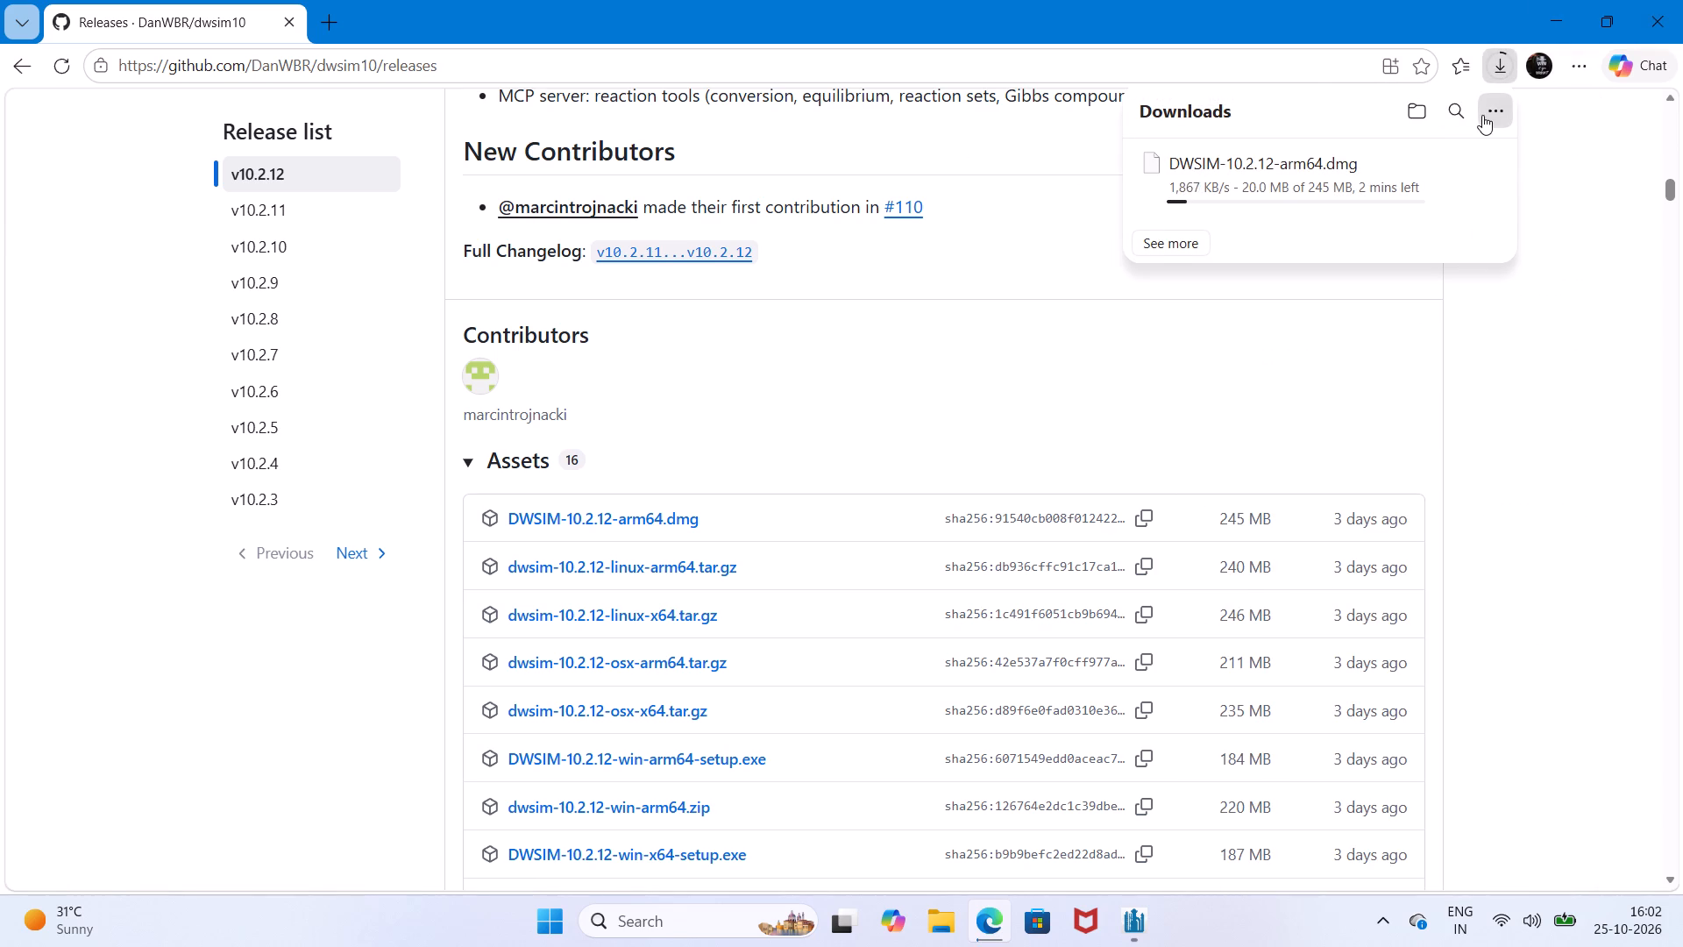
click(1482, 115)
click(1509, 162)
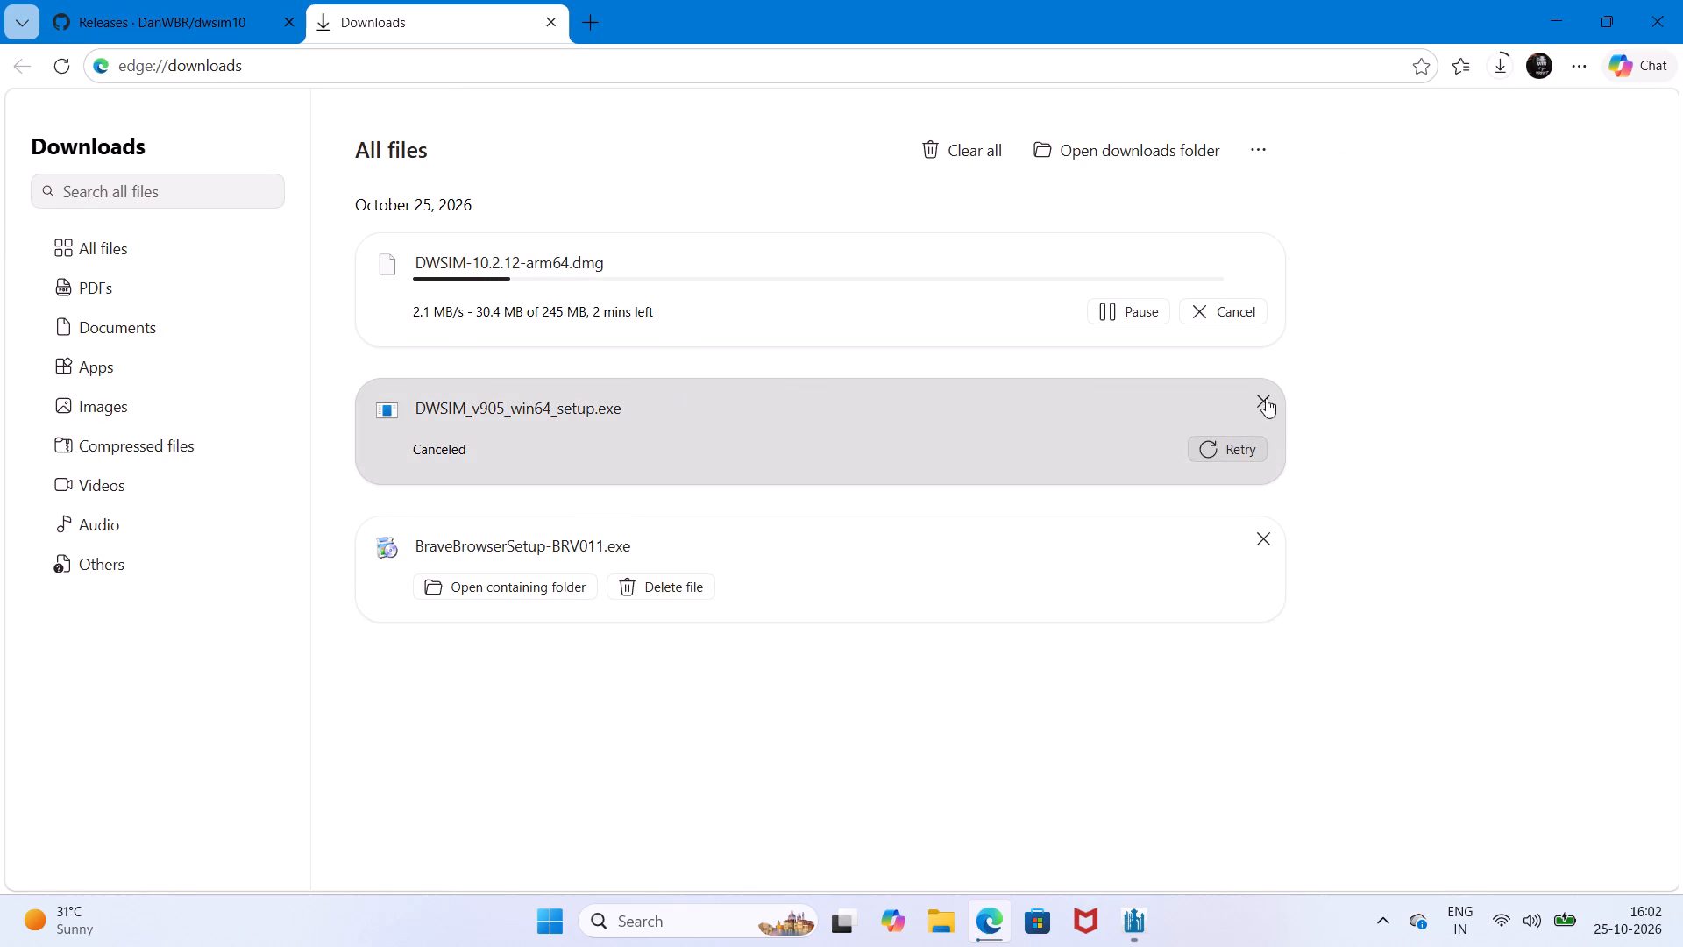
Remove the DWSIM_v905_win64_setup.exe and BraveBrowserSetup-BRV011.exe entries from the download history.
double_click(1271, 407)
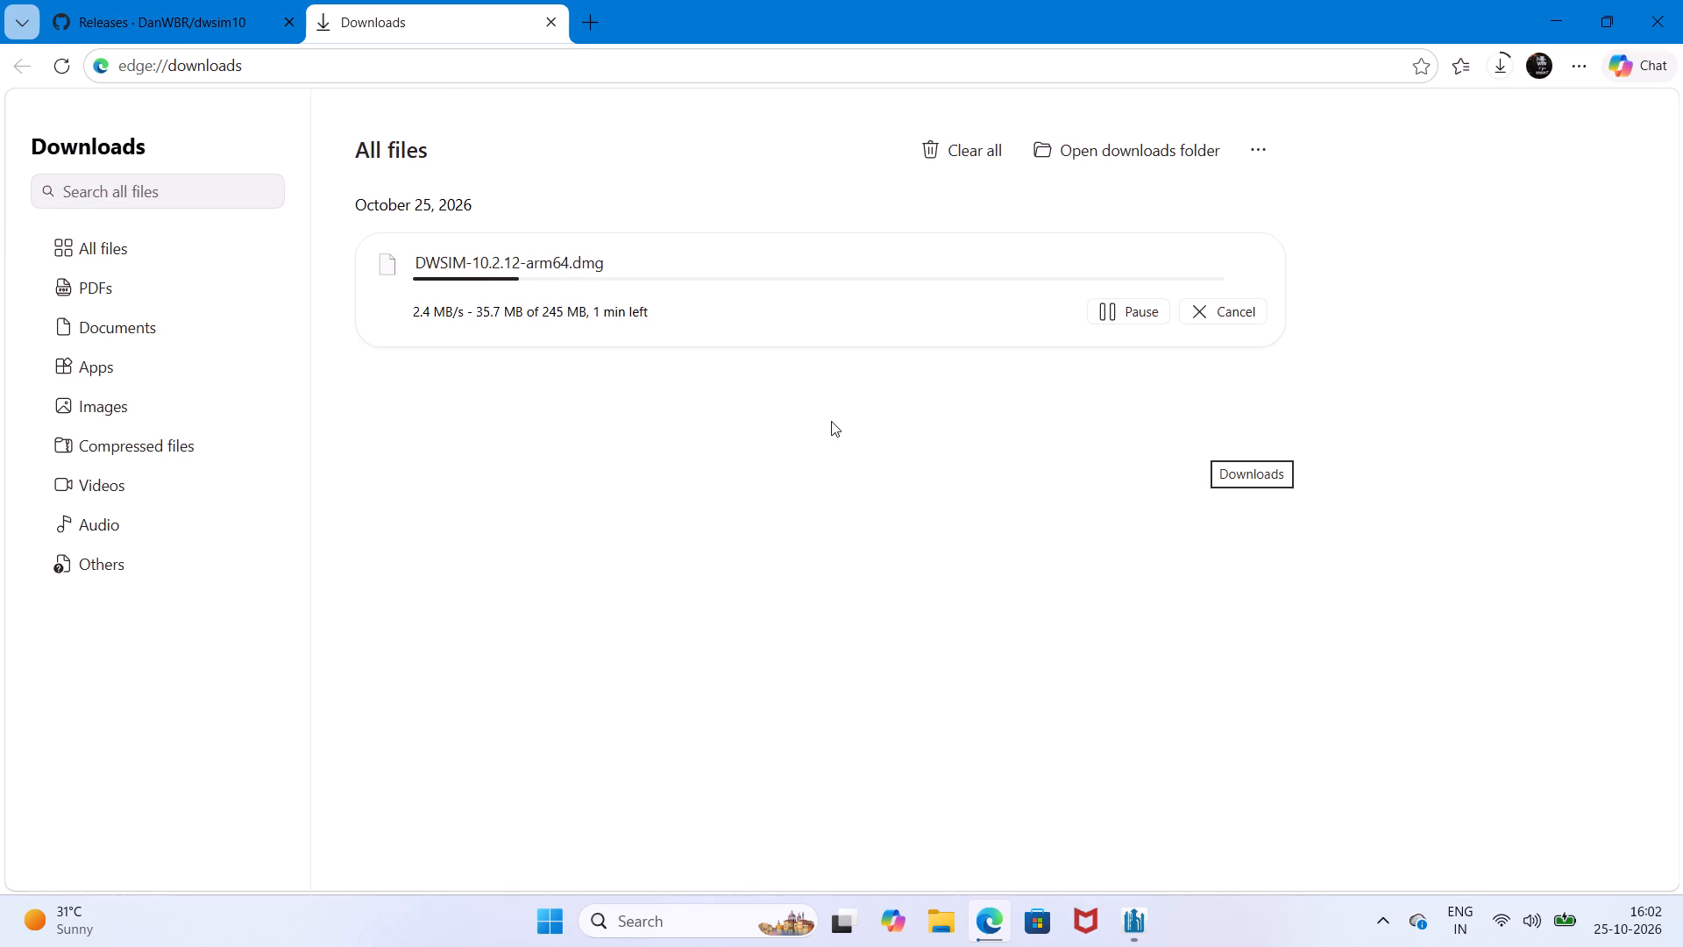
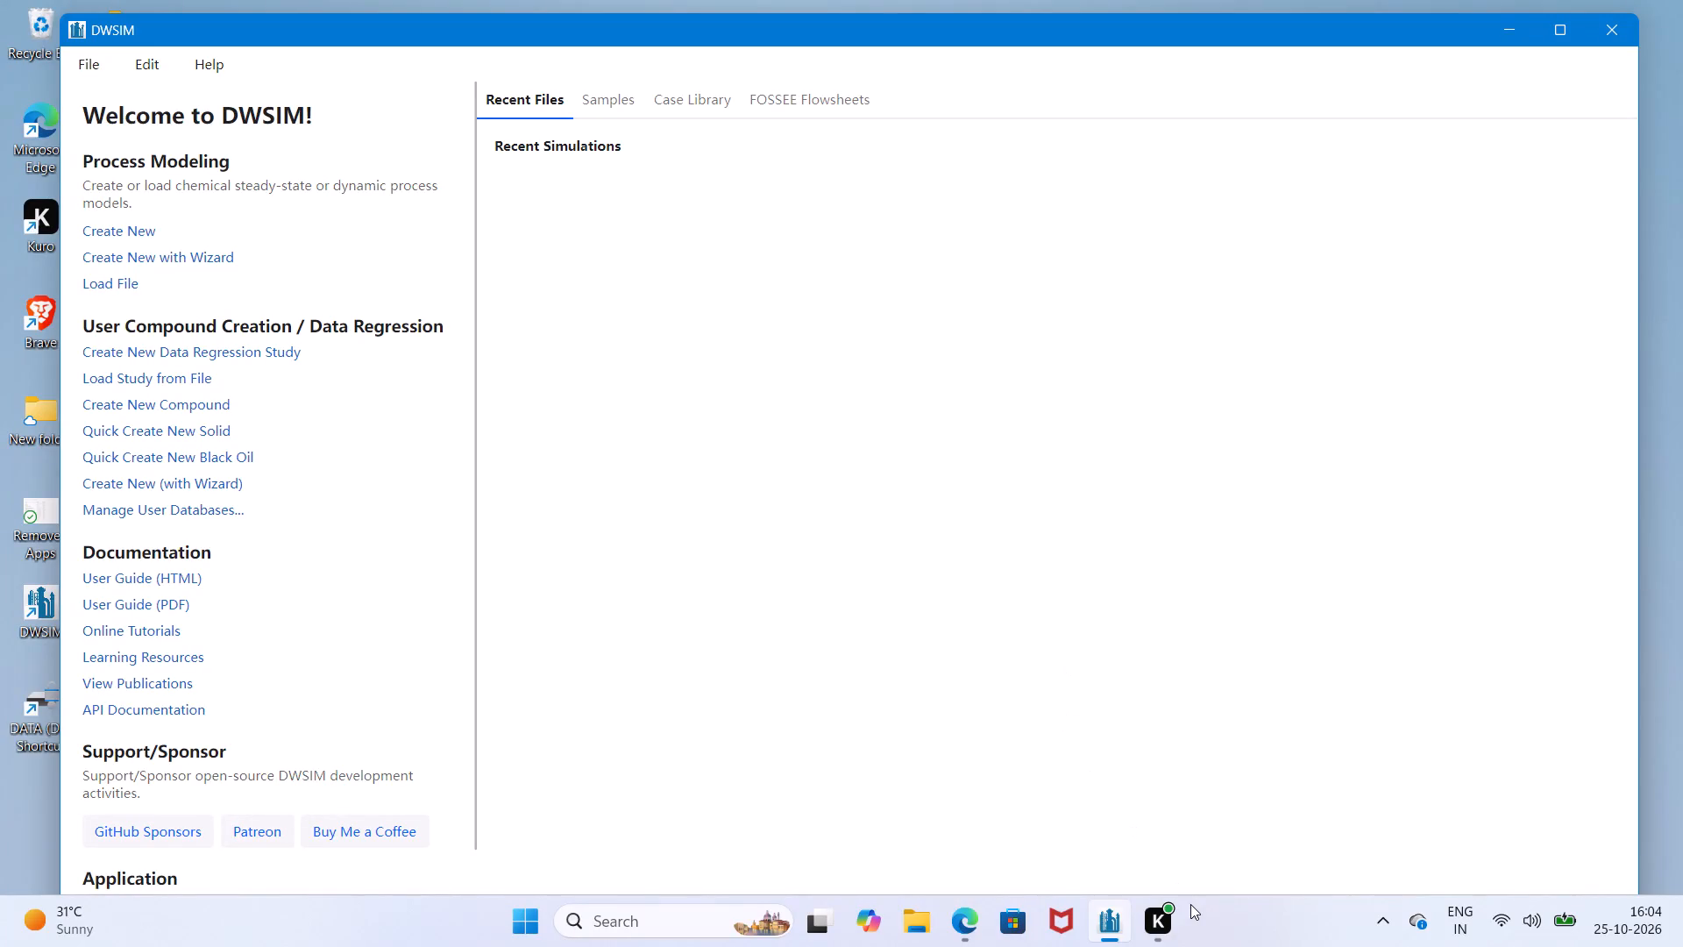
Maximize the DWSIM window.
click(1561, 29)
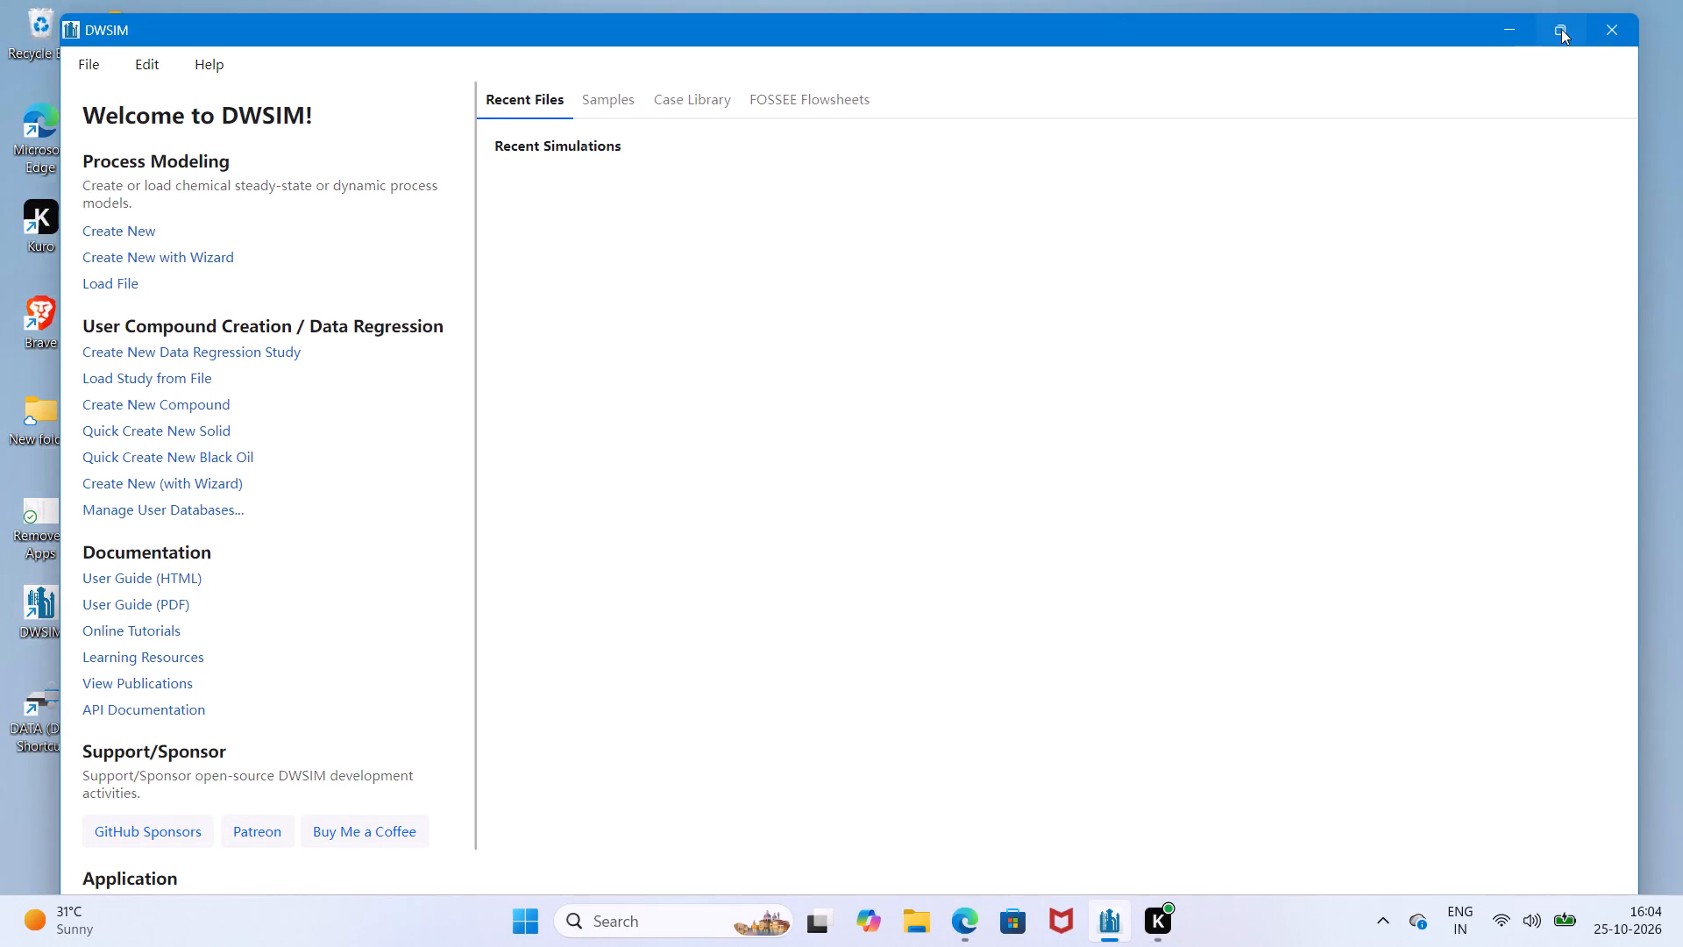
Switch to Edge and show the downloaded DWSIM-10.2.12-arm64.dmg file in its containing folder.
click(955, 931)
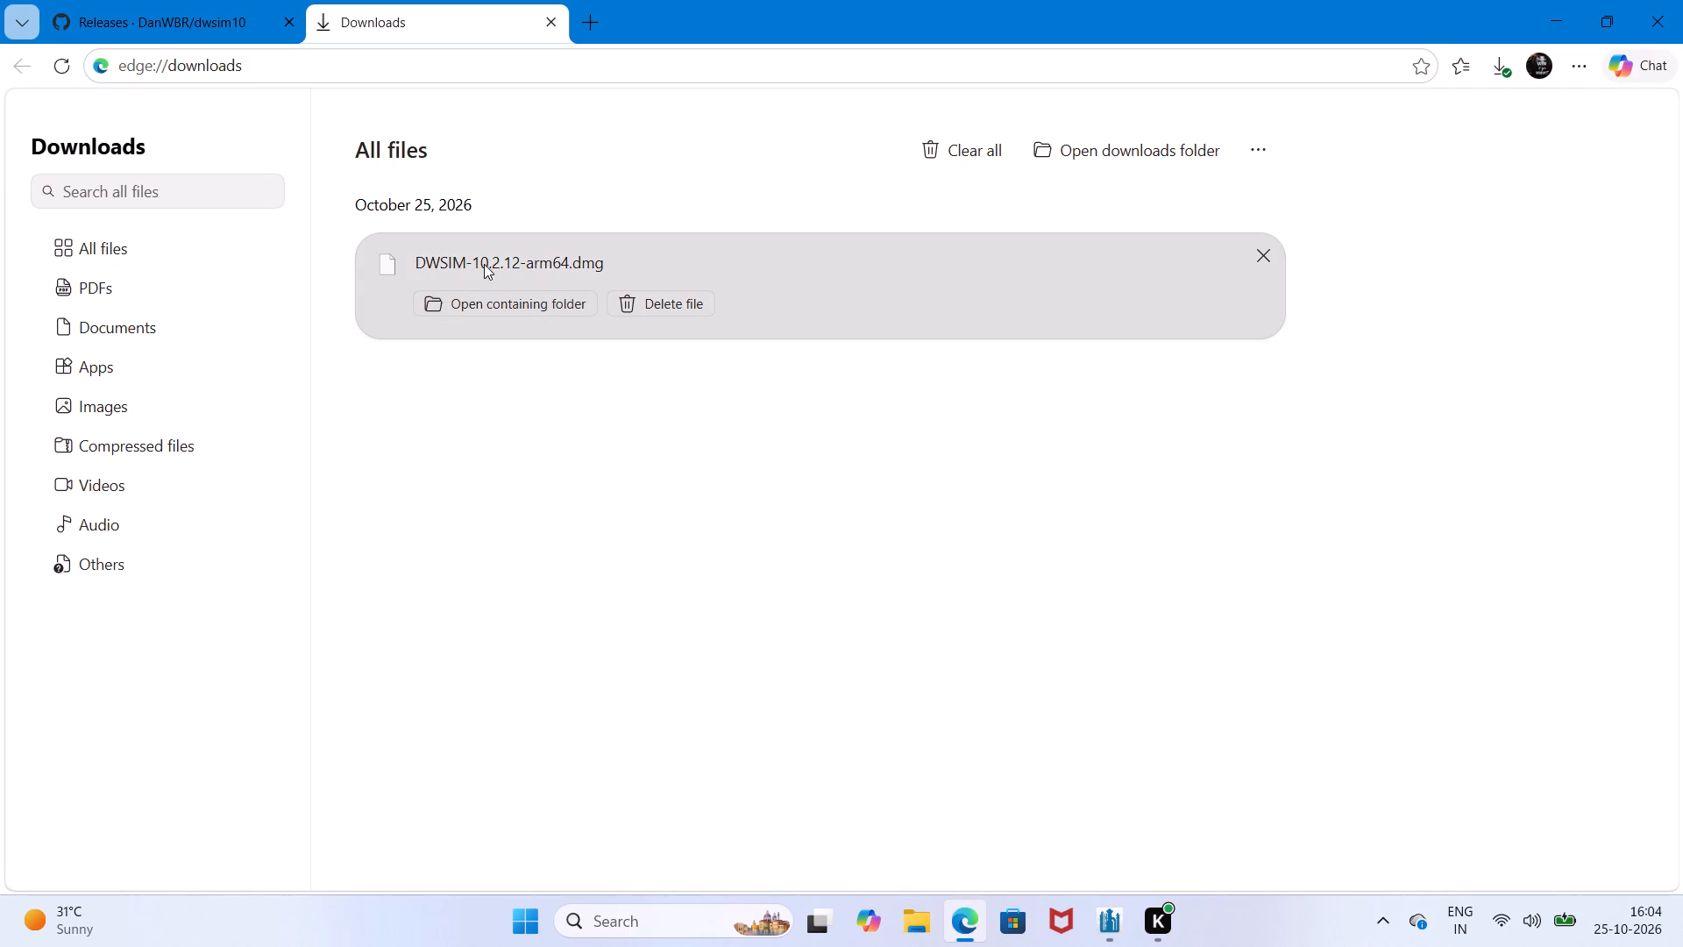
double_click(484, 264)
double_click(430, 269)
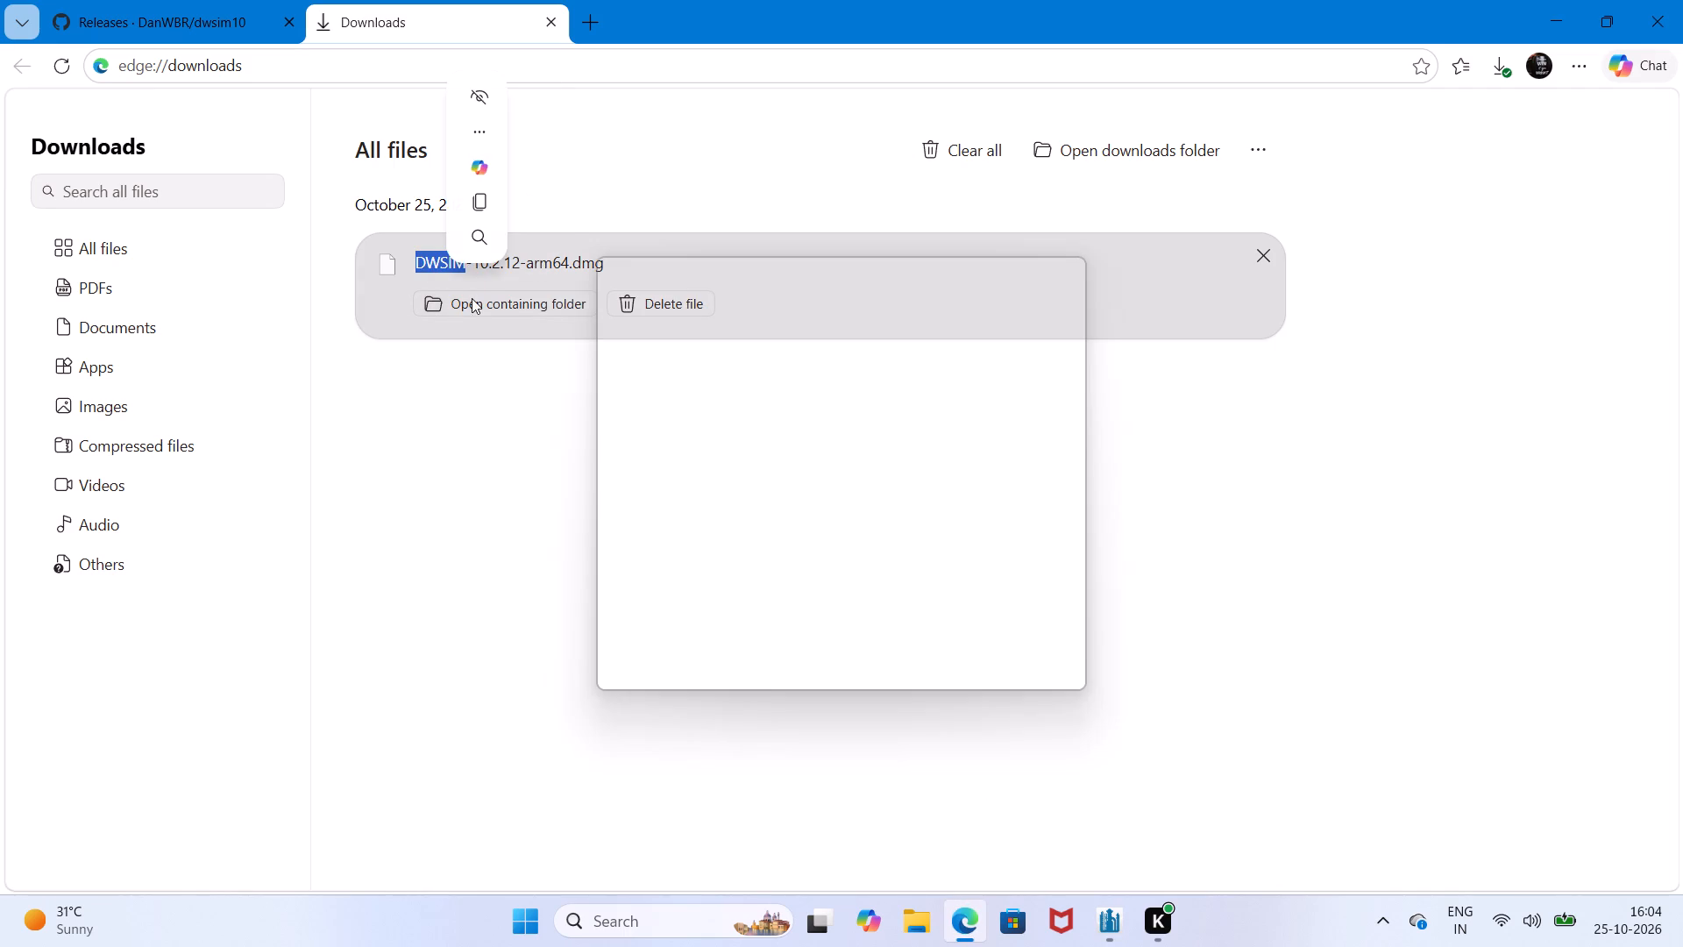
click(472, 298)
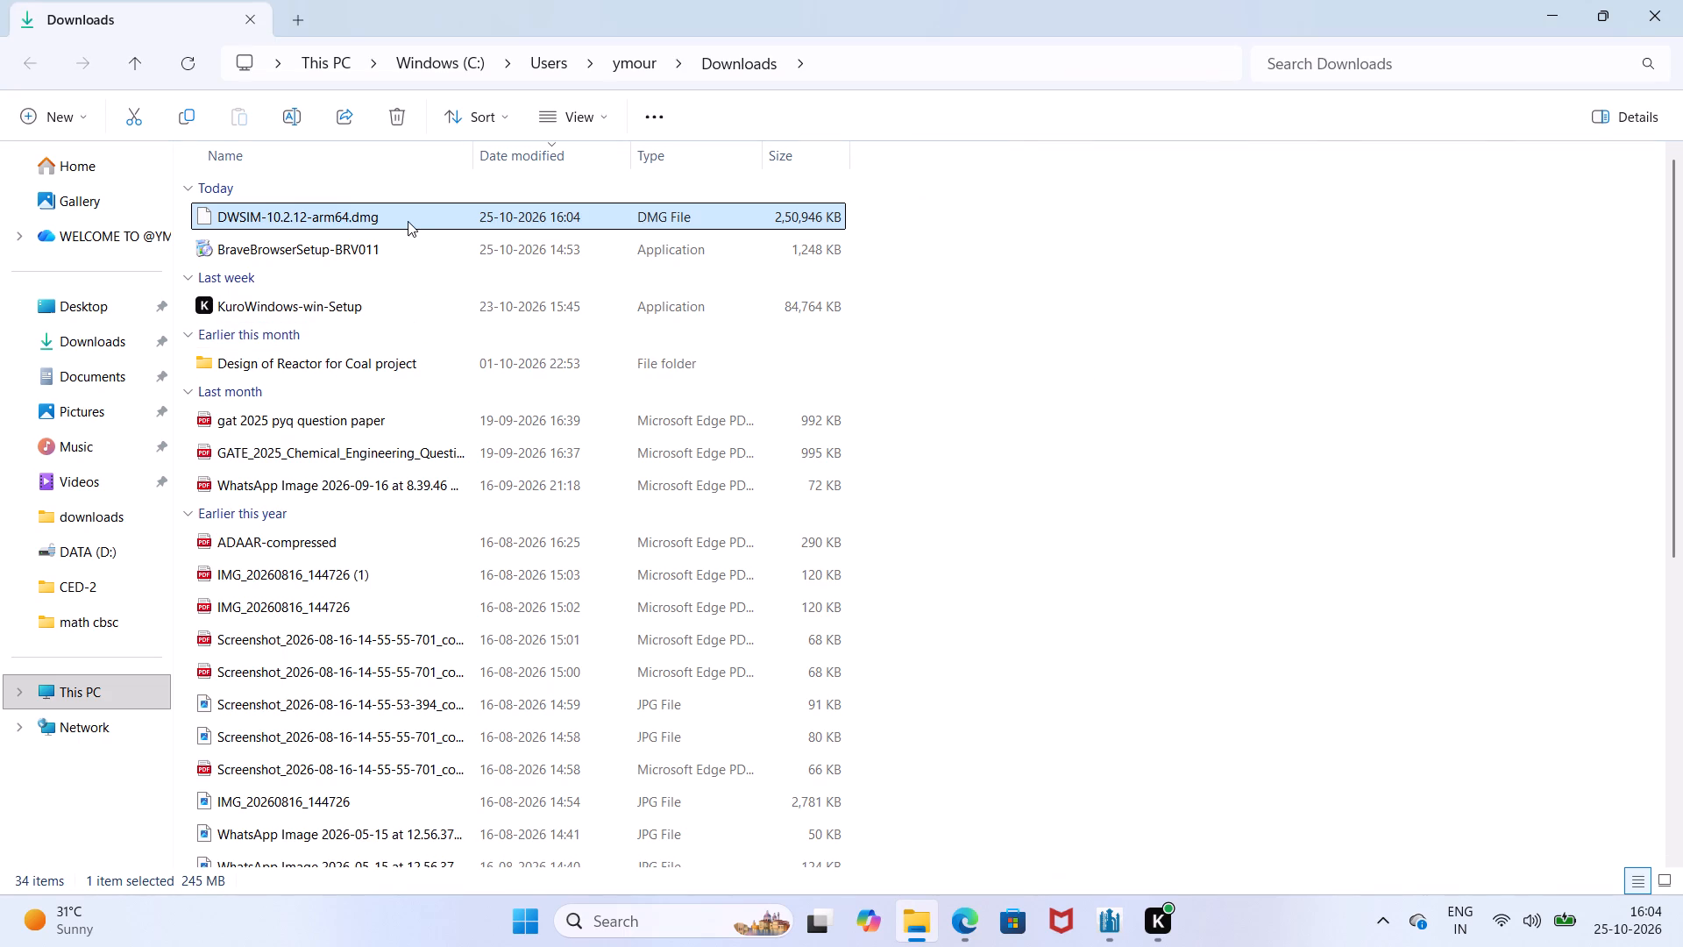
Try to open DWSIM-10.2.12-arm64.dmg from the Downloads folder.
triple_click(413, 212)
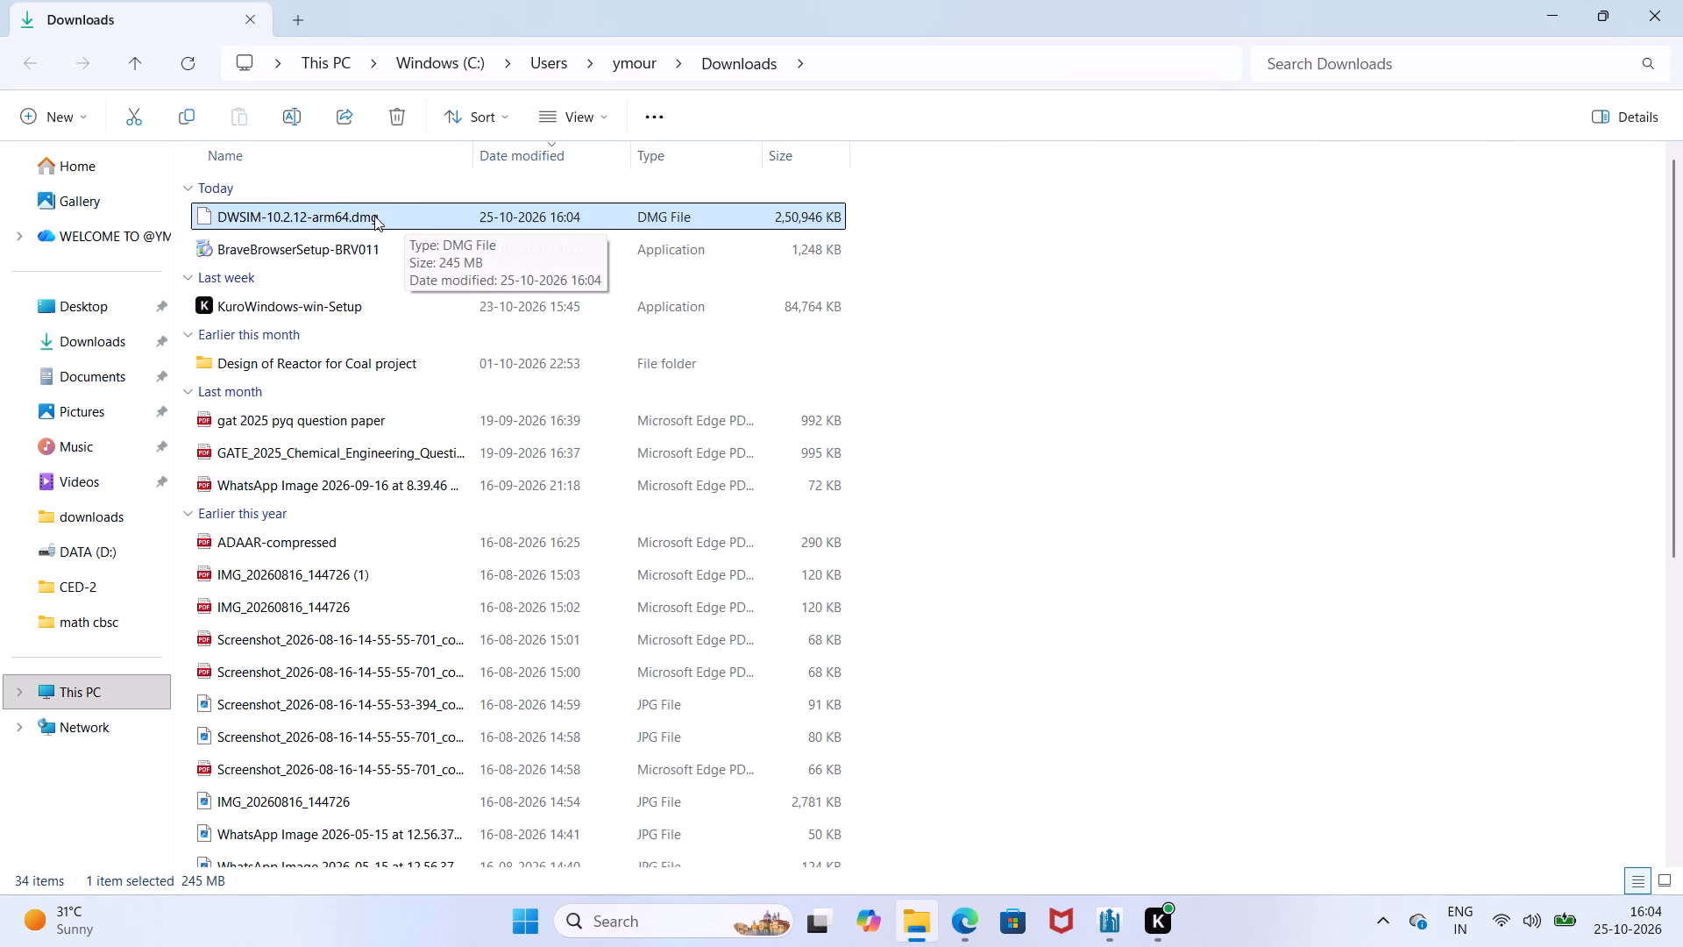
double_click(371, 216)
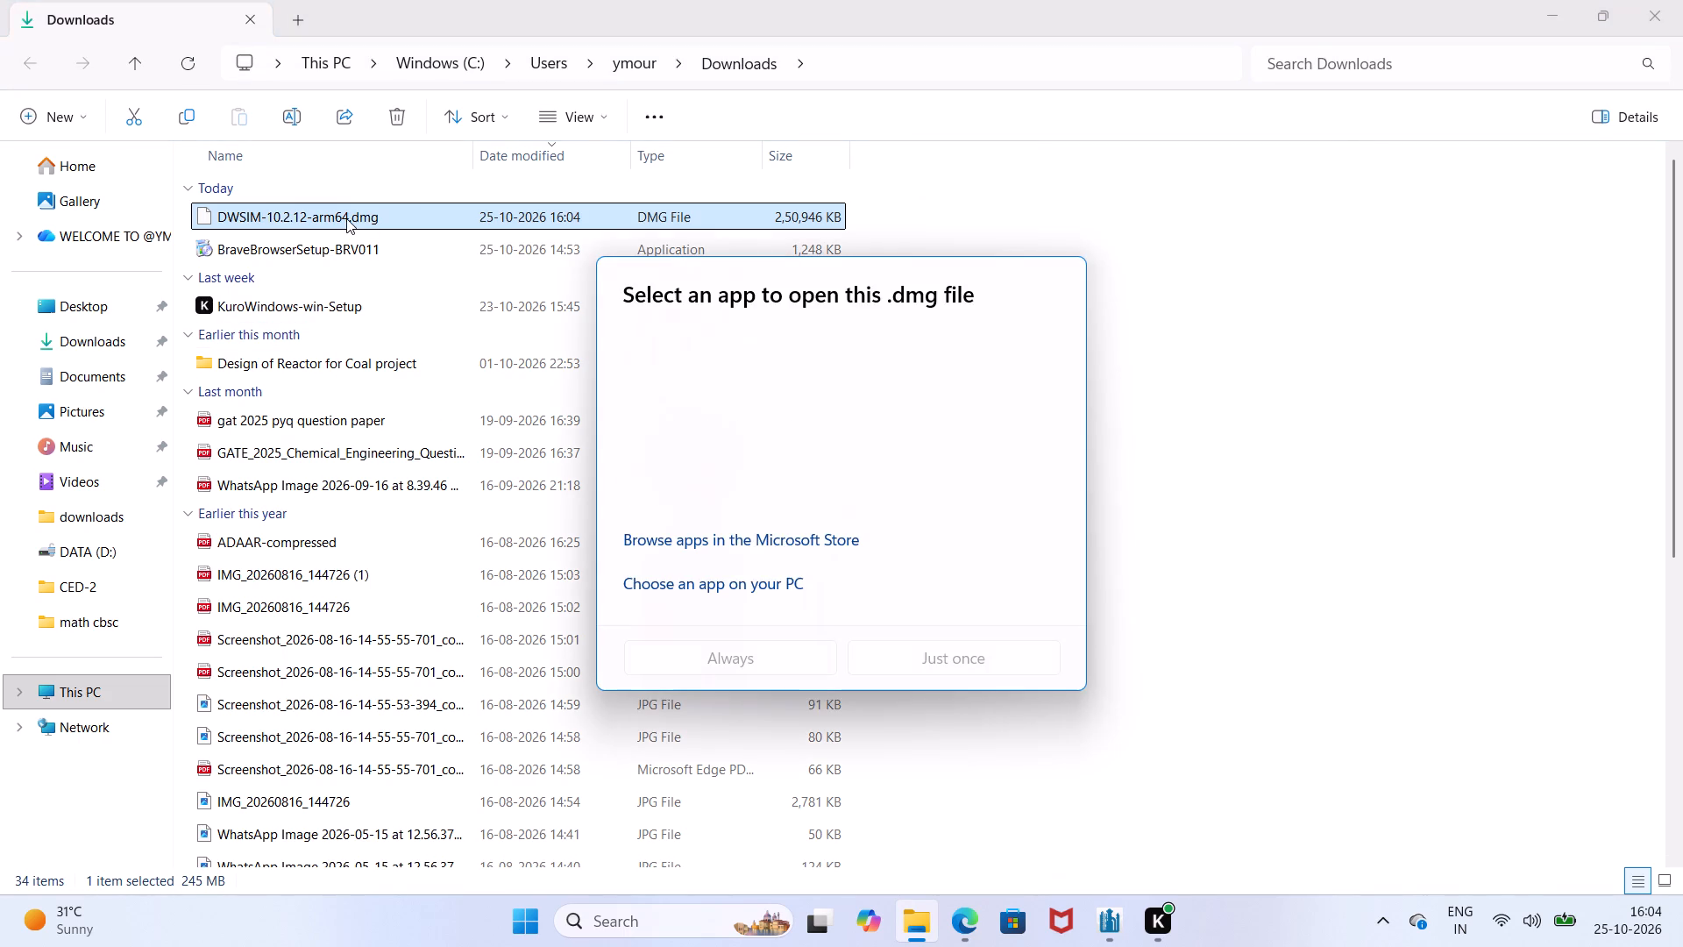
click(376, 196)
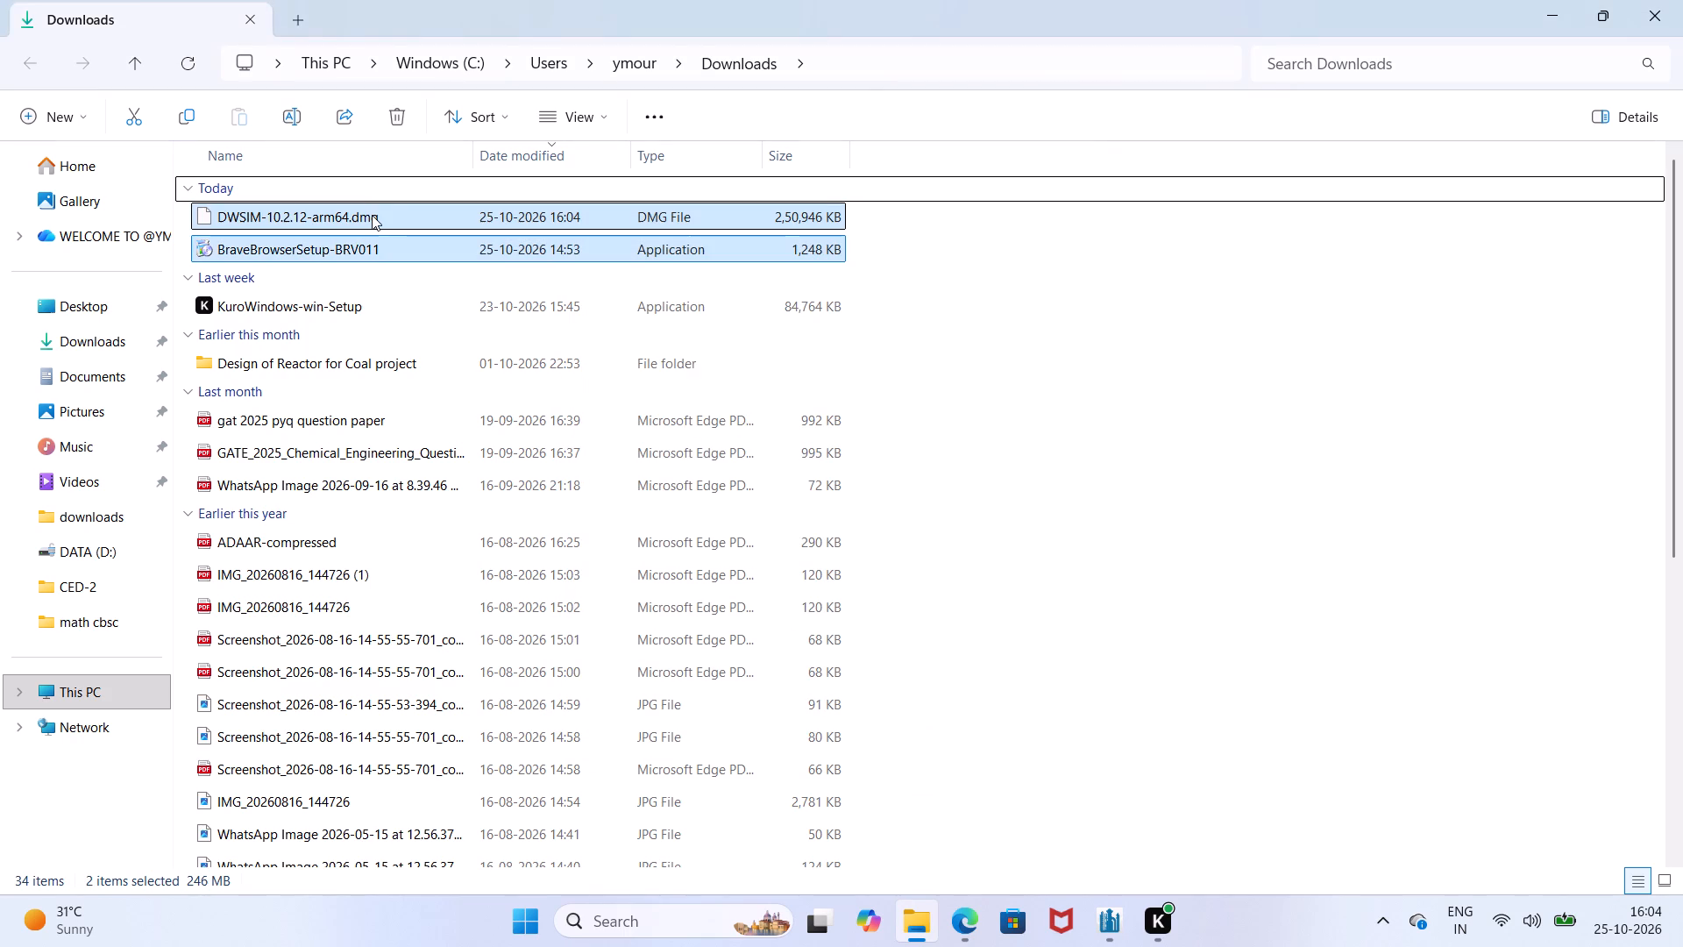
View the general properties of the Downloads folder and close them.
right_click(372, 215)
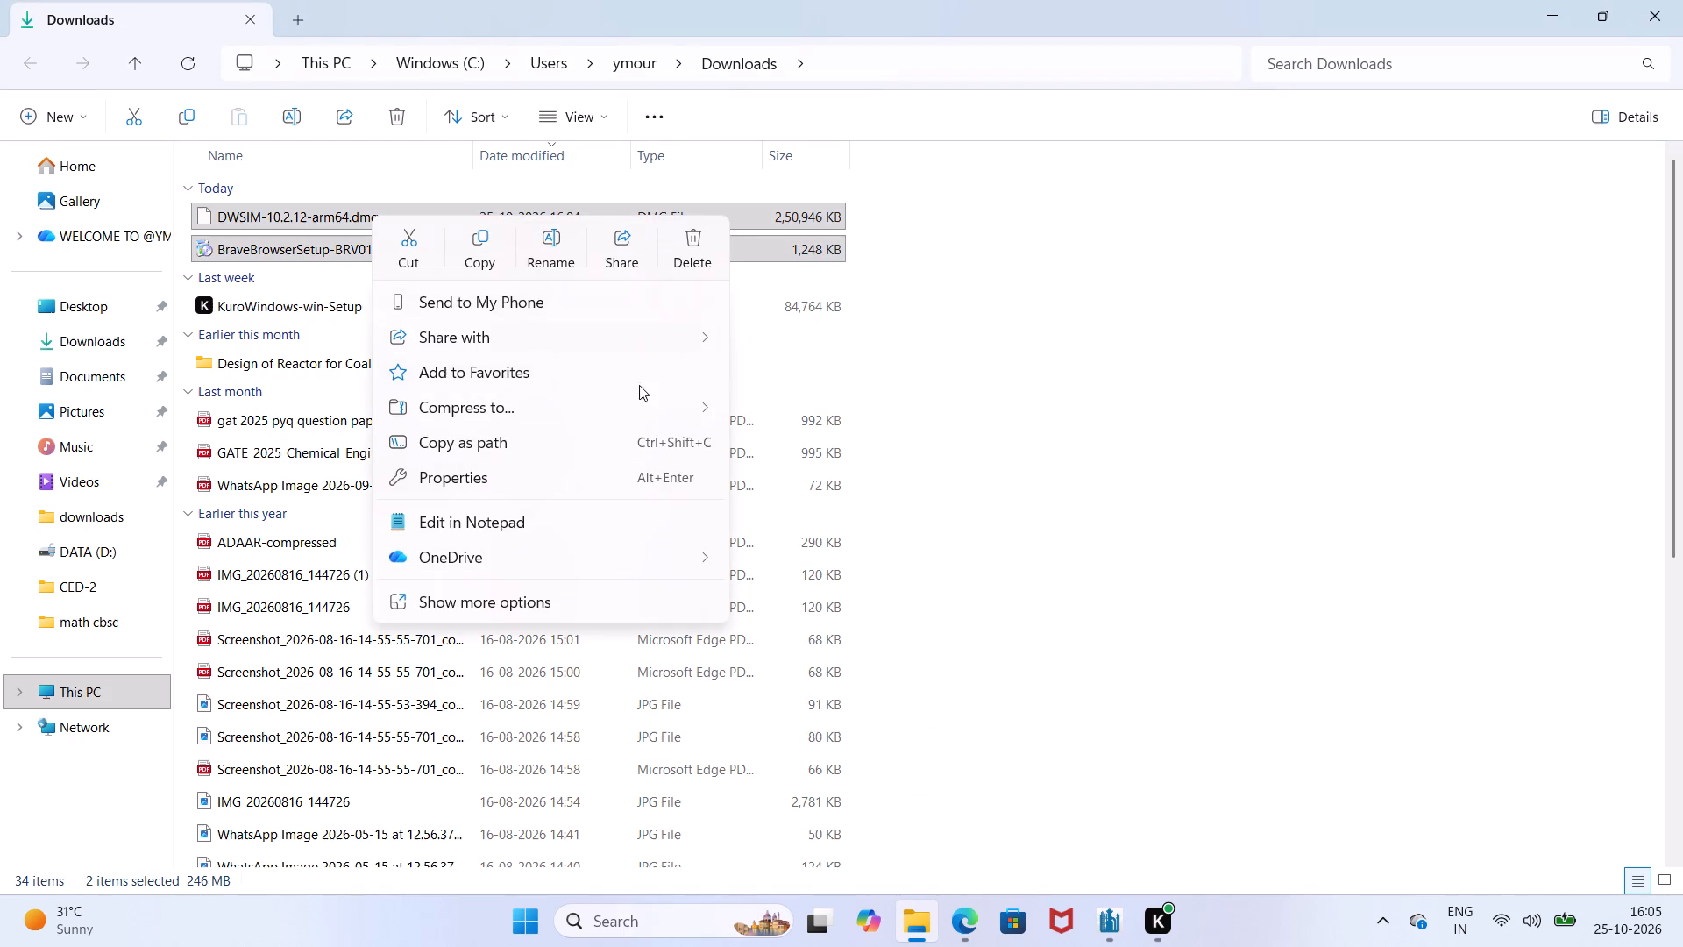
click(1180, 310)
right_click(733, 209)
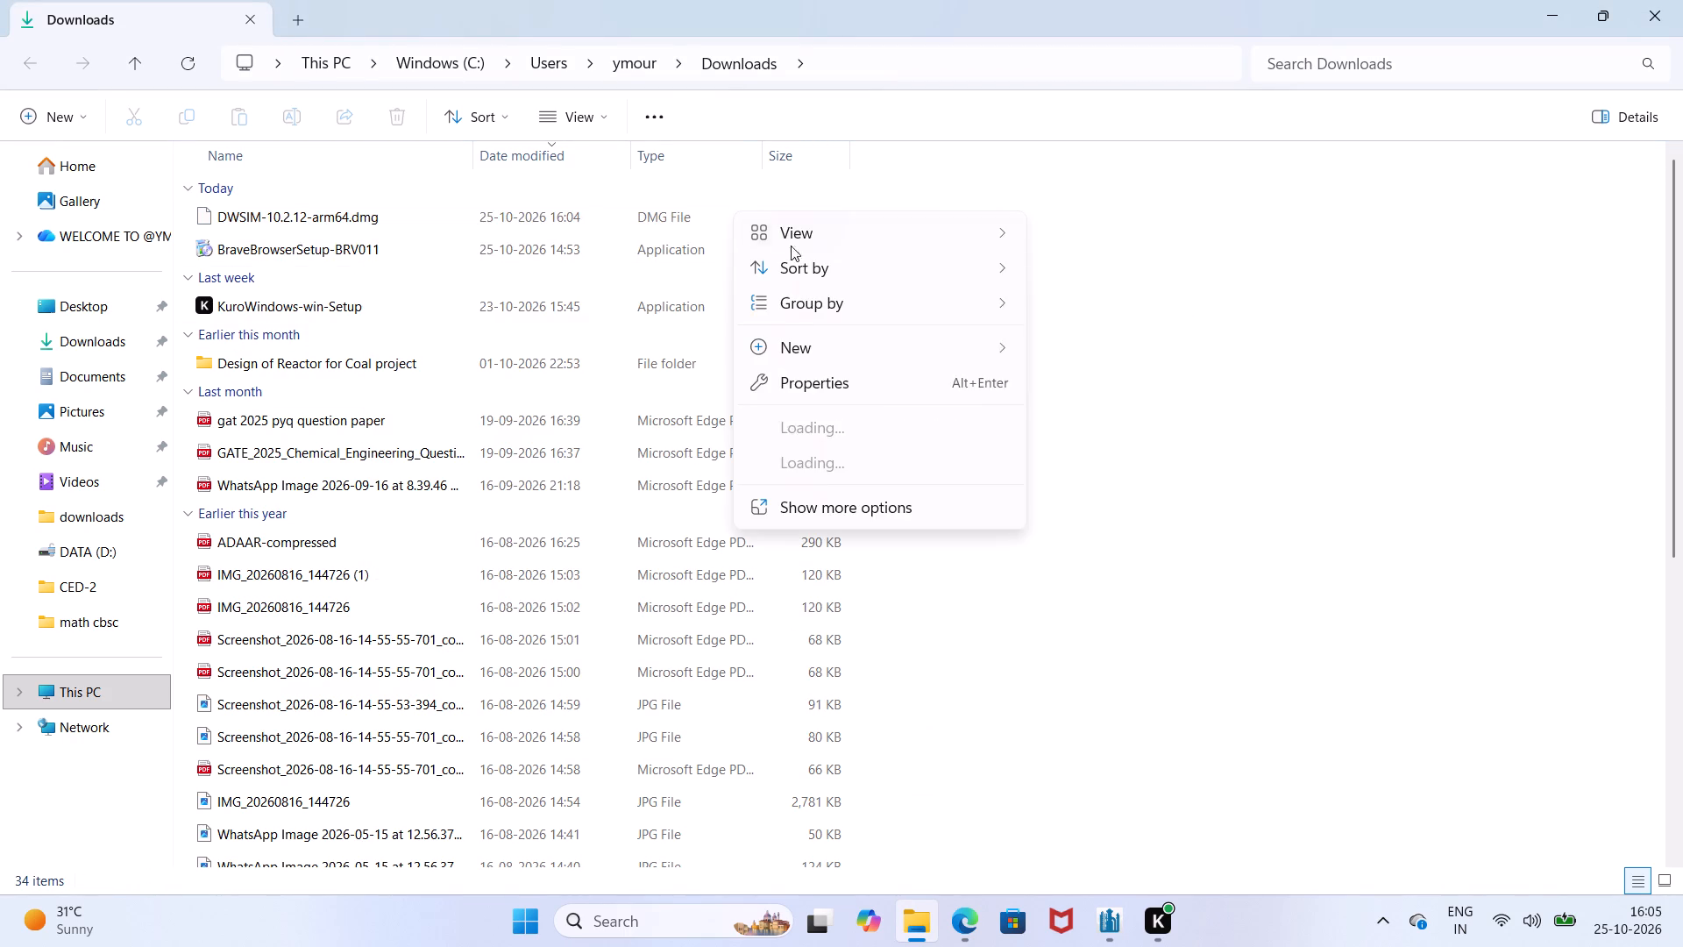
click(837, 501)
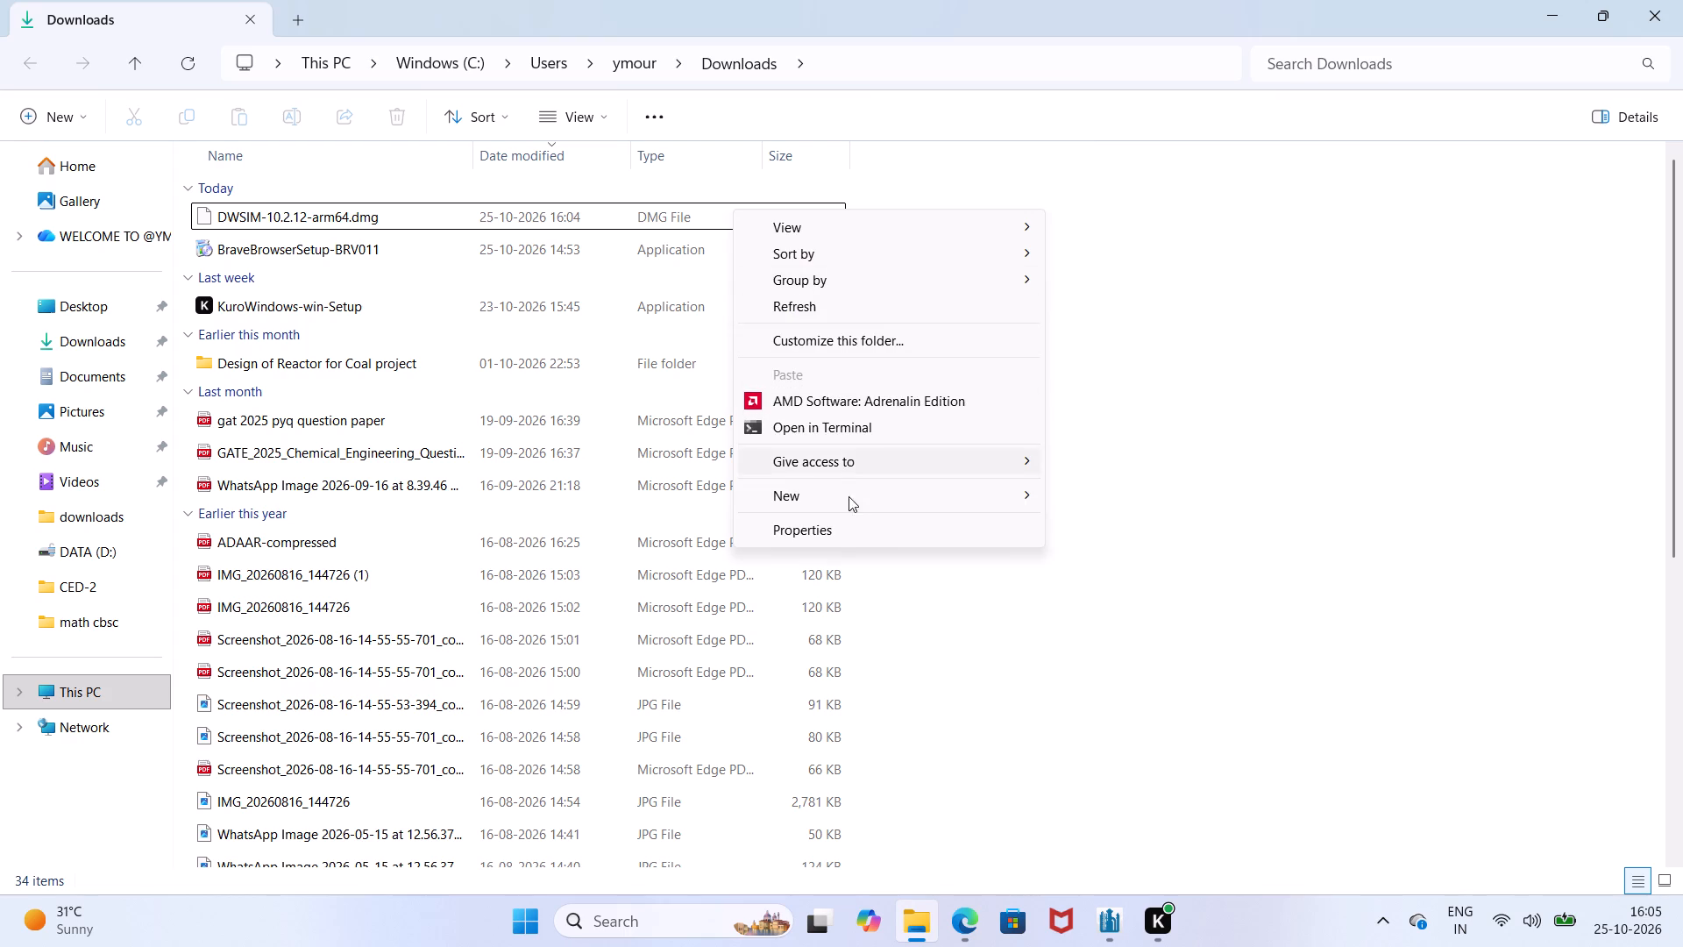
click(830, 539)
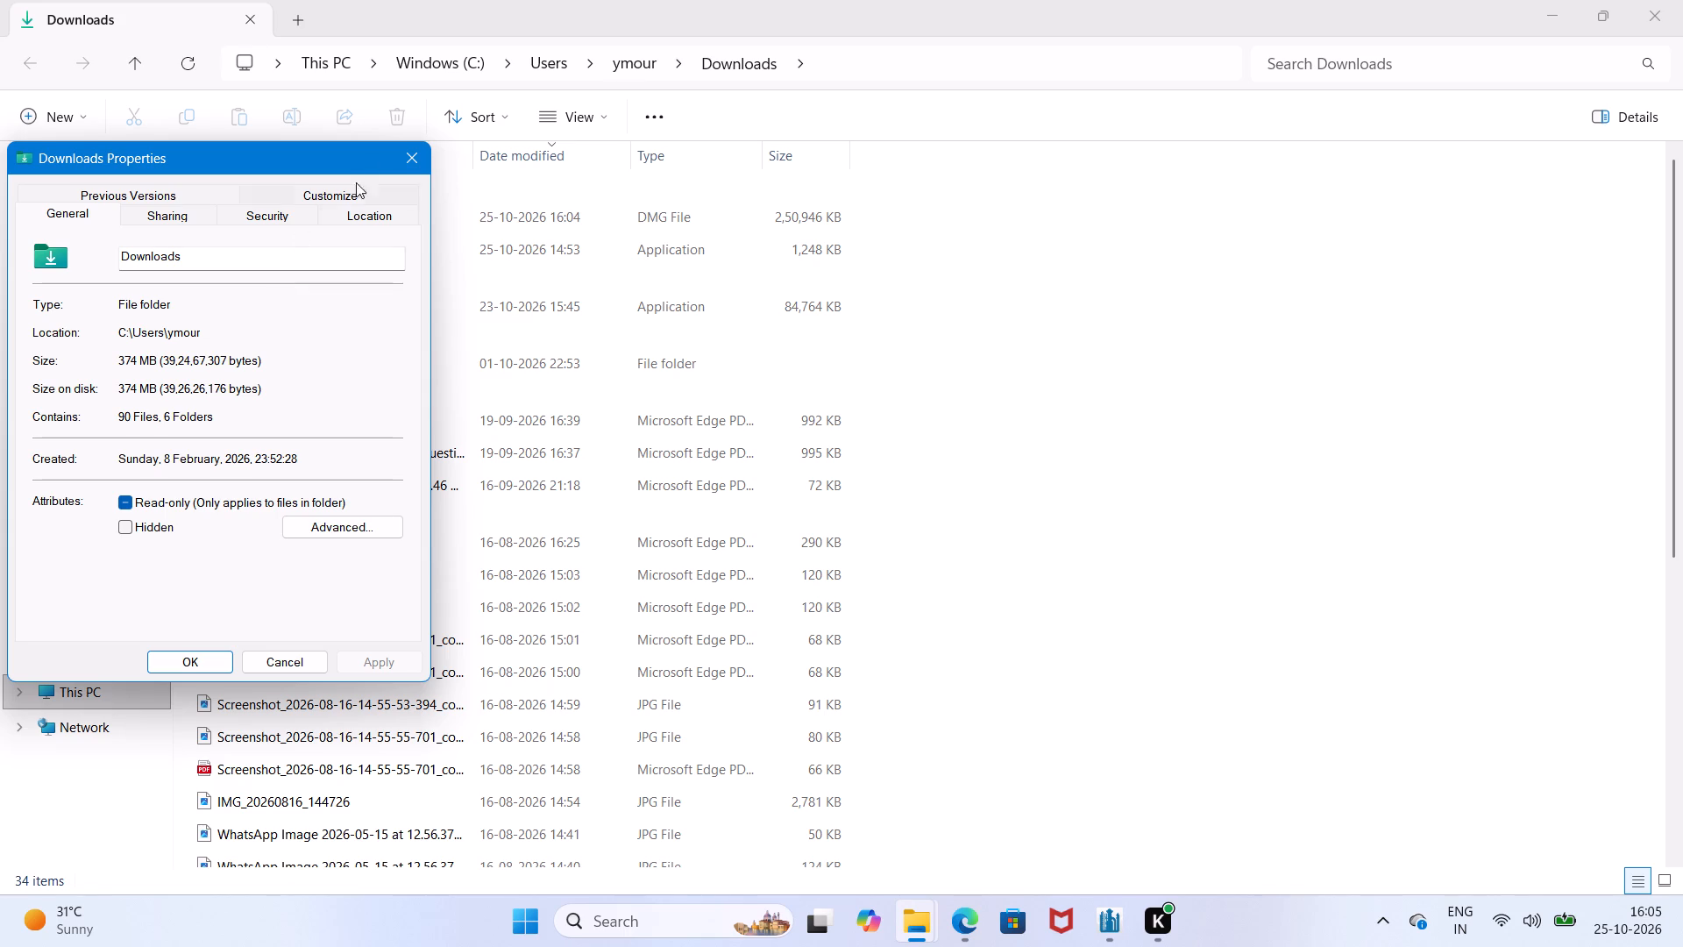
click(401, 156)
Inspect the general properties of the DWSIM-10.2.12-arm64.dmg file and close them.
right_click(492, 214)
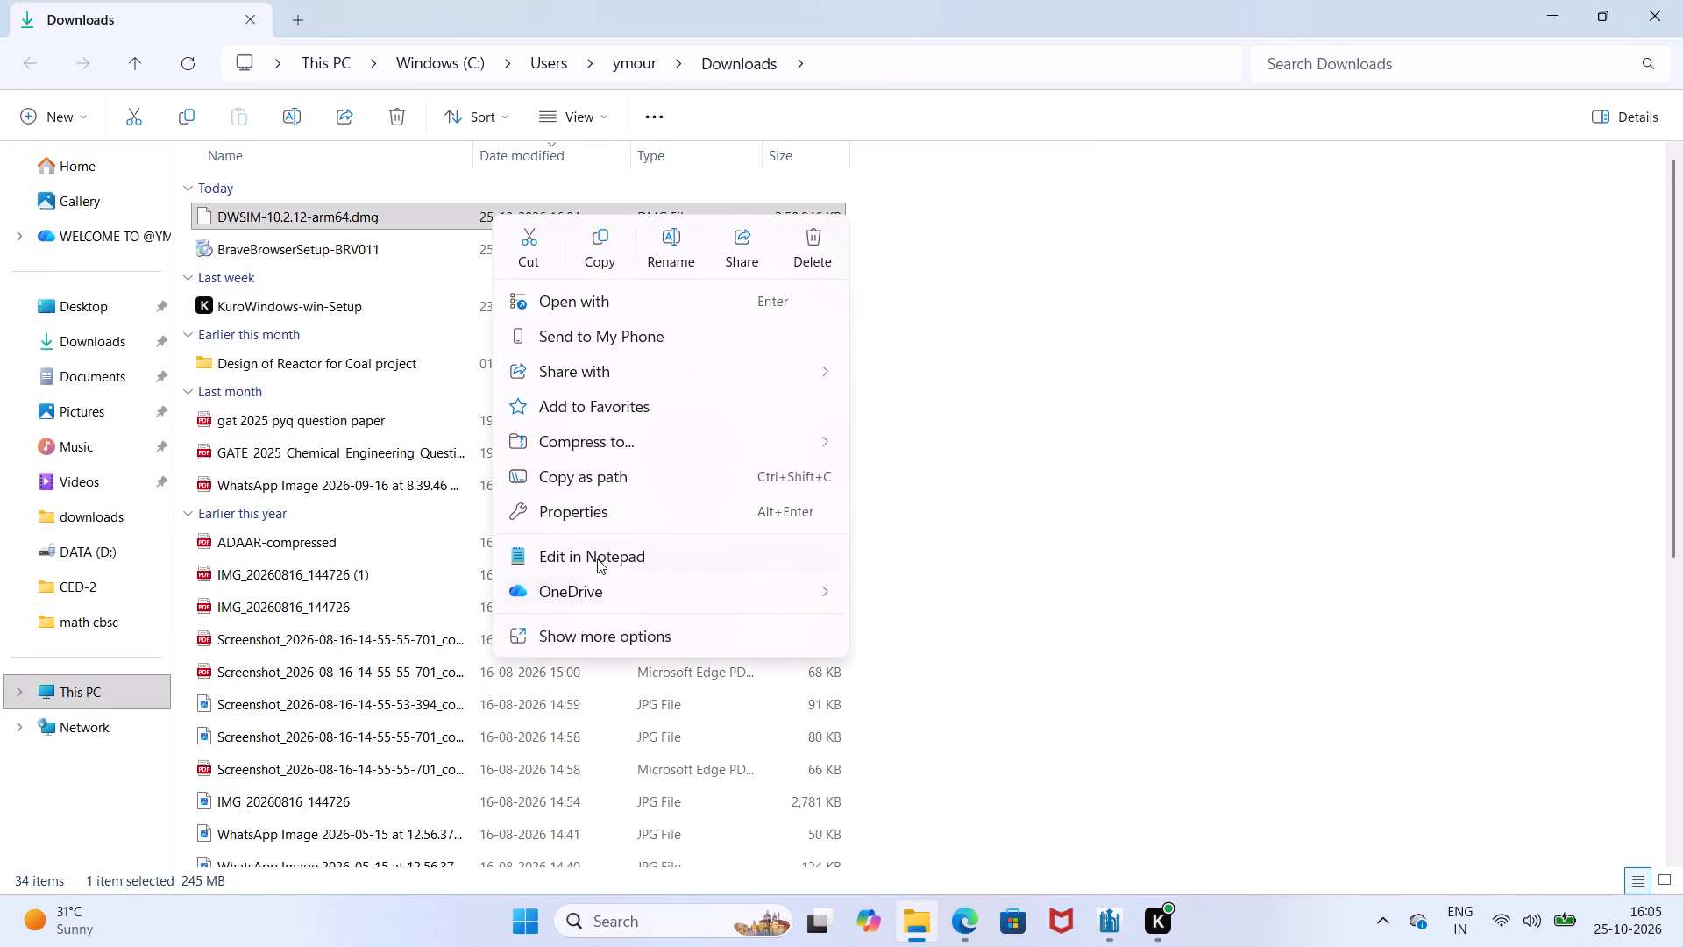
click(621, 509)
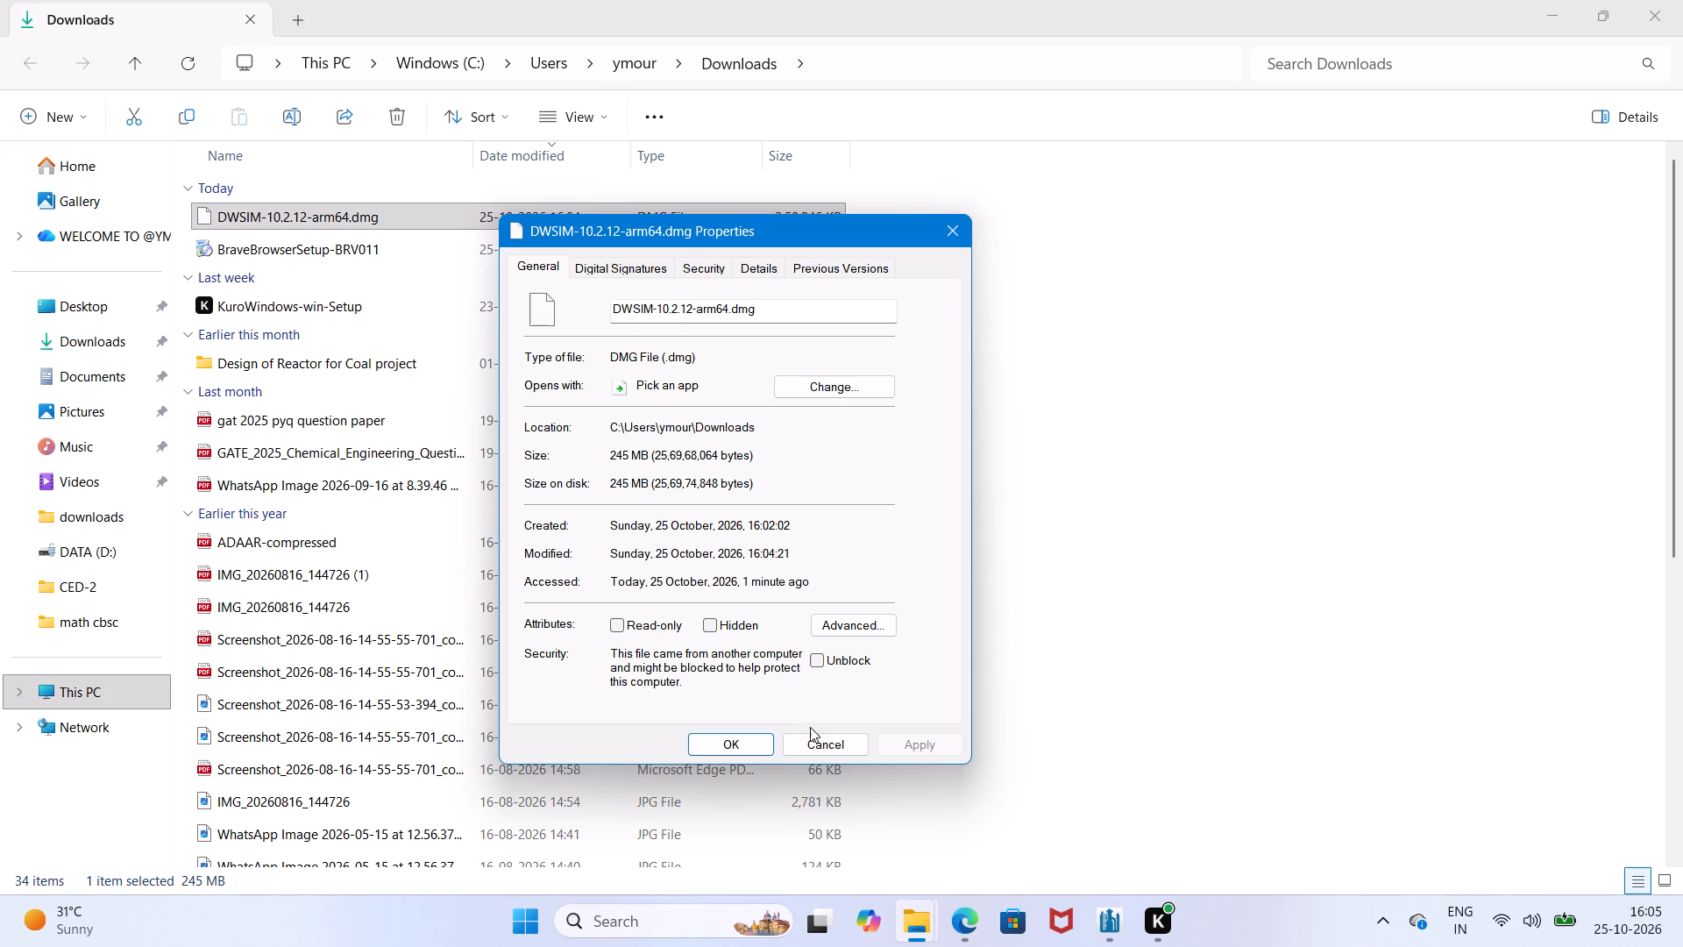
click(733, 741)
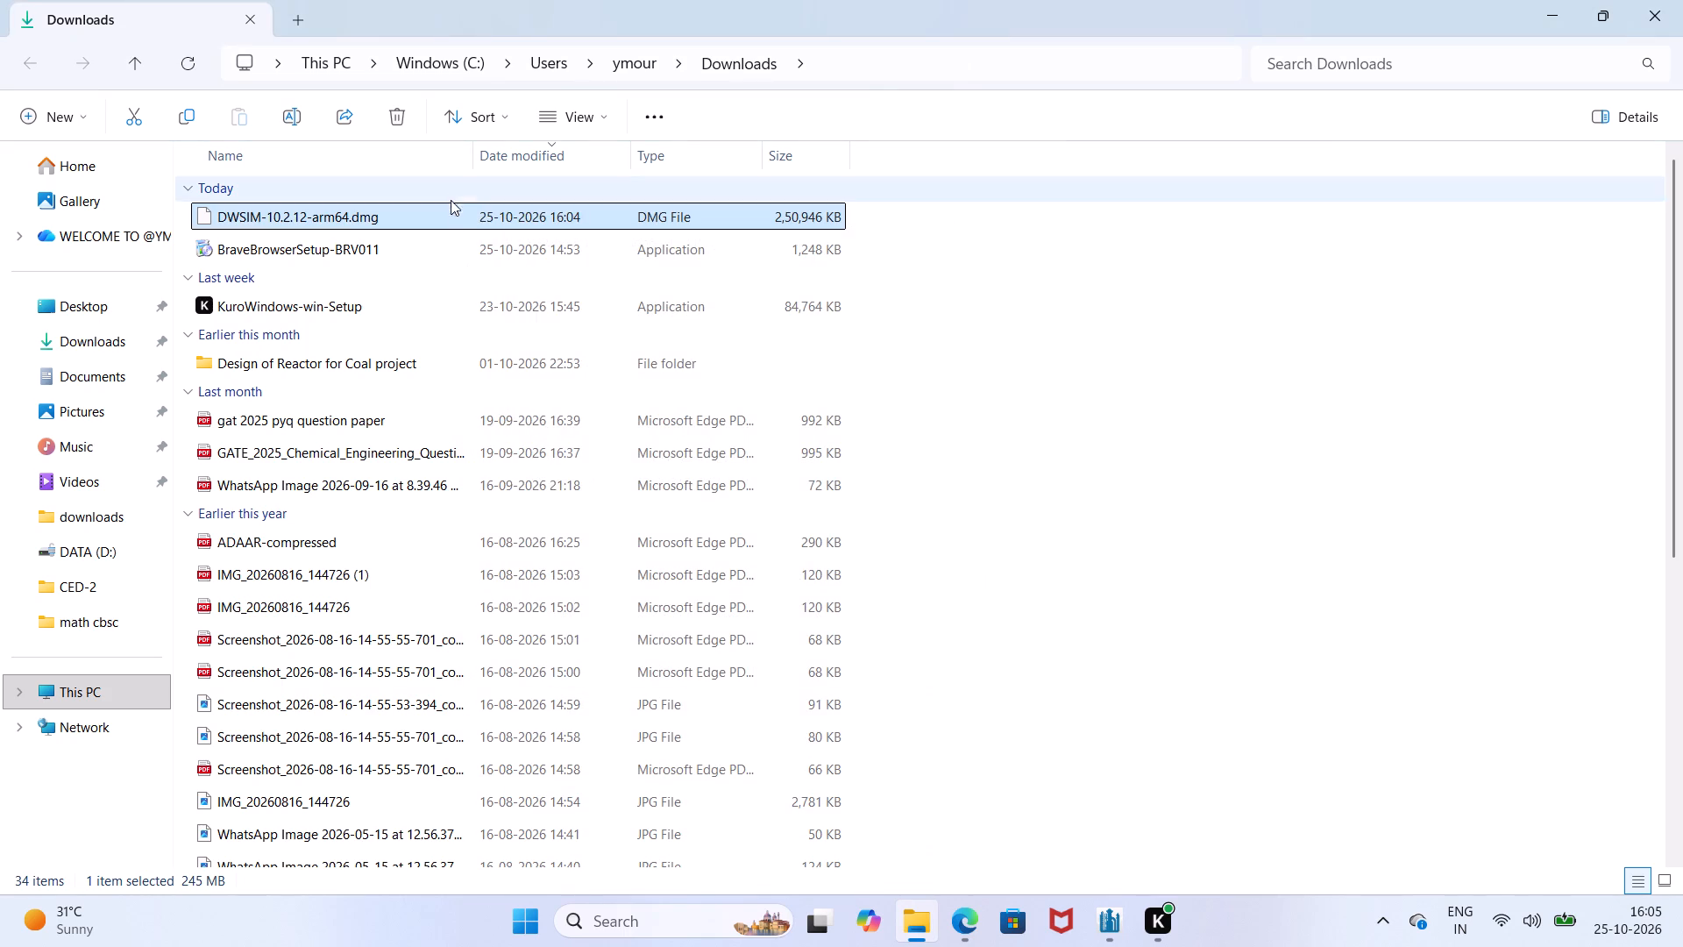
right_click(457, 224)
right_click(457, 224)
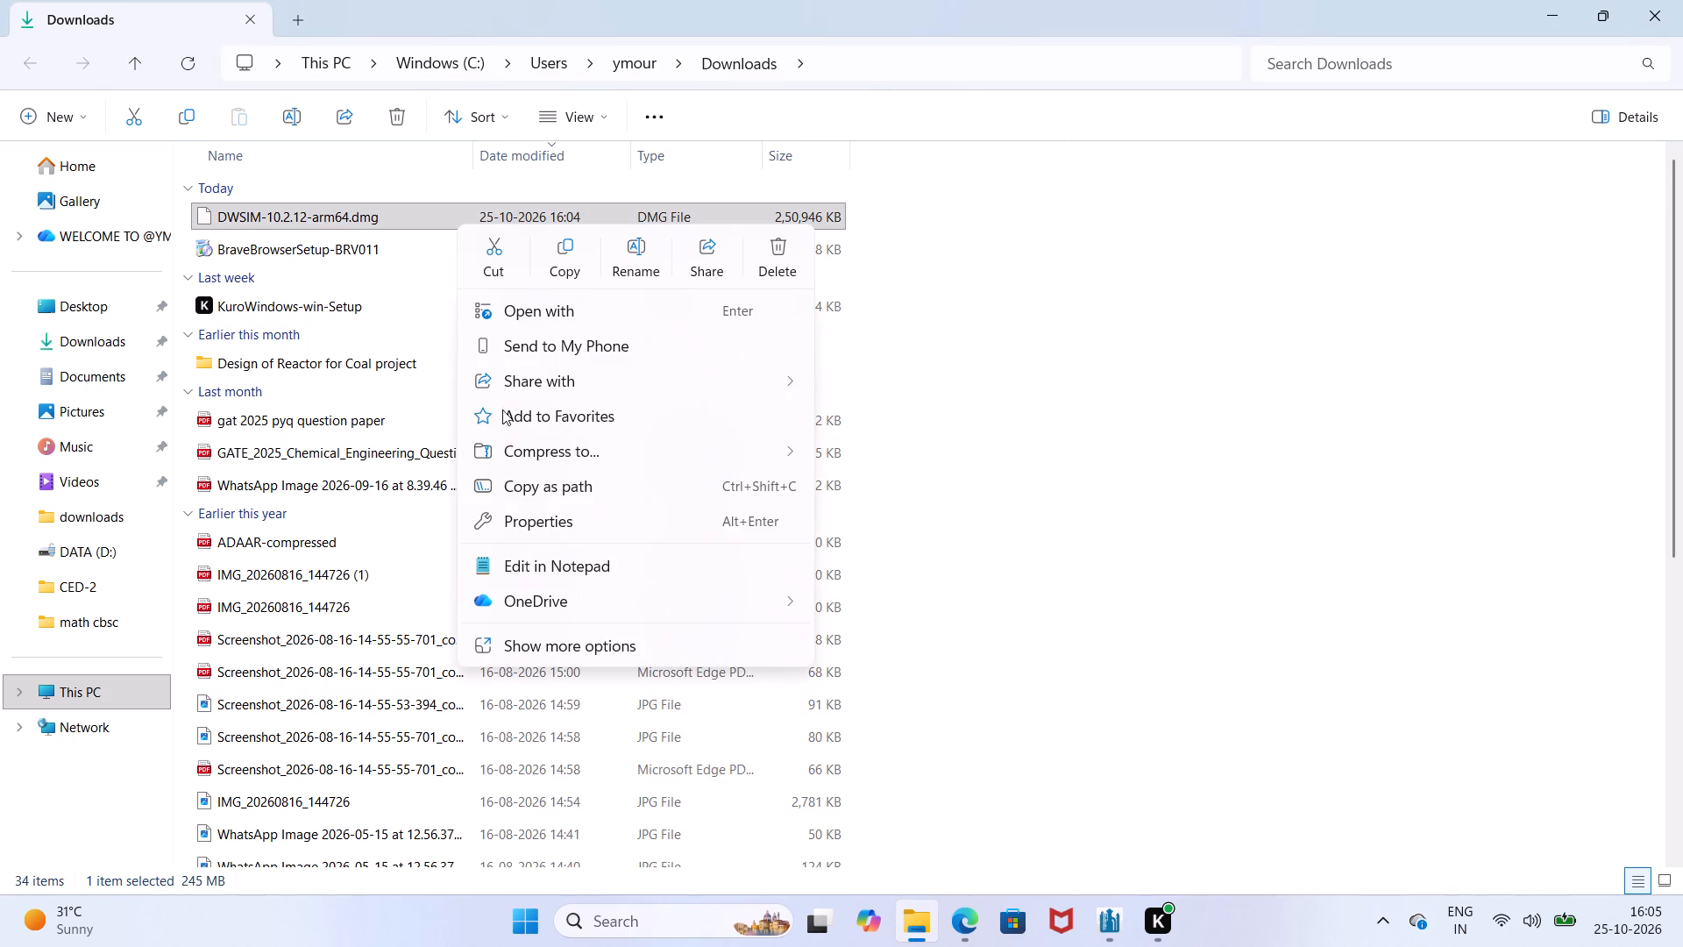
click(586, 642)
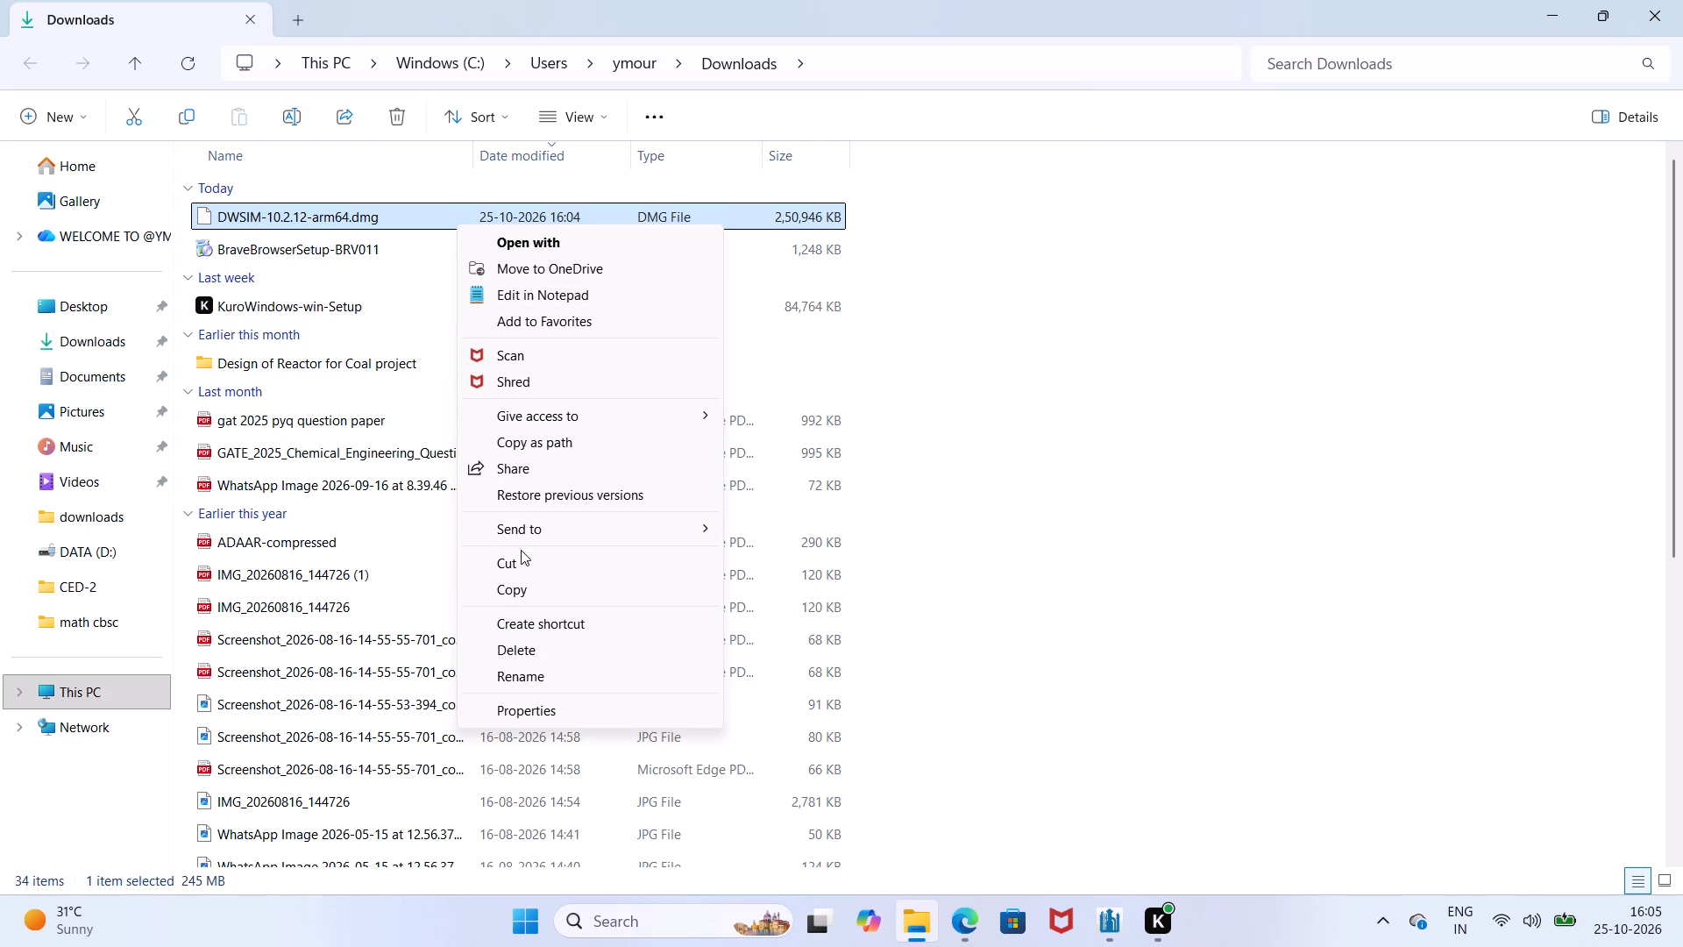
click(563, 706)
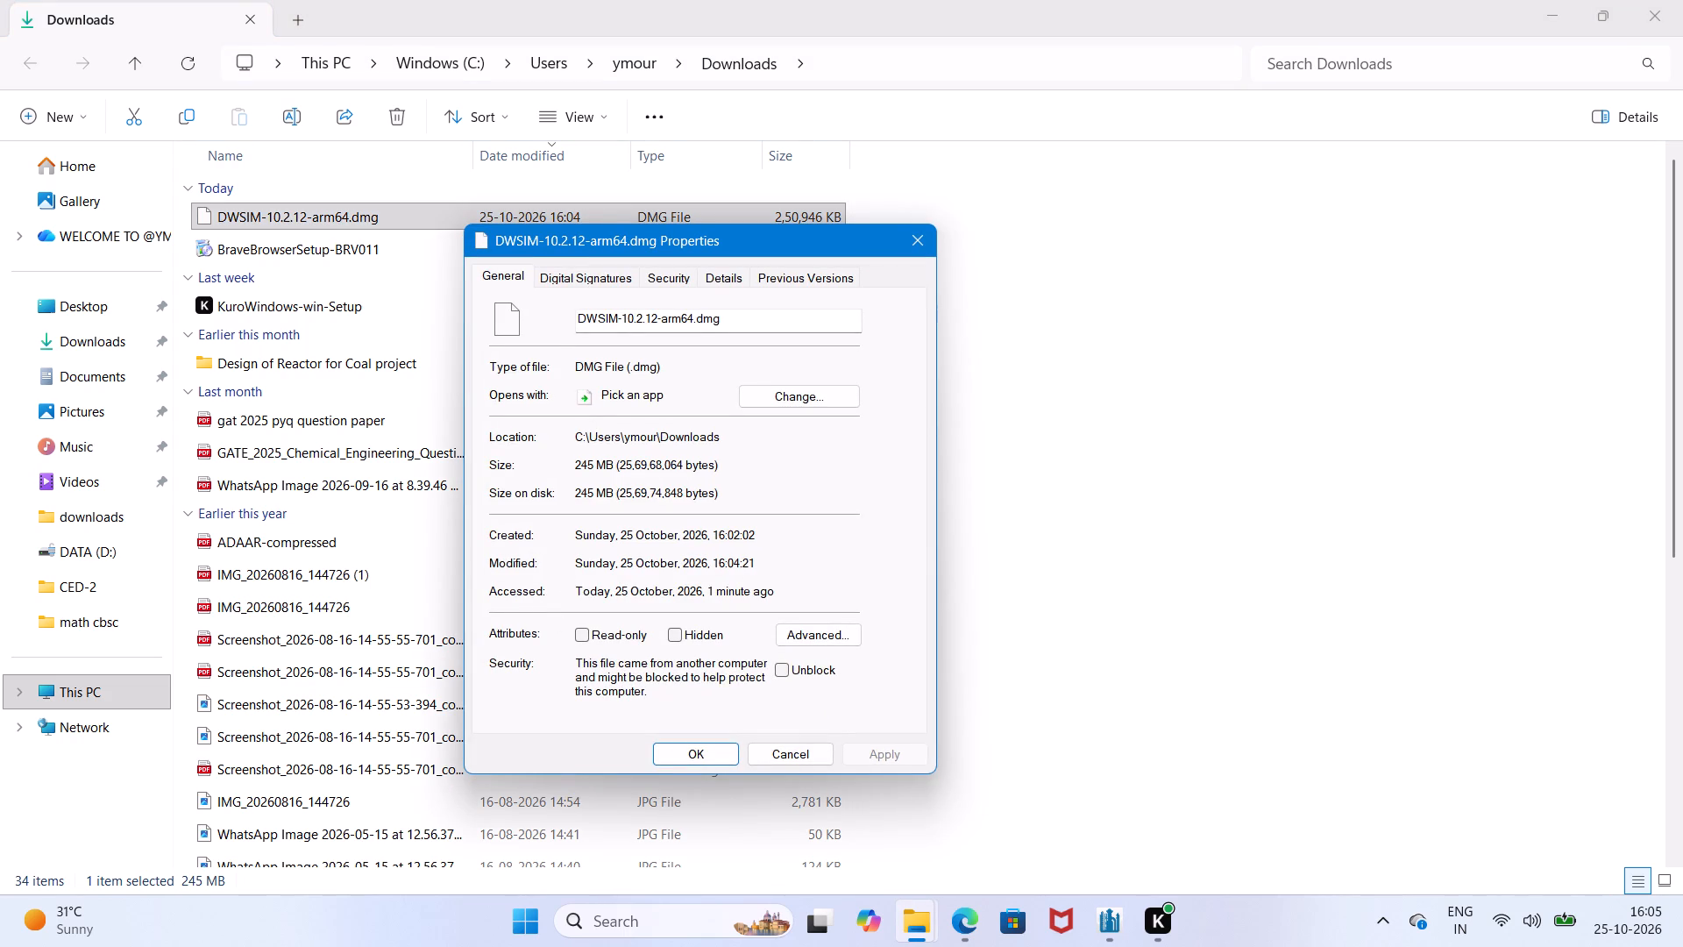
click(923, 250)
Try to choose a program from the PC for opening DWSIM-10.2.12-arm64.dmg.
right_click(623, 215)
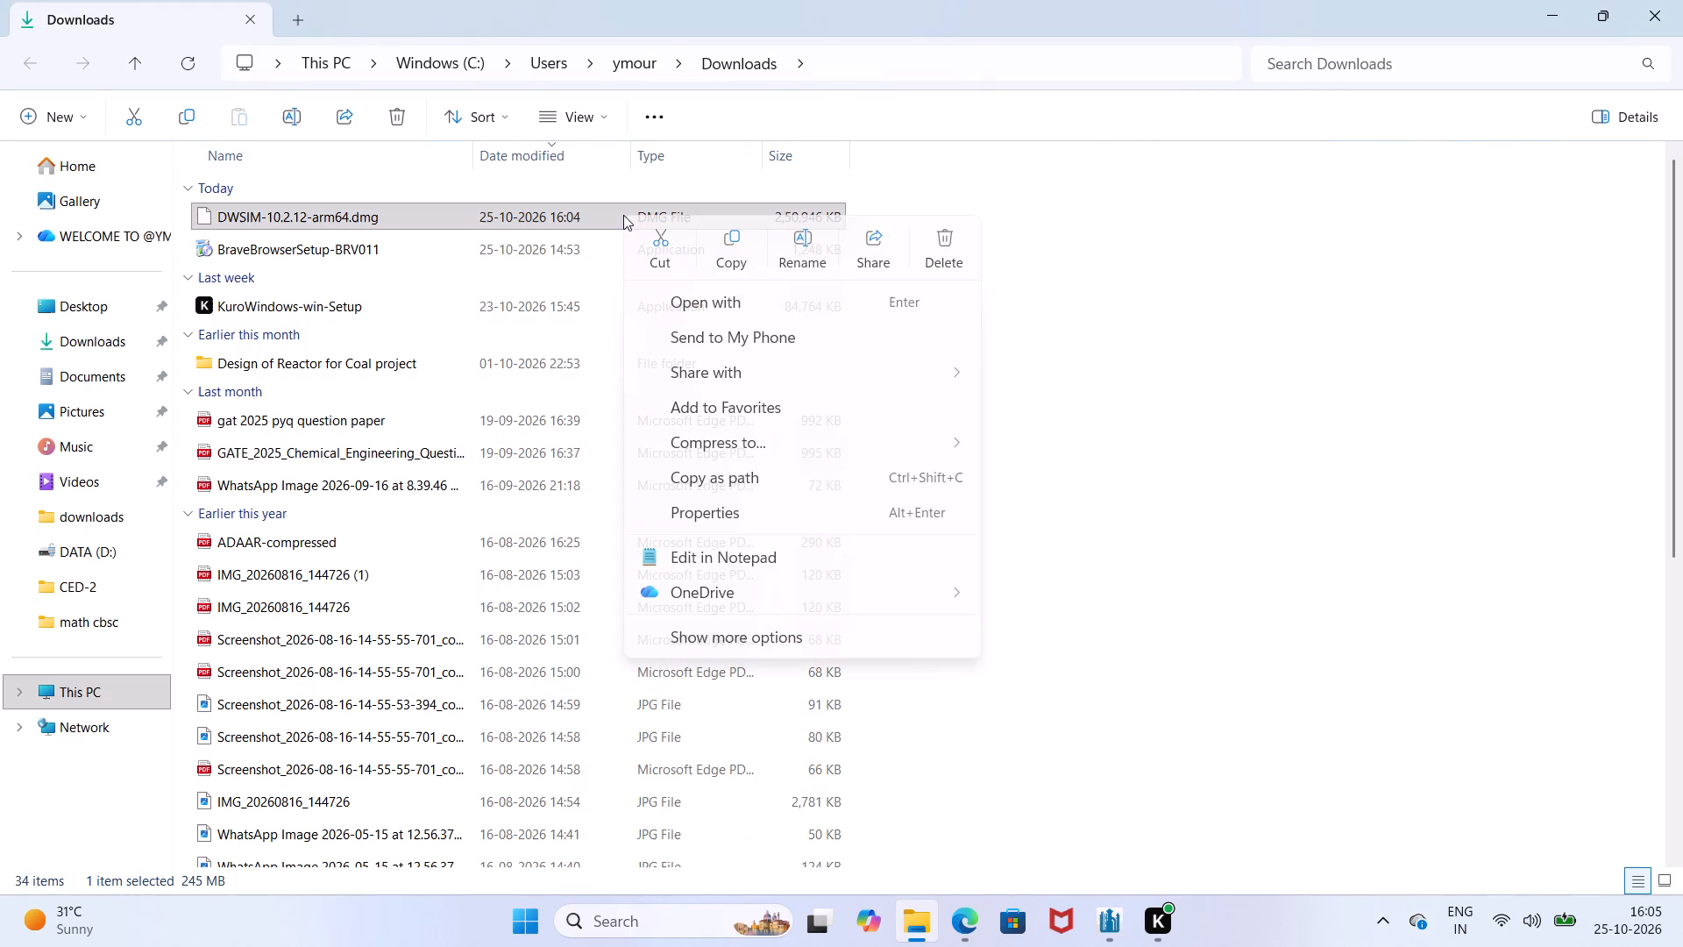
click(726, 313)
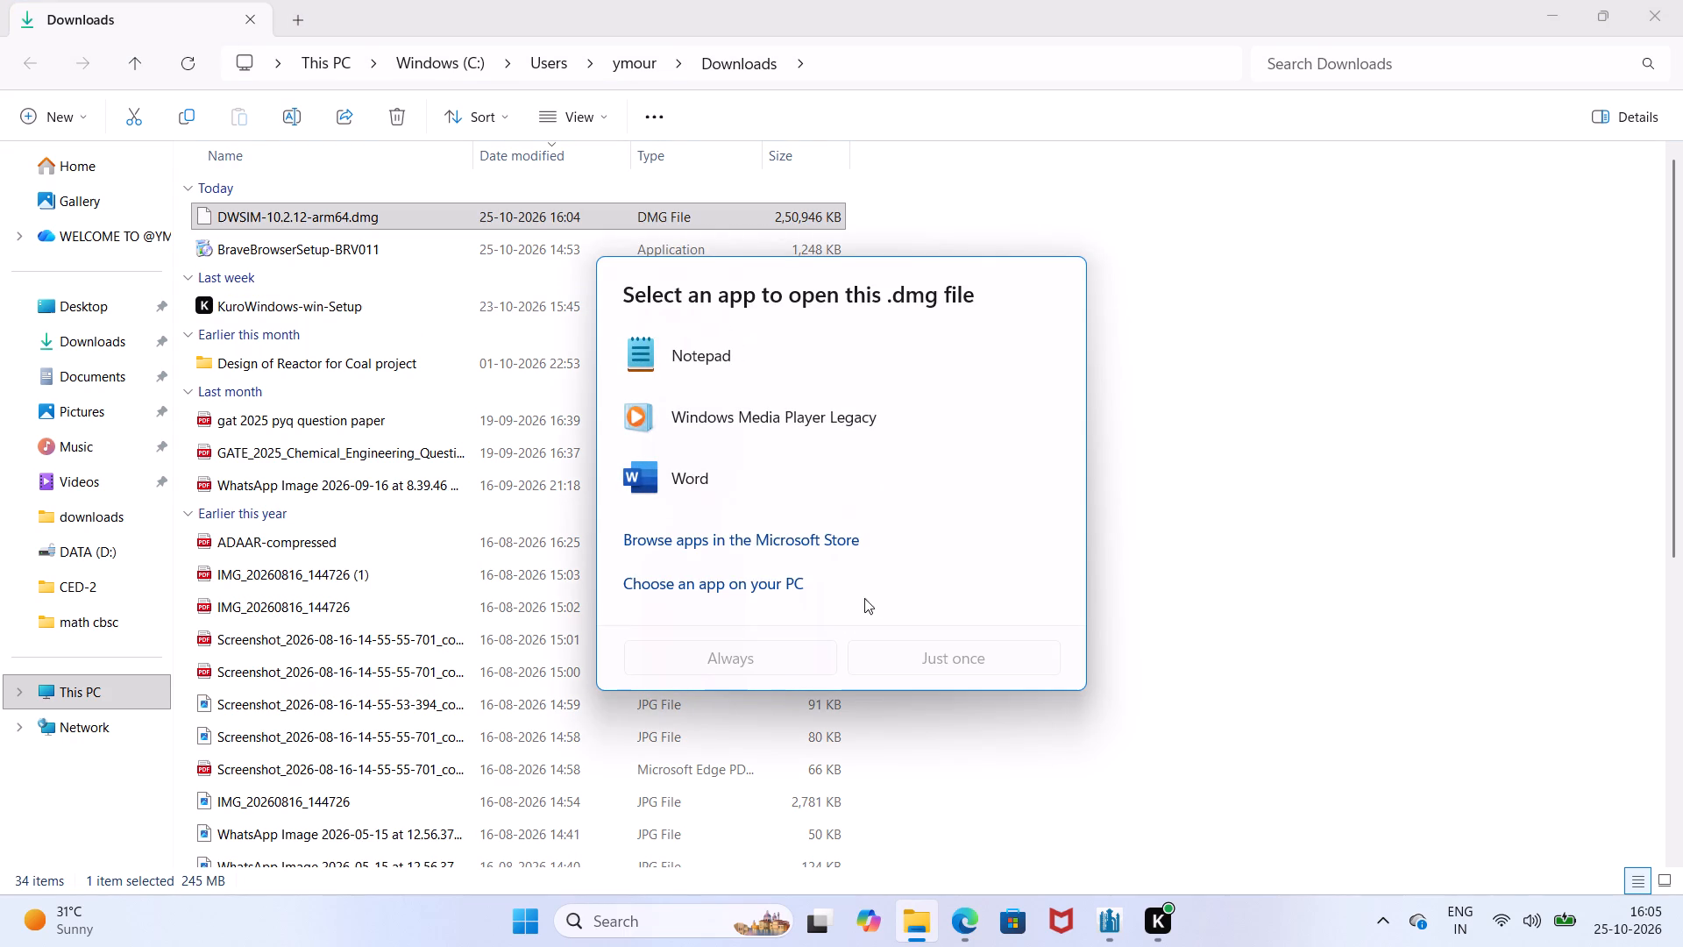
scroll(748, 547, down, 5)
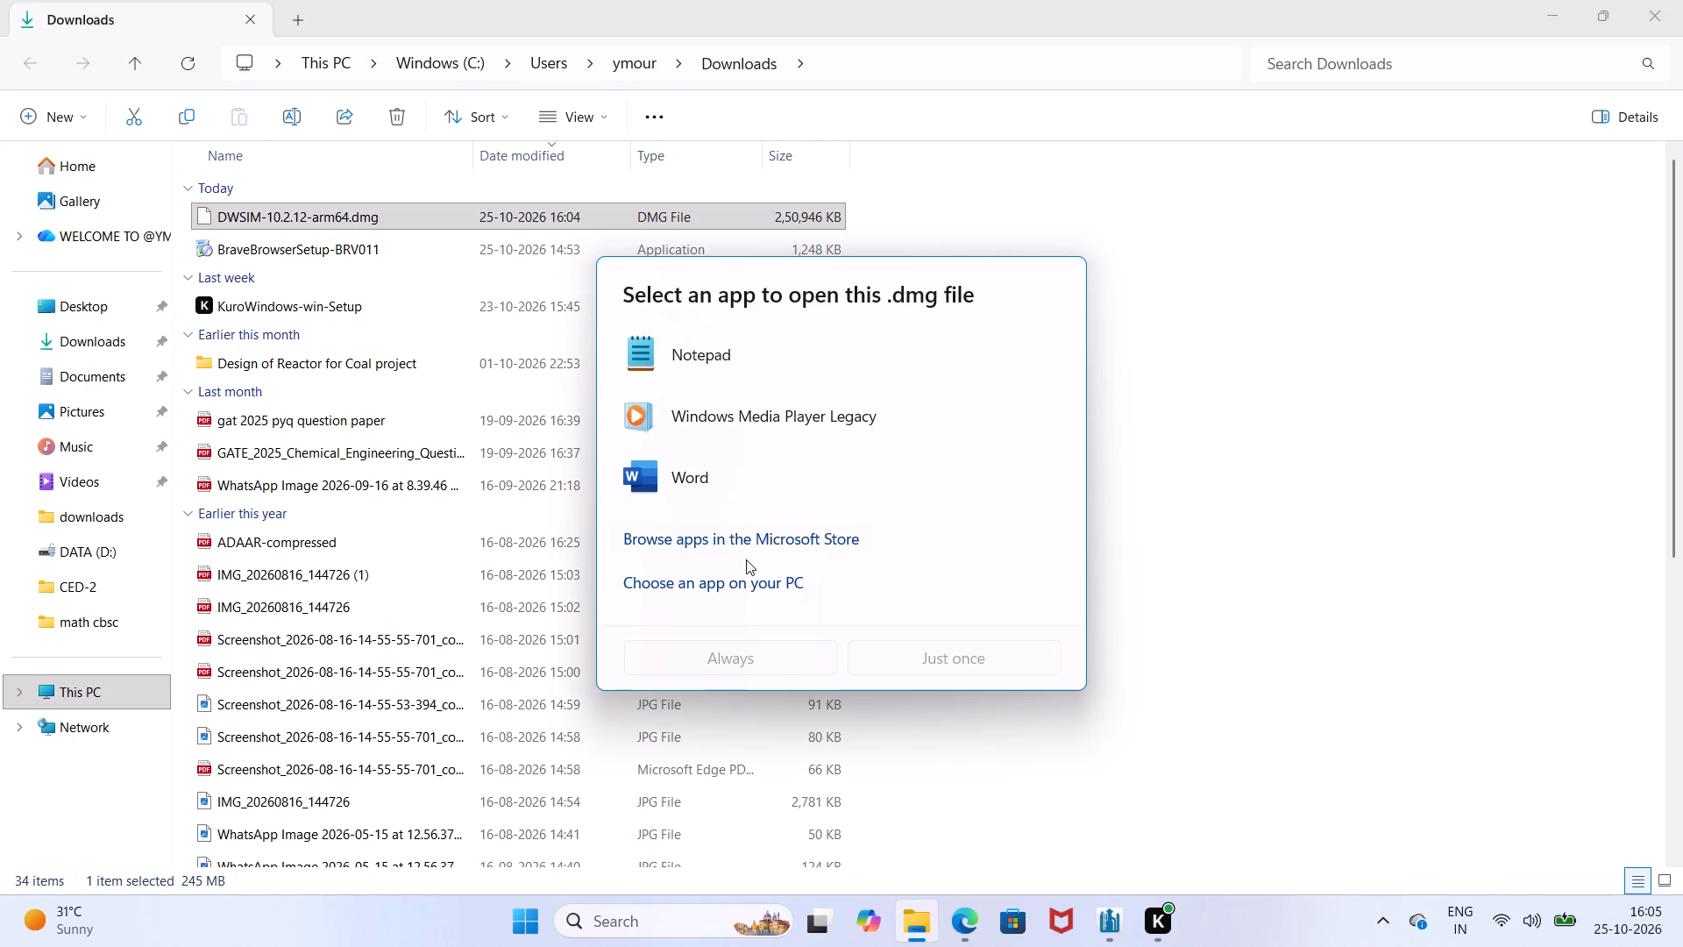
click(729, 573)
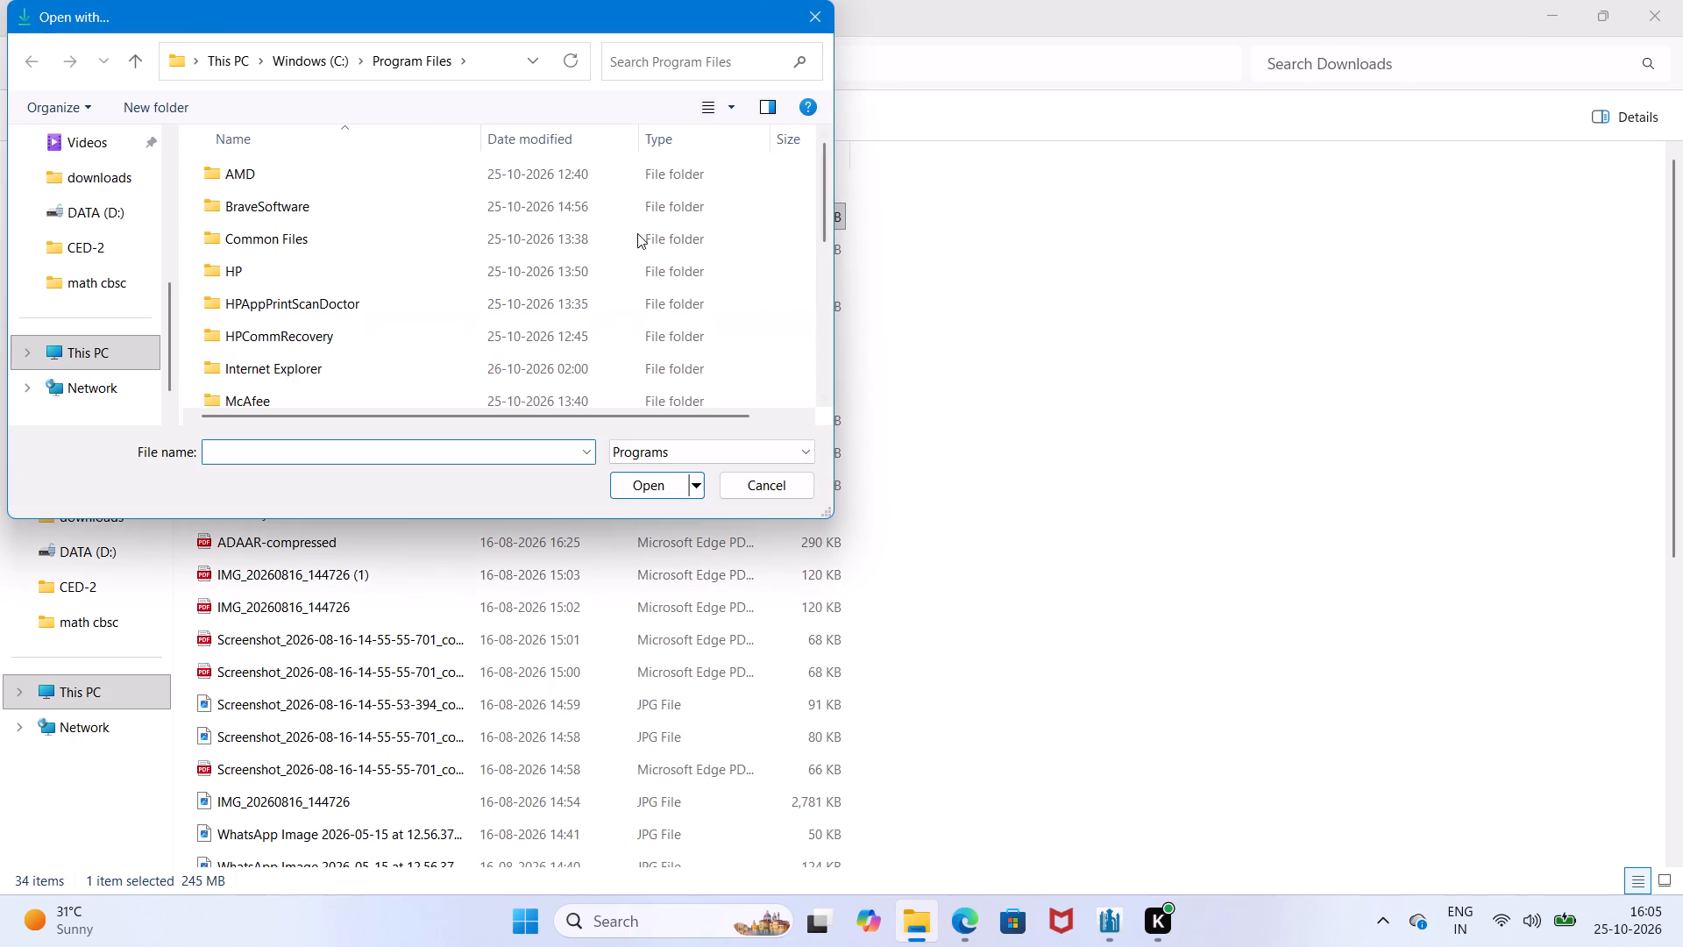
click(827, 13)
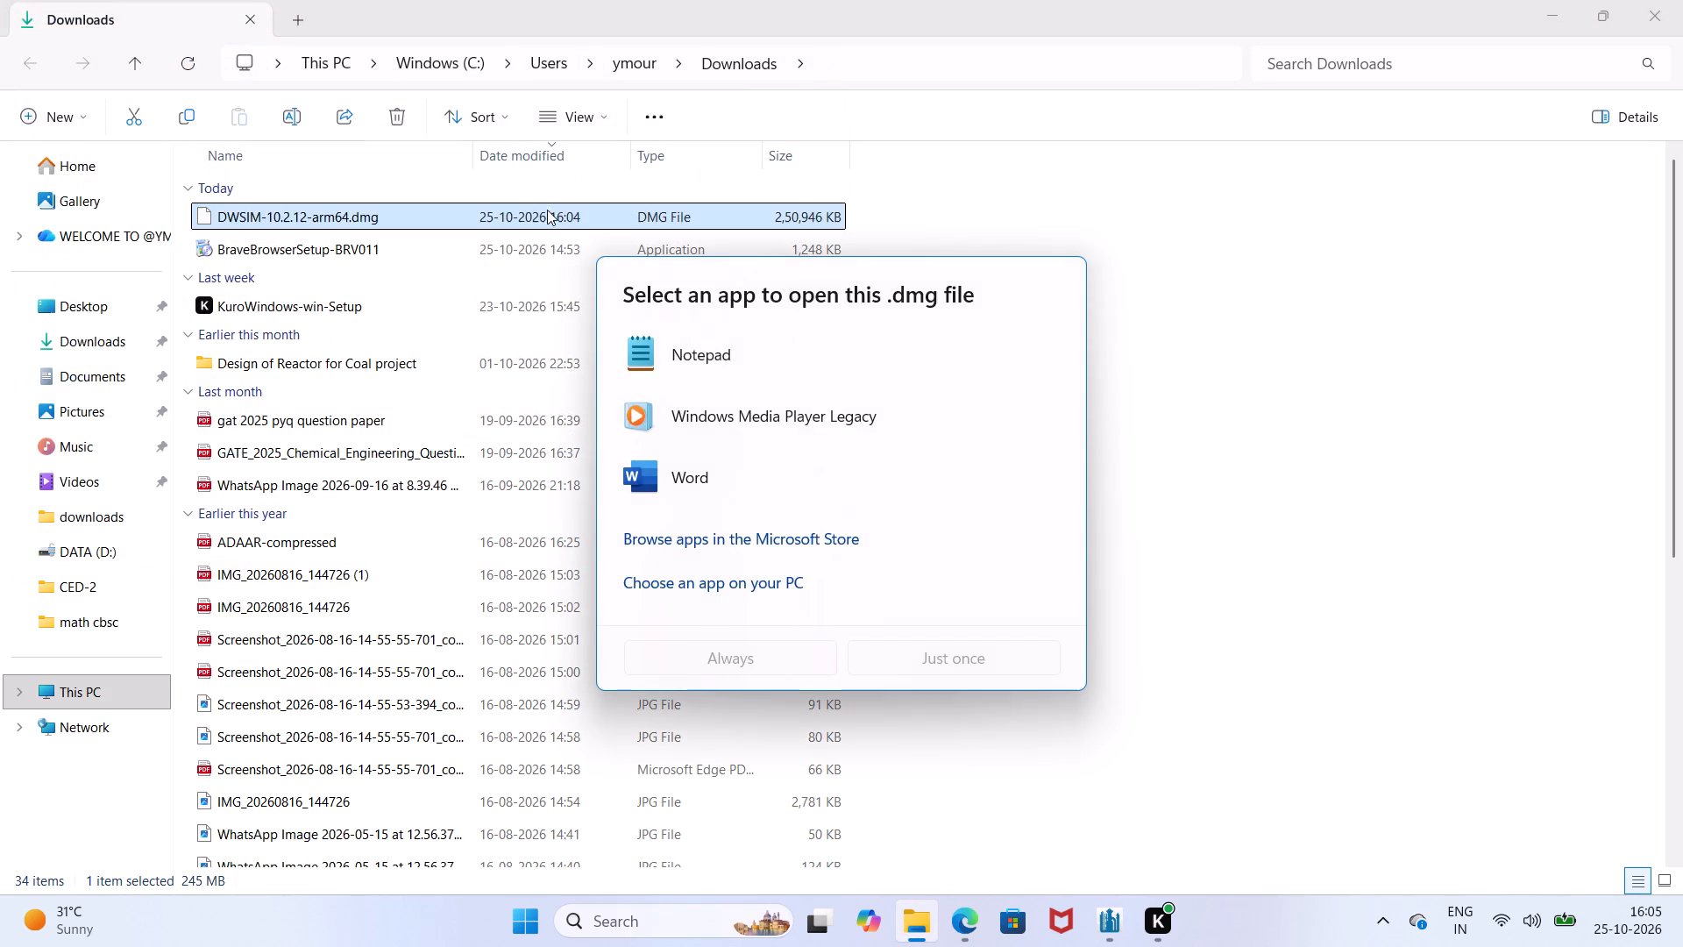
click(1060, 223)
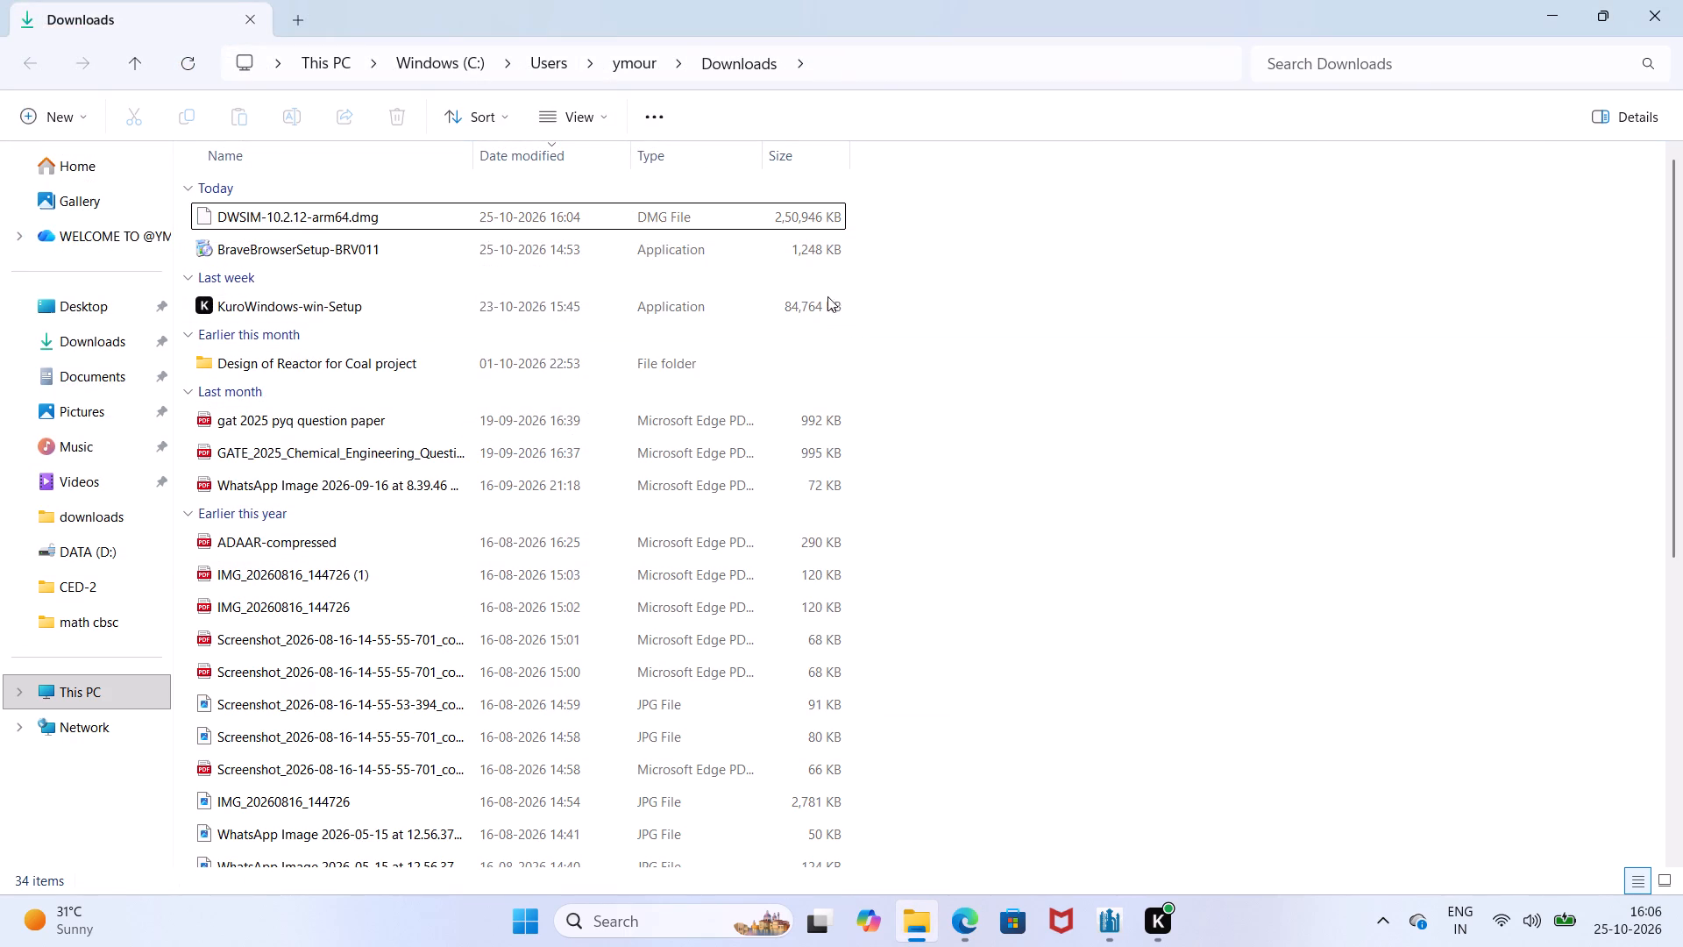
Close the Downloads folder window and the Edge browser to return to DWSIM.
scroll(760, 372, down, 5)
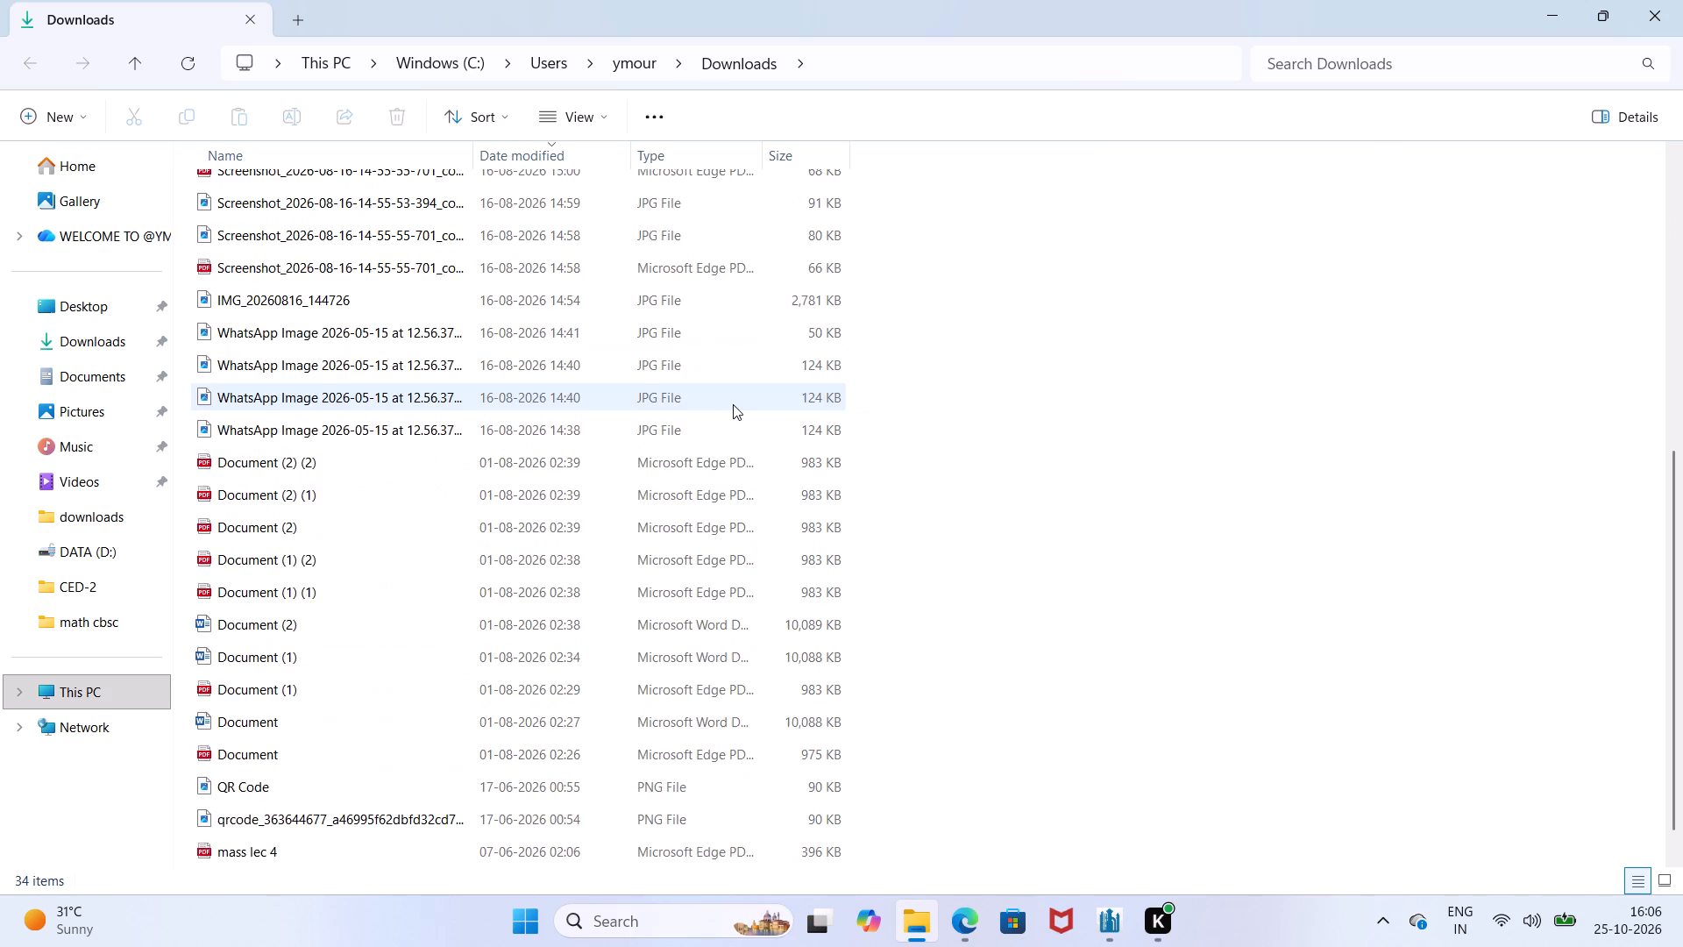
scroll(733, 404, down, 8)
click(1647, 5)
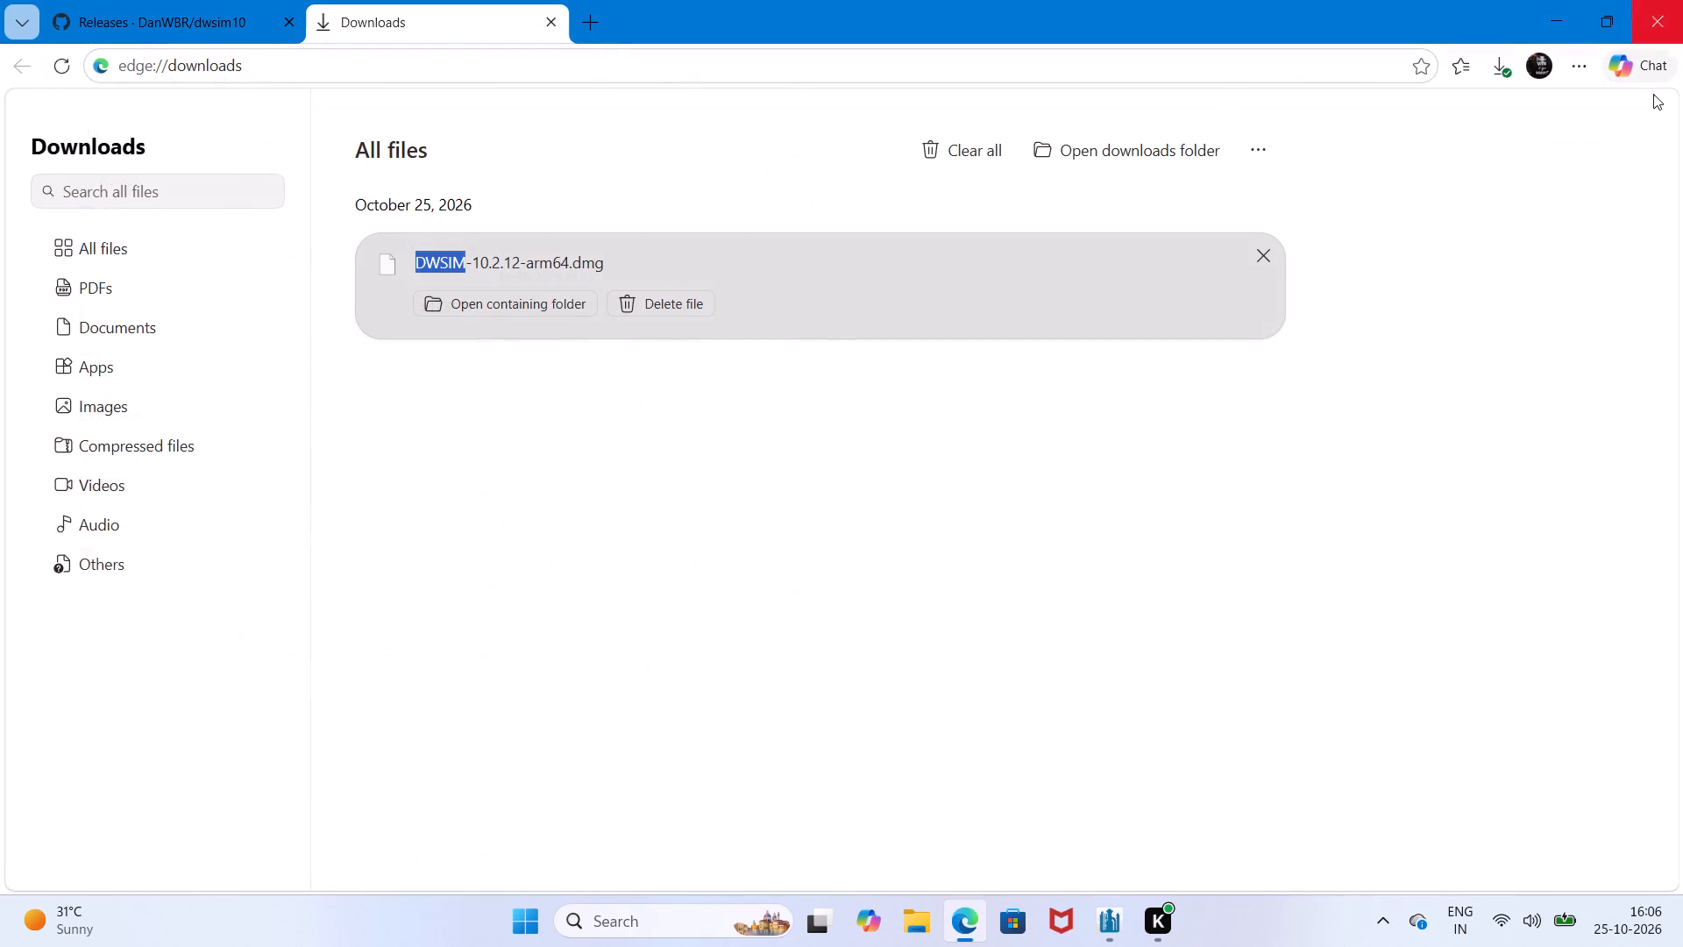
click(1682, 0)
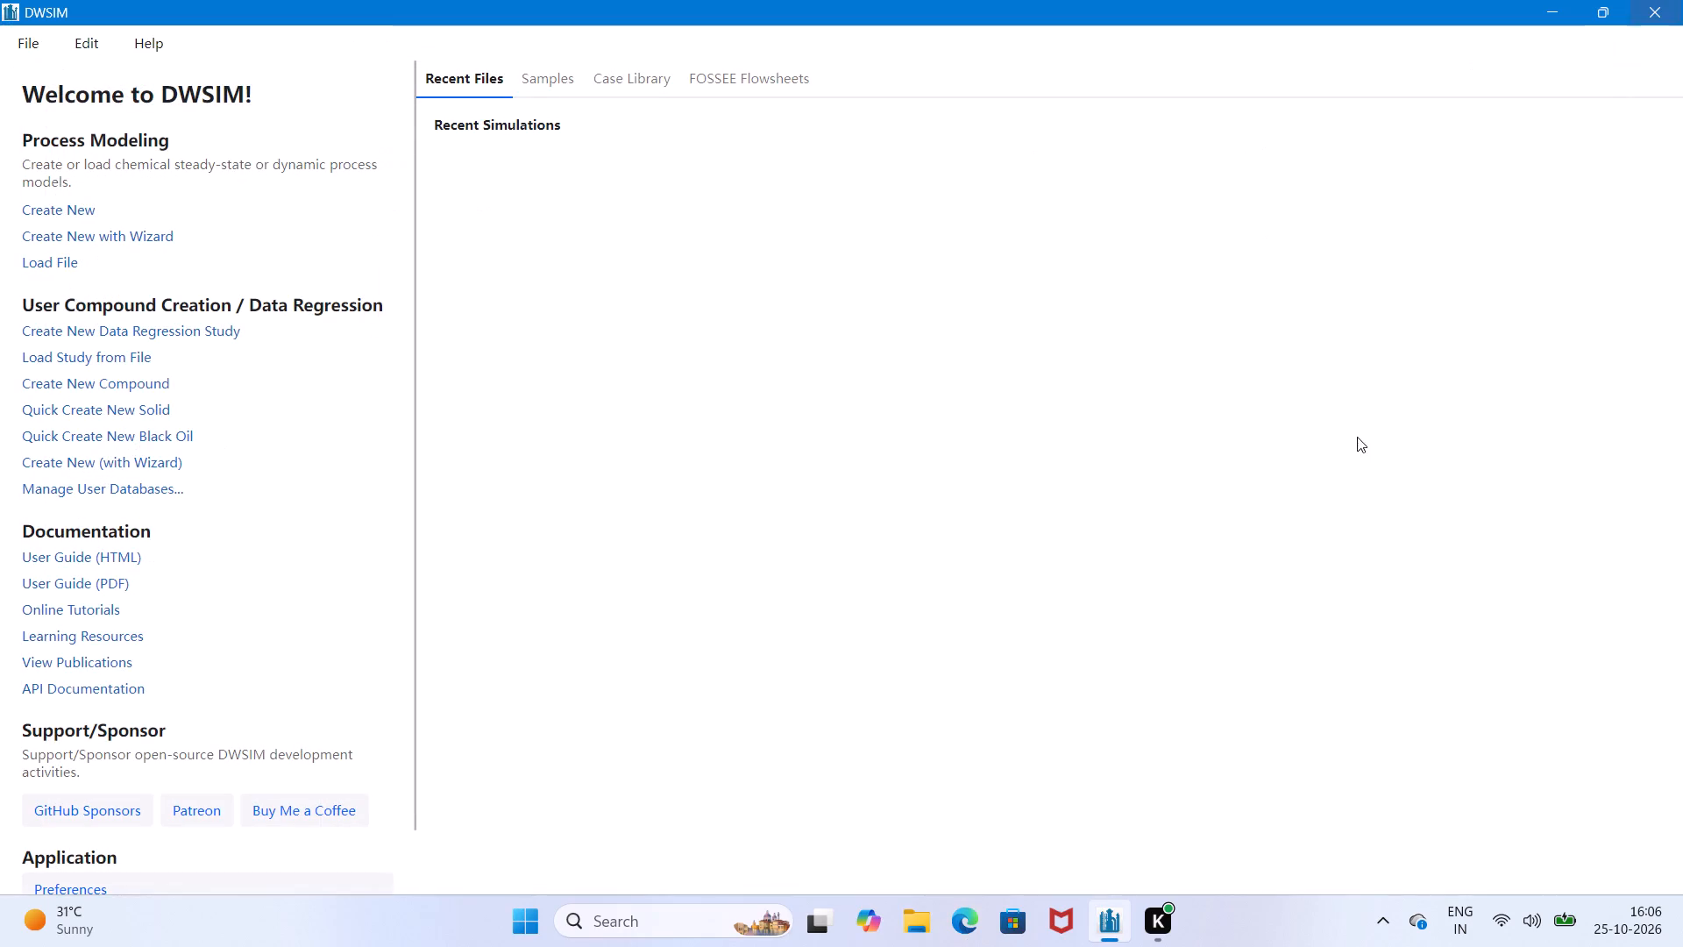
Create a new process simulation, plus a second new simulation in its own tab.
click(71, 209)
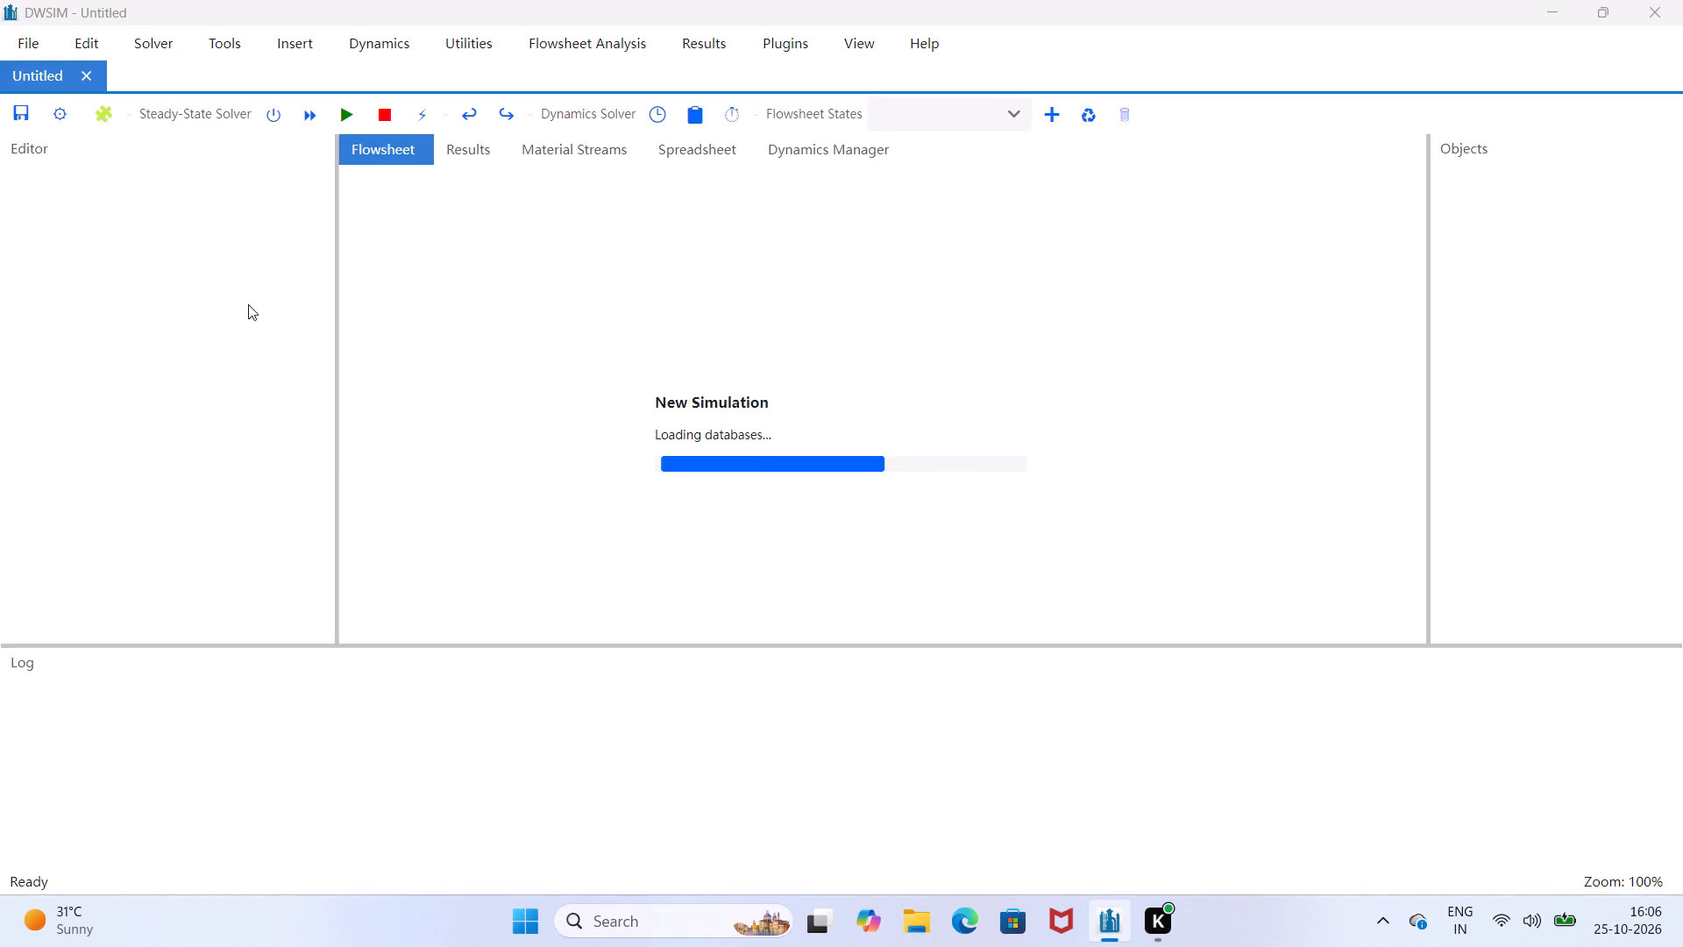
click(26, 46)
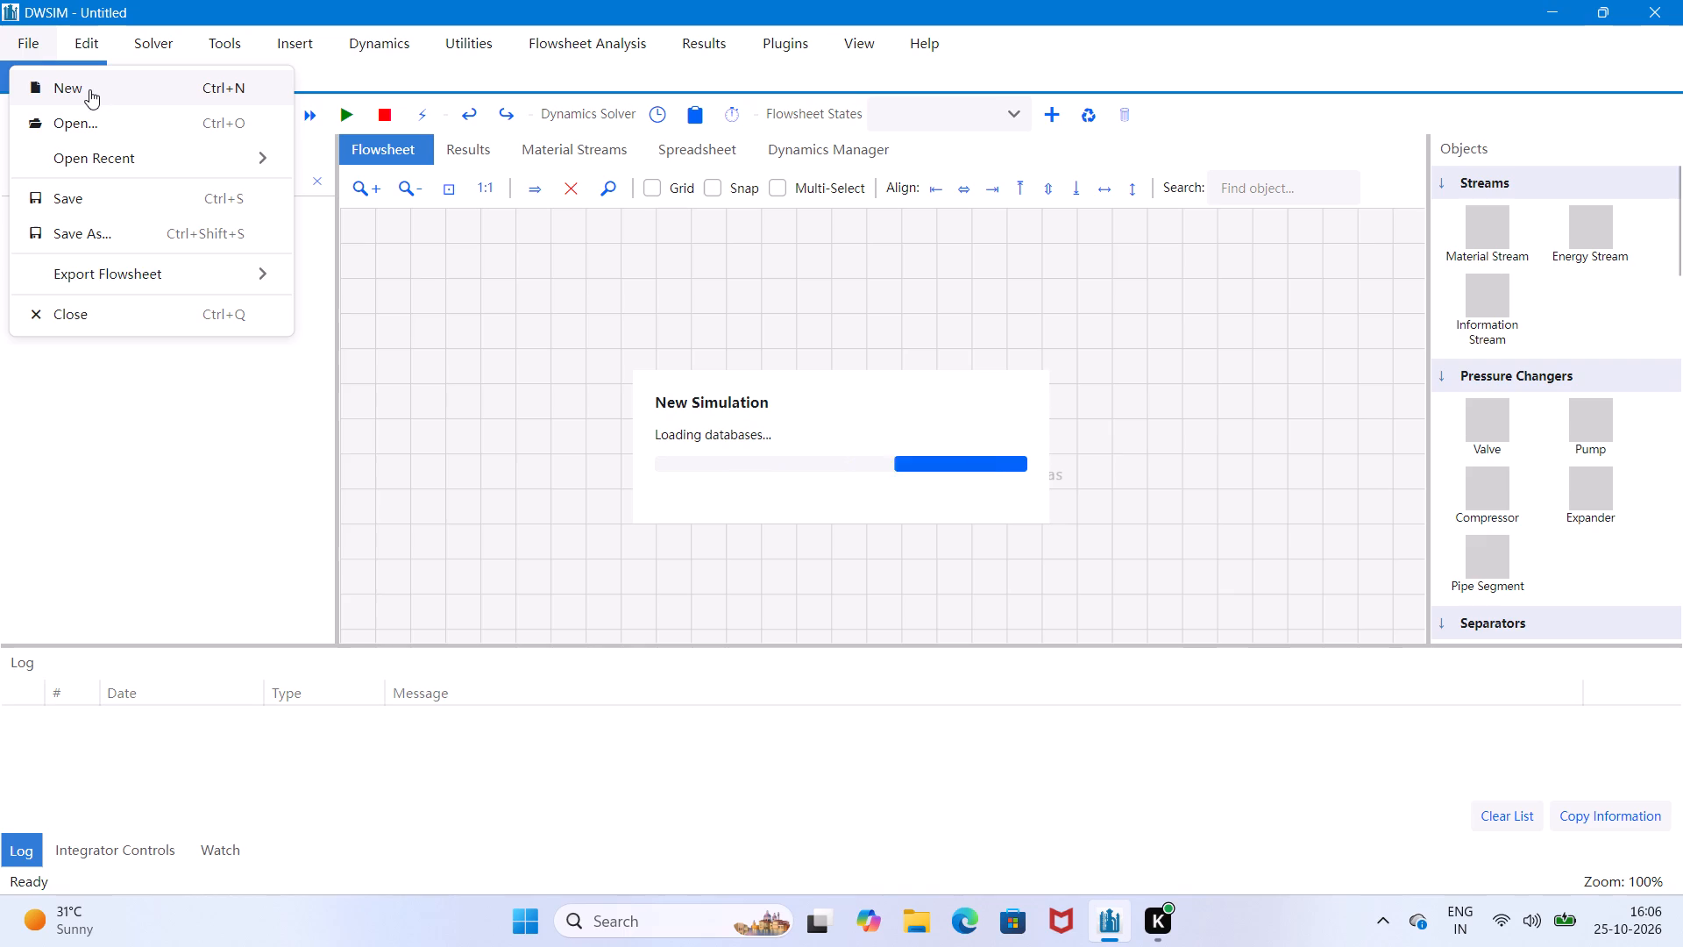
click(89, 89)
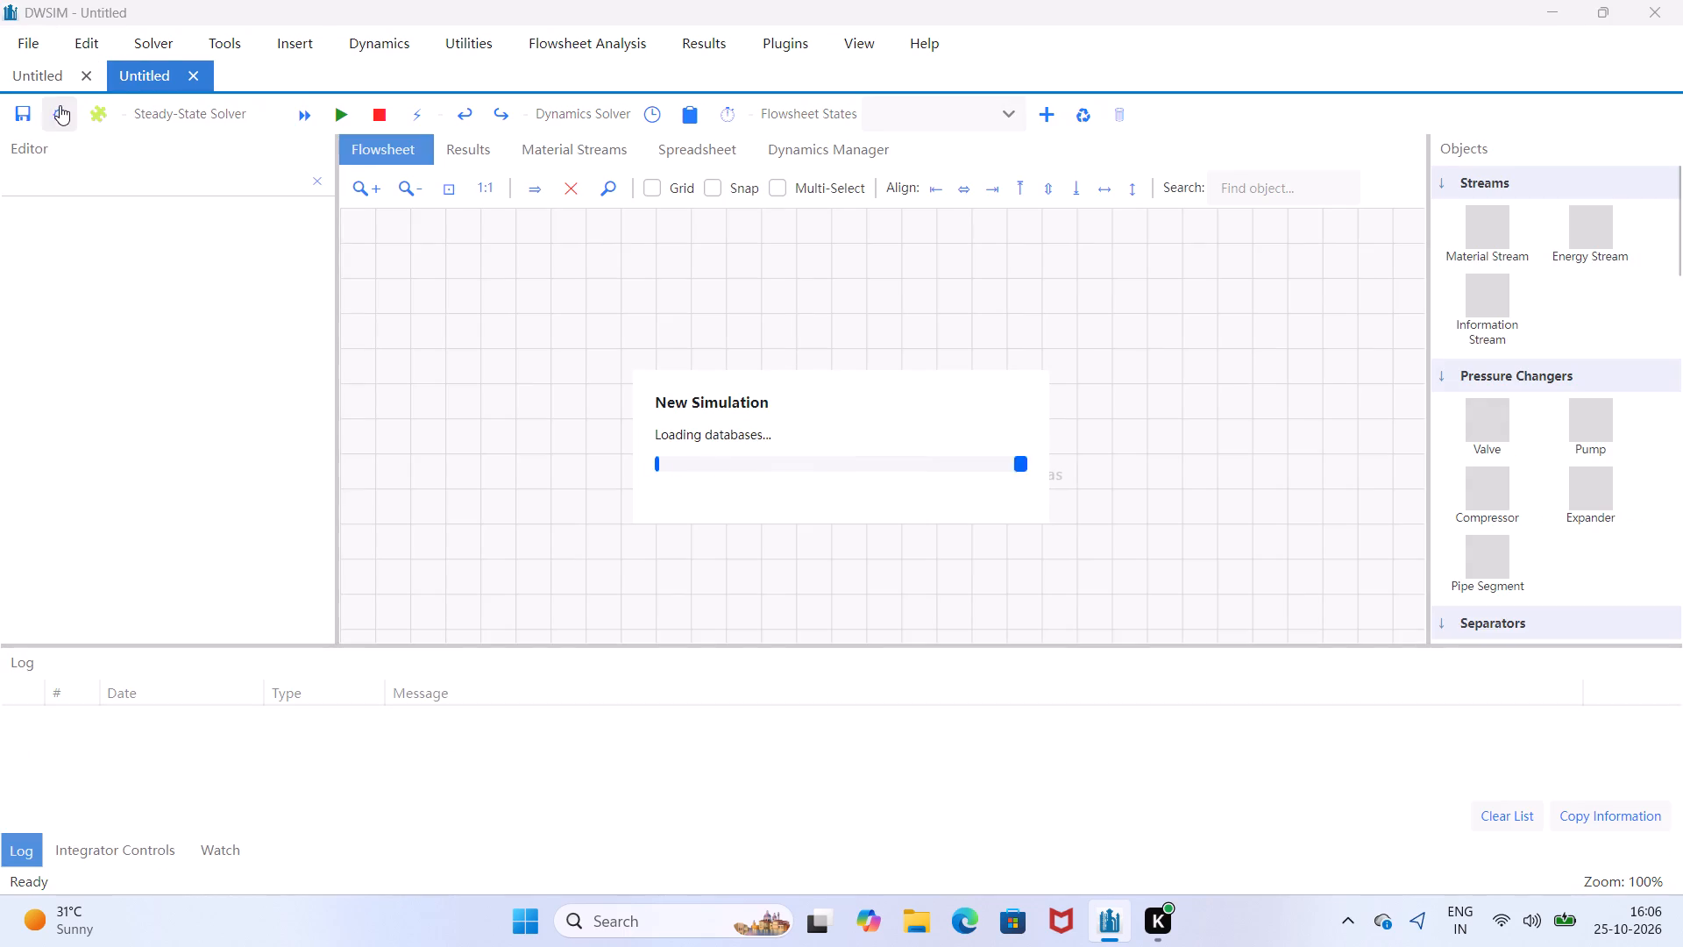
In the simulation settings, search the compounds for "ben" and add Benzene from the ChemSep database.
click(60, 108)
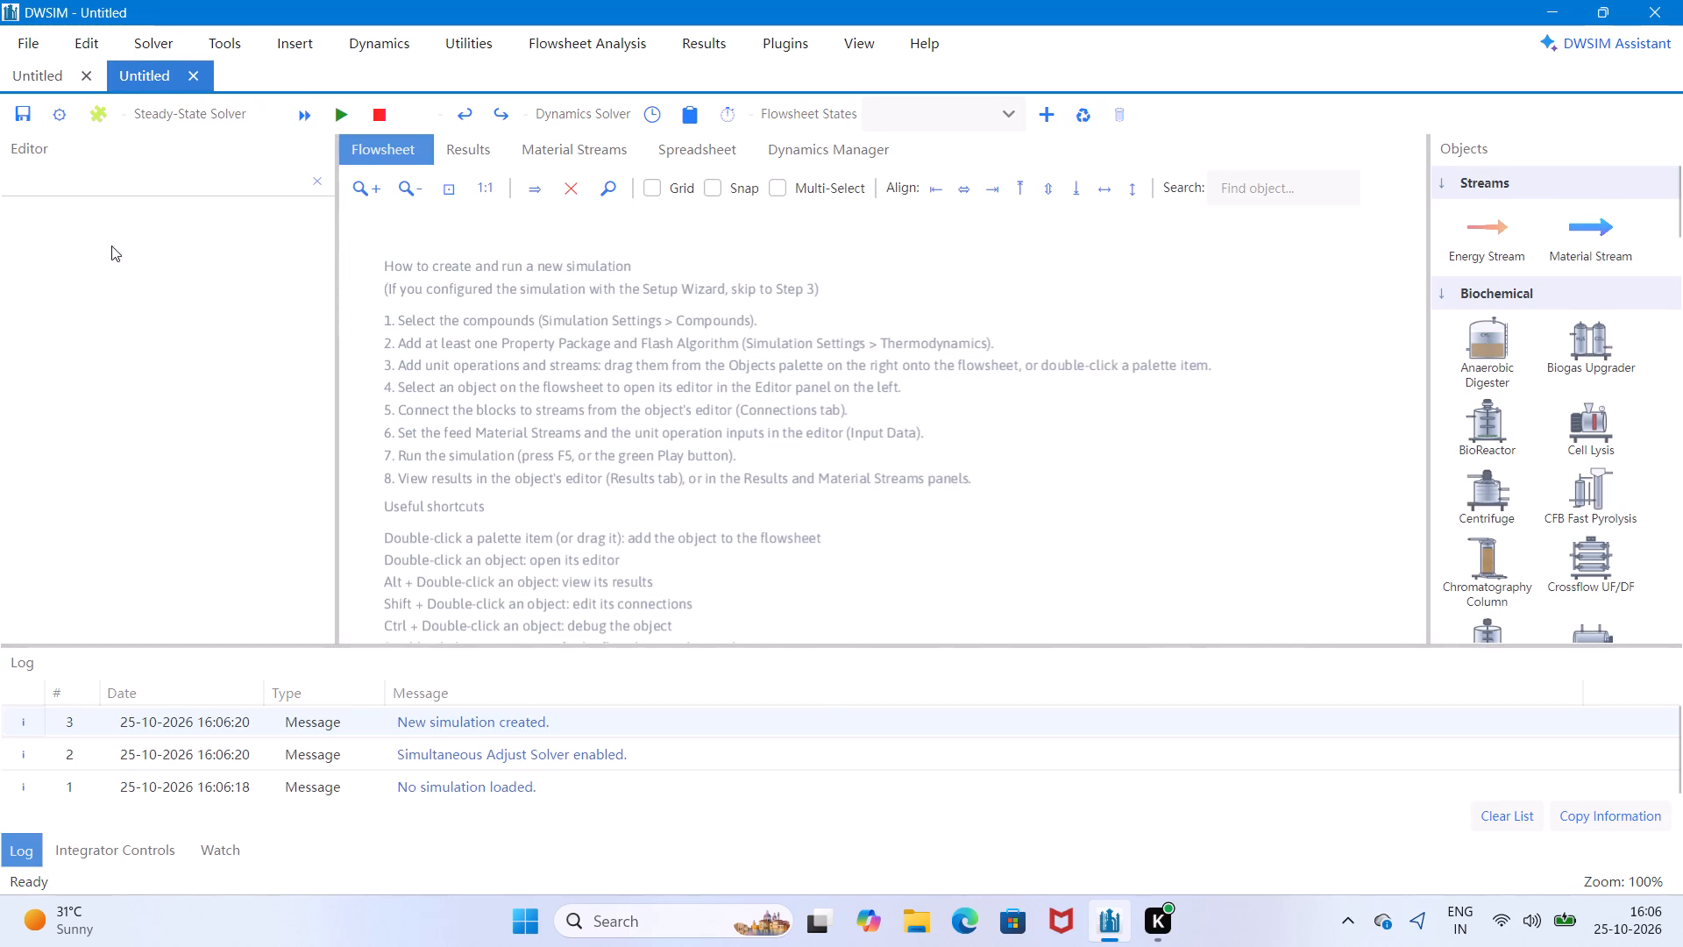
click(59, 117)
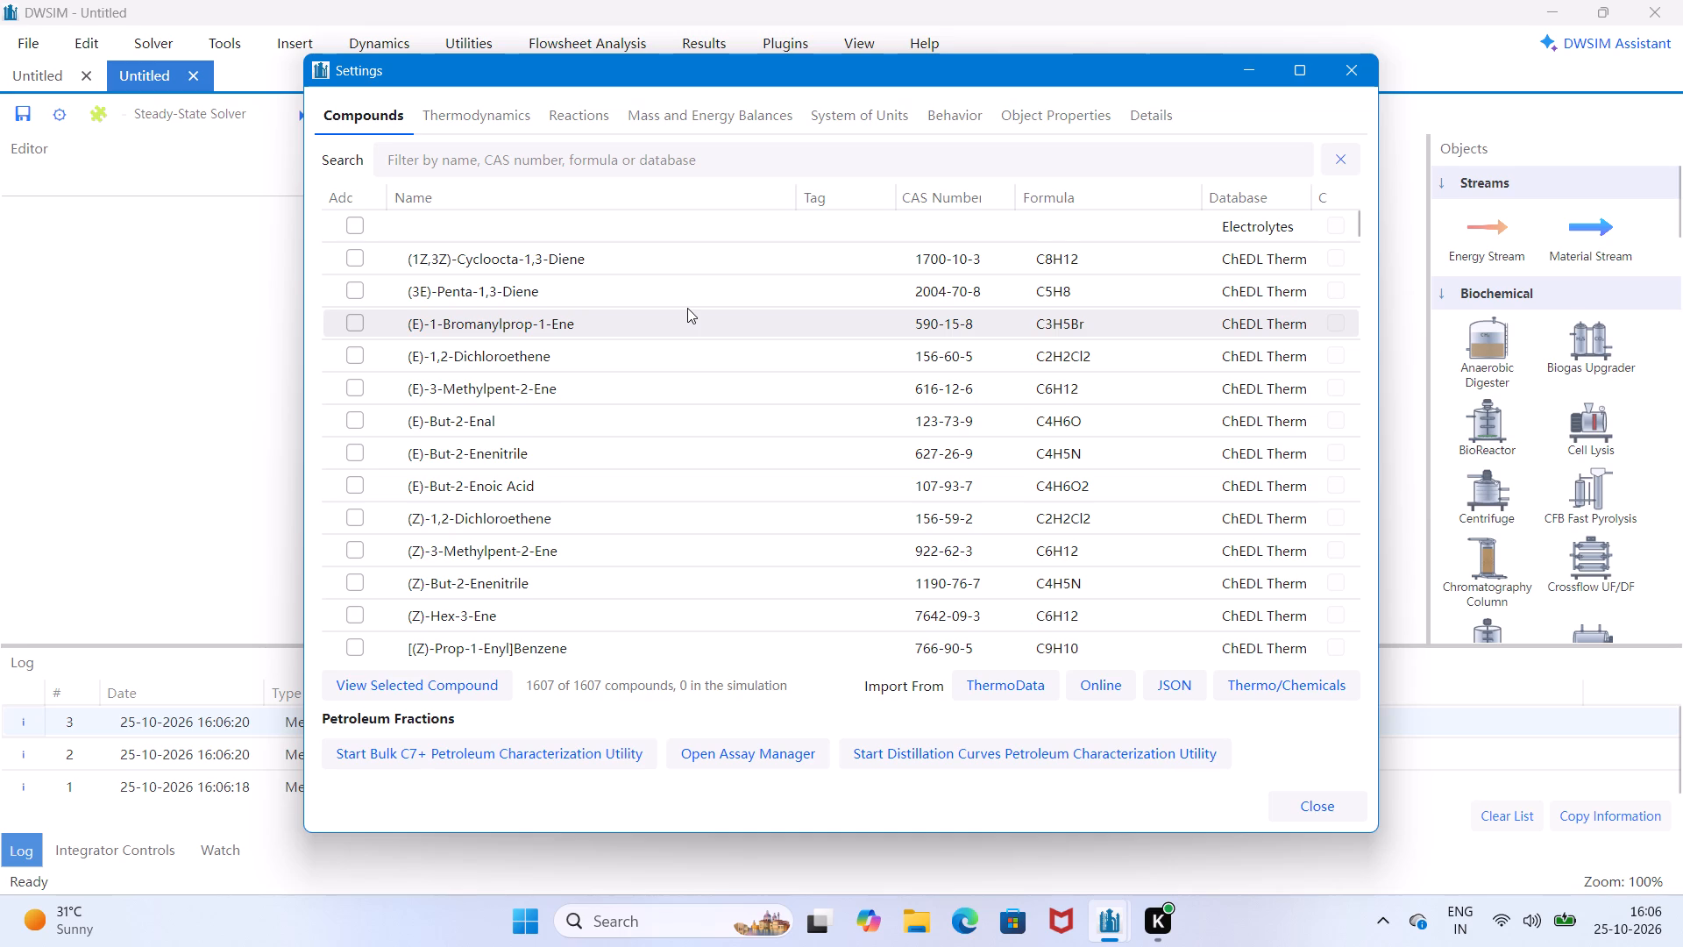
text(be)
click(528, 158)
text(ben)
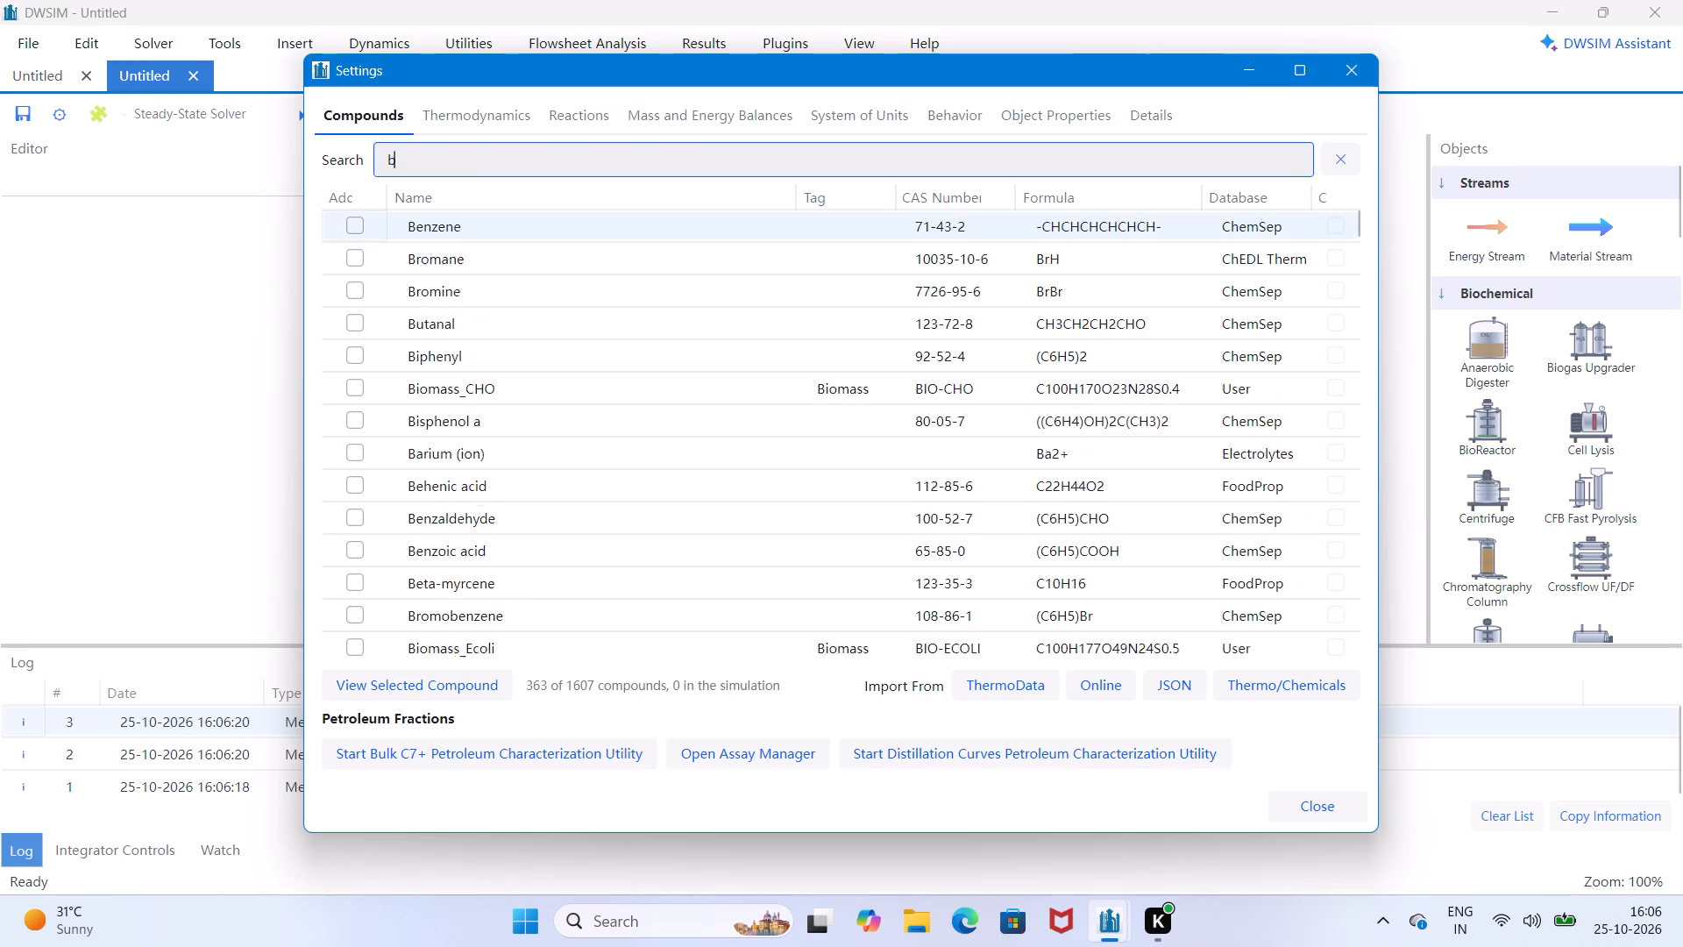
click(354, 217)
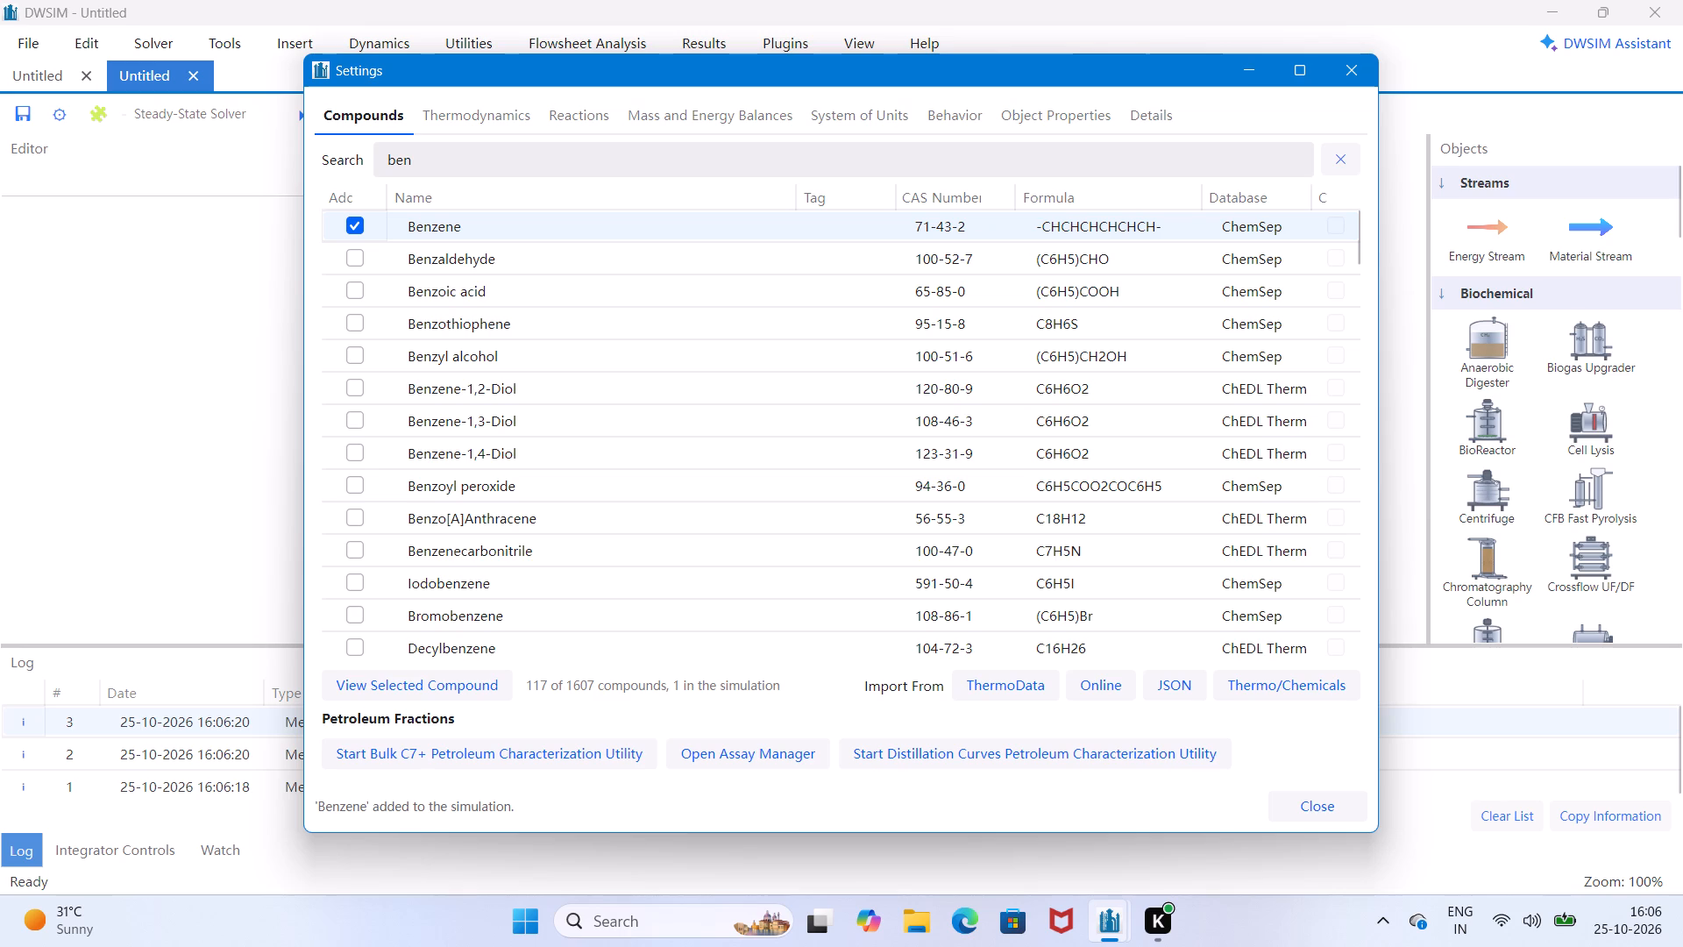
Search the compounds for "to" and add Toluene from the ChemSep database to the simulation.
key(BackSpace)
key(BackSpace)
key(BackSpace)
key(BackSpace)
click(435, 172)
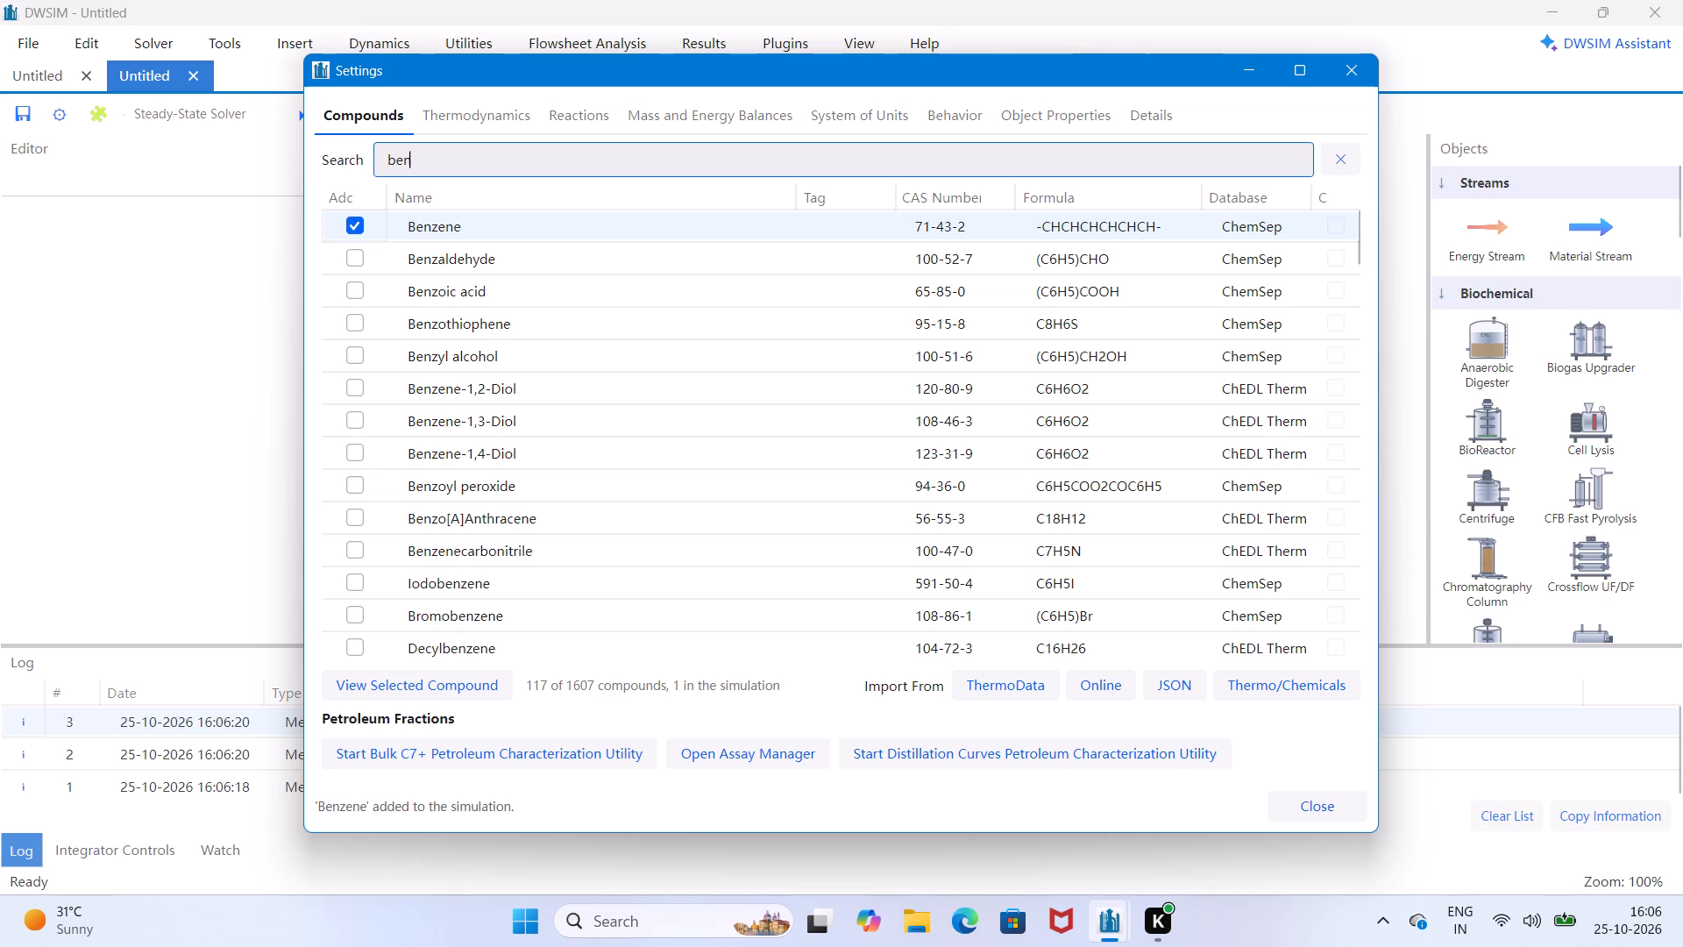
key(BackSpace)
key(BackSpace)
key(BackSpace)
key(BackSpace)
text(tou)
key(l)
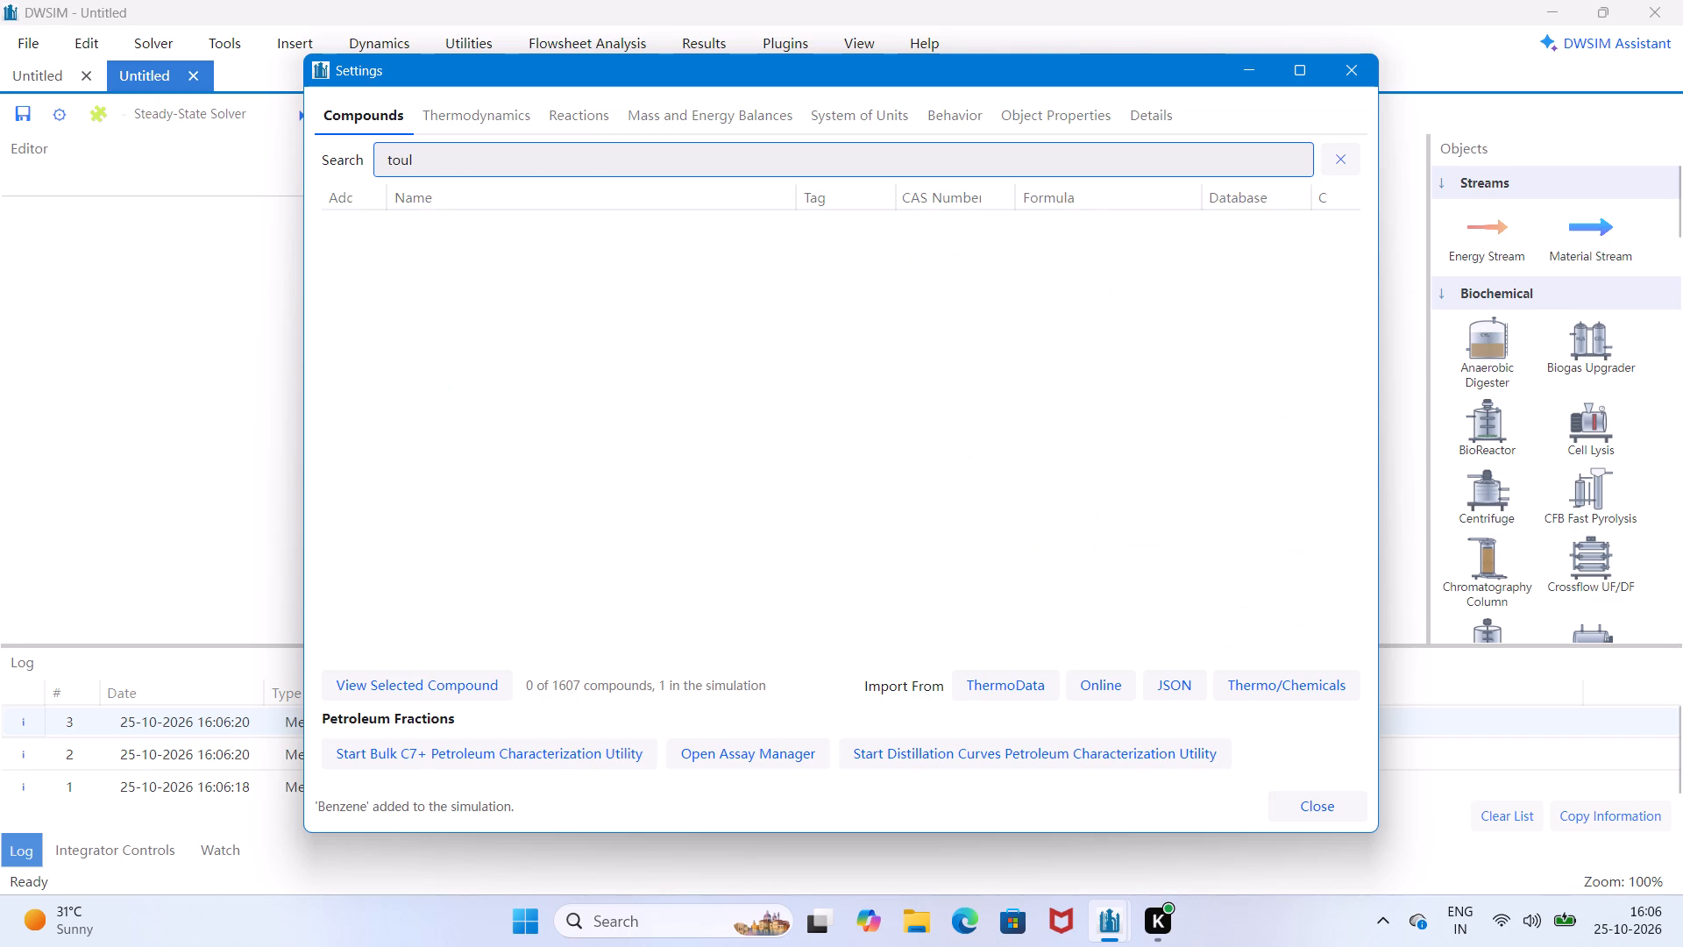
text(ene)
key(BackSpace)
key(BackSpace)
key(BackSpace)
key(BackSpace)
key(BackSpace)
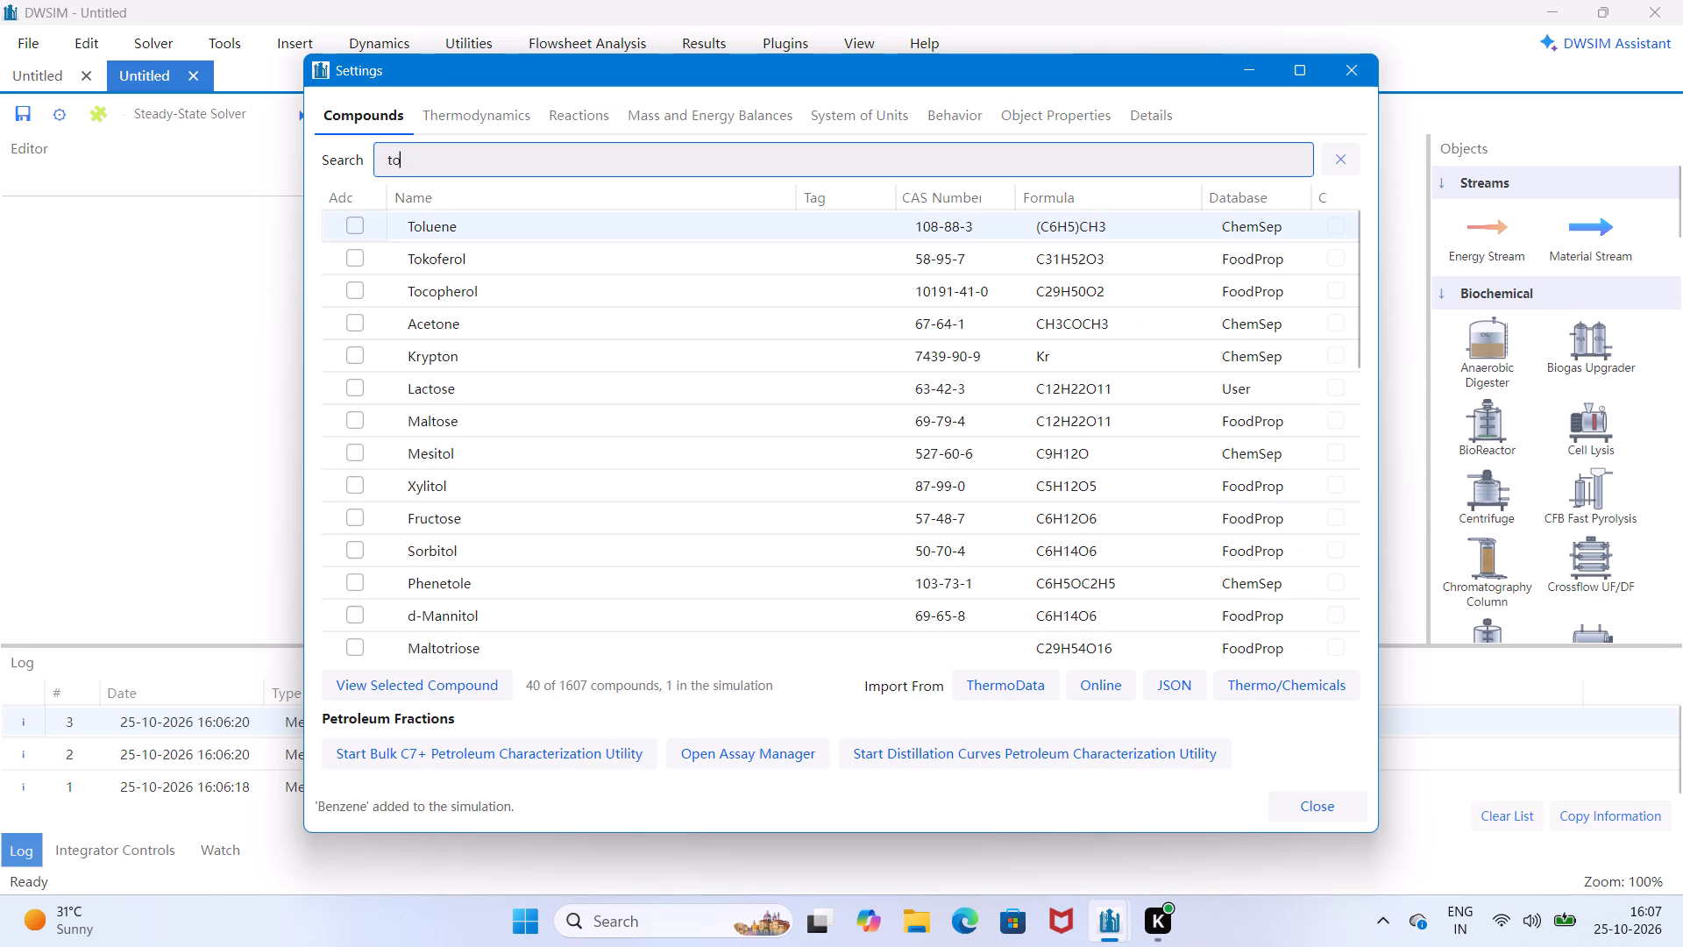
click(352, 227)
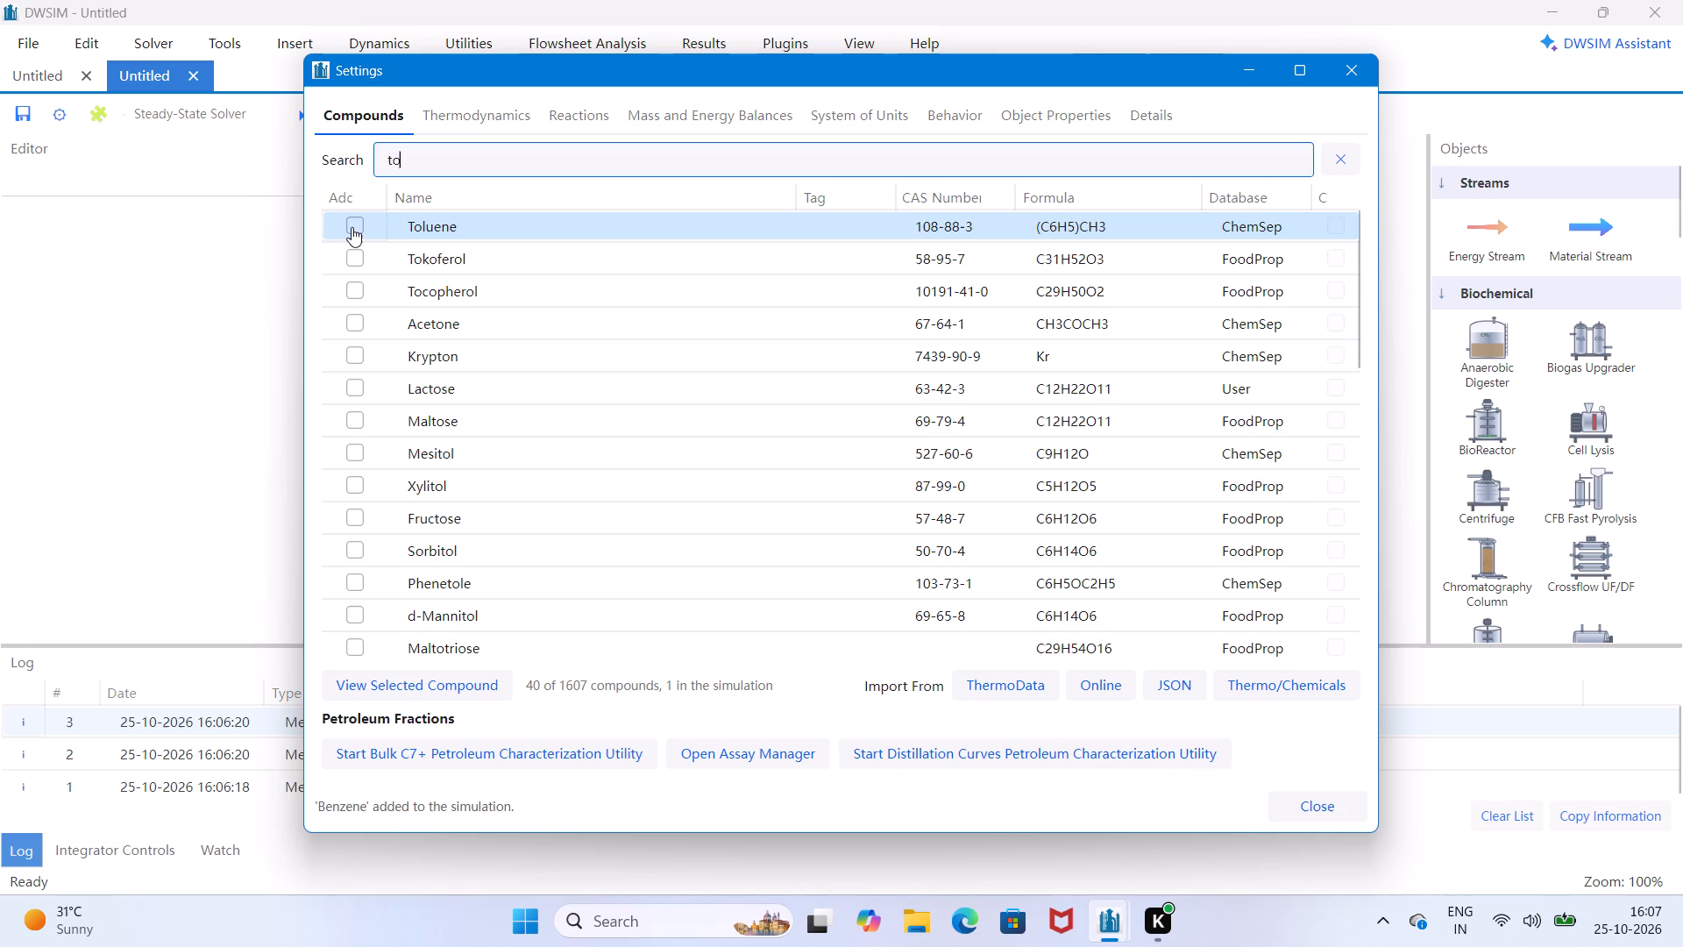
Clear the compound search and try to view the selected compound's details.
key(BackSpace)
key(BackSpace)
key(BackSpace)
click(454, 147)
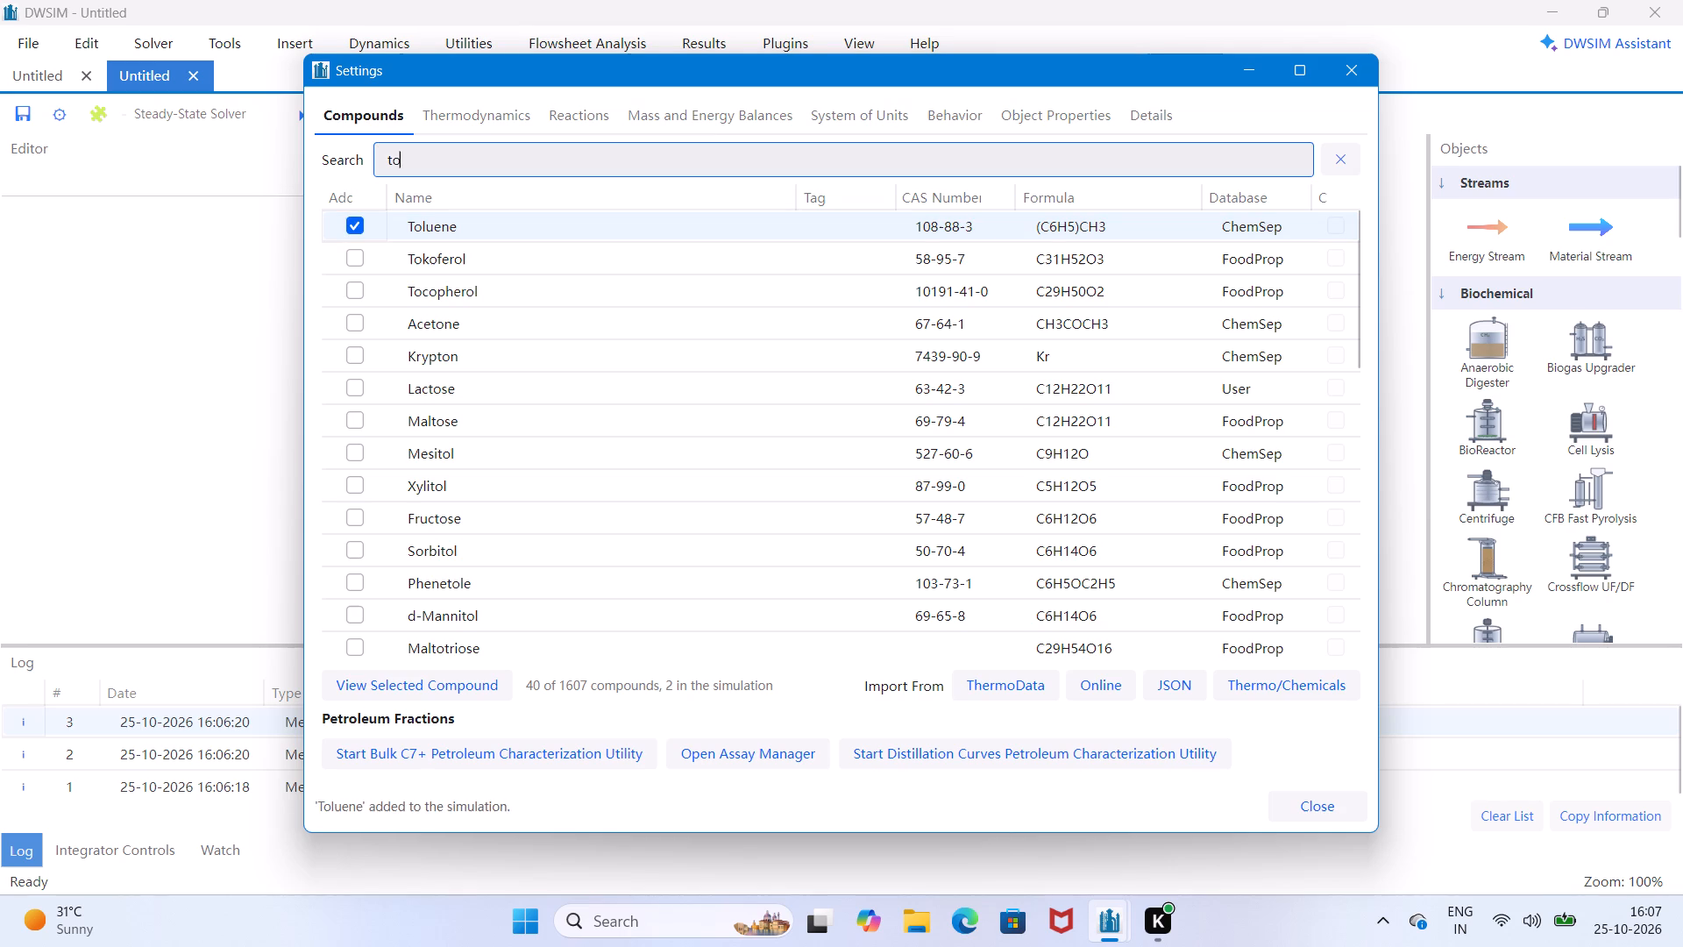
key(BackSpace)
key(BackSpace)
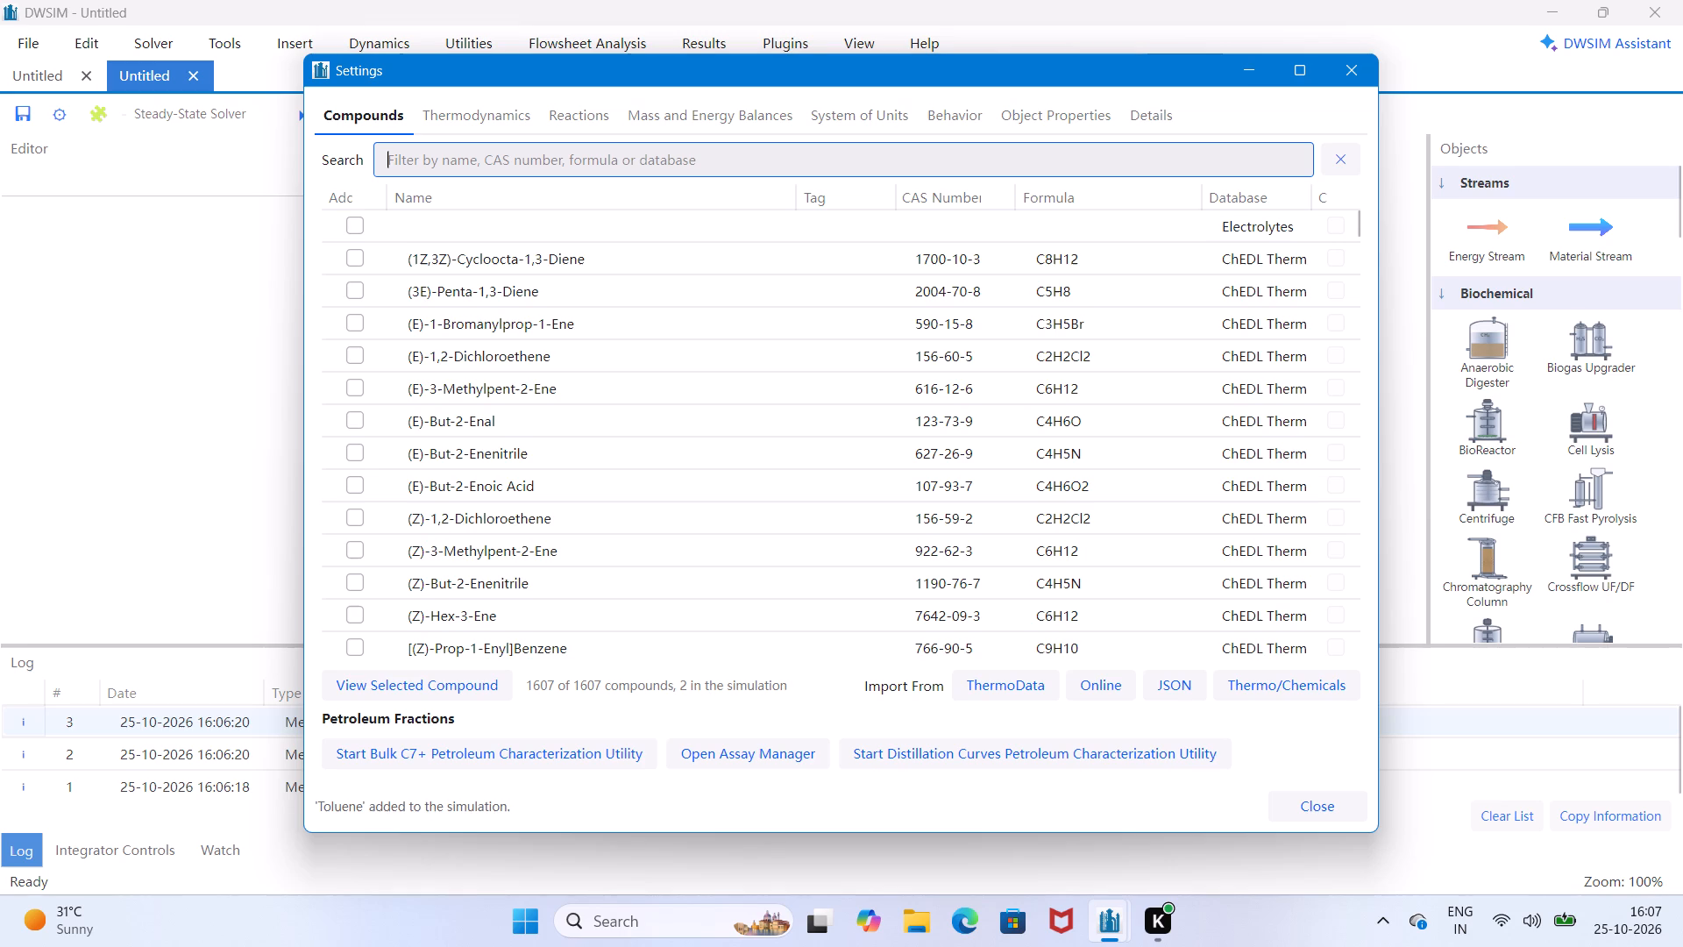
click(479, 694)
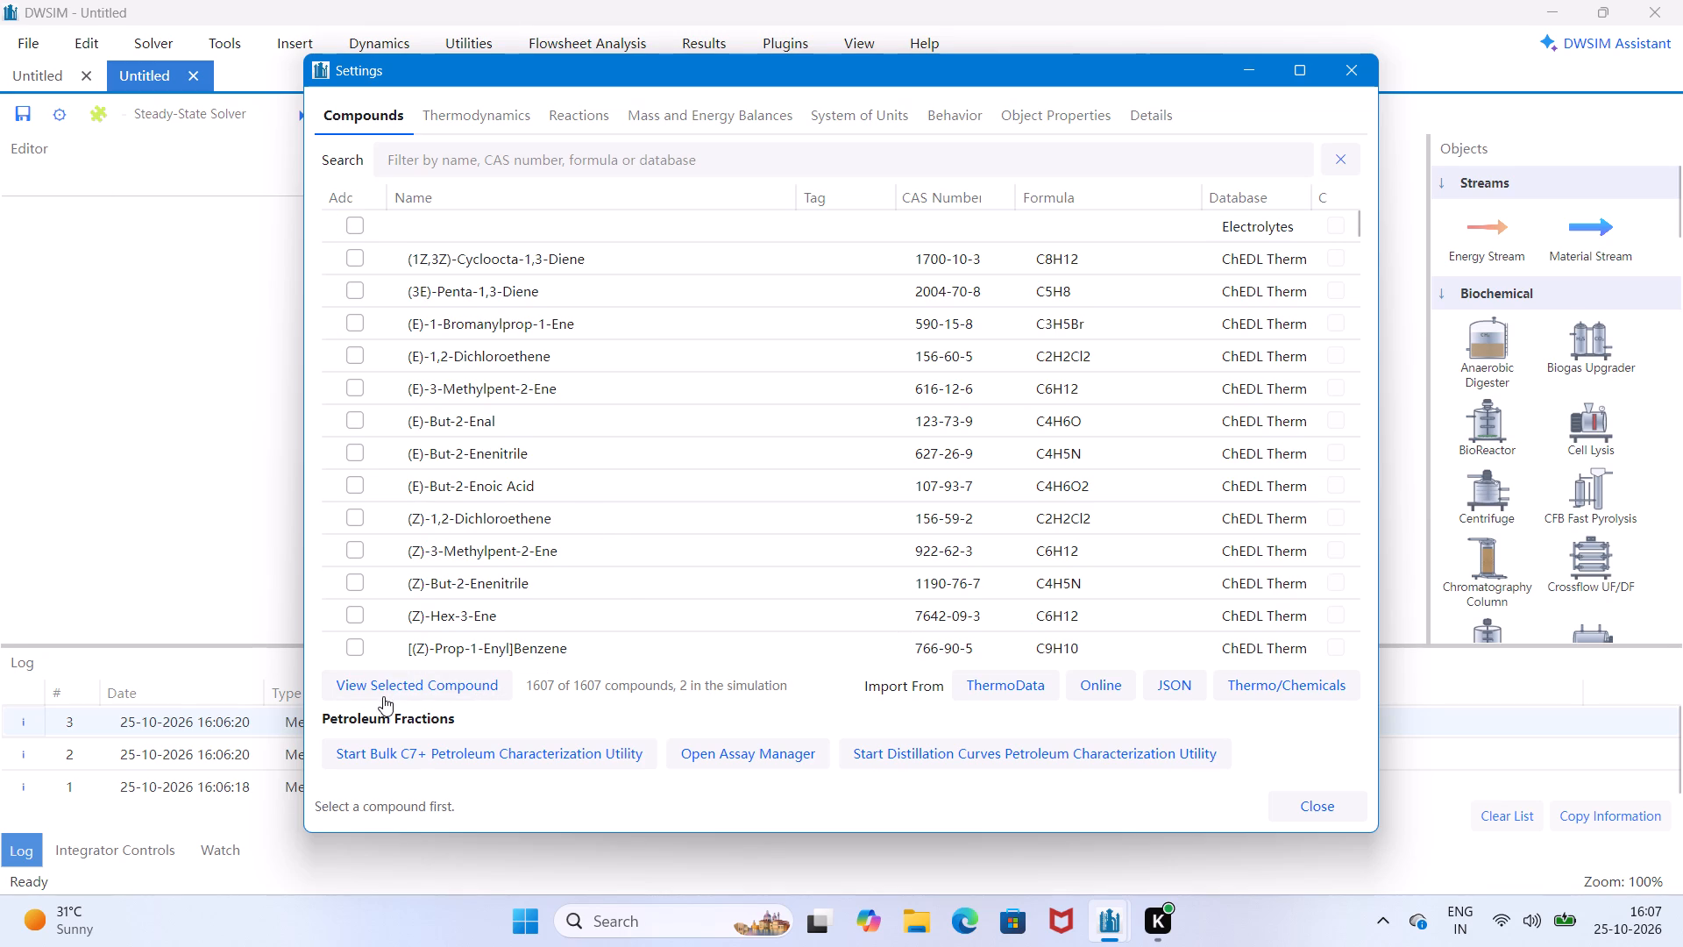
double_click(385, 689)
scroll(679, 580, down, 3)
scroll(688, 556, up, 10)
double_click(470, 687)
scroll(892, 710, down, 2)
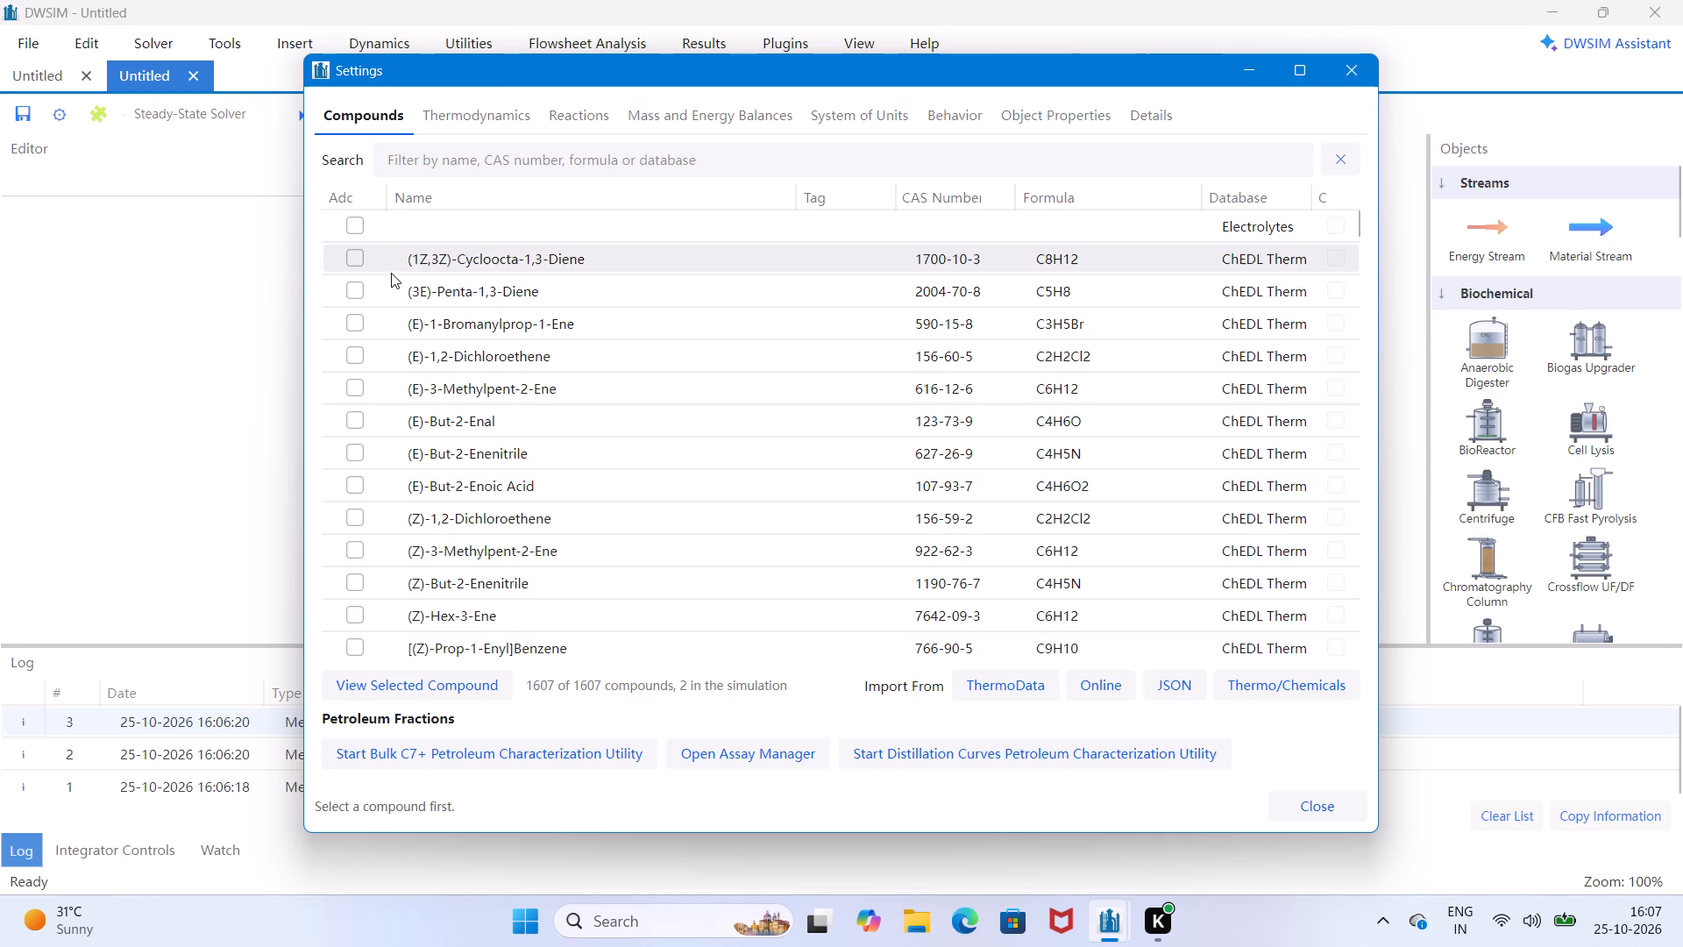
scroll(399, 247, up, 5)
Filter the compounds by "b" and by "t" to check the Benzene and Toluene selections, and close the settings.
click(446, 161)
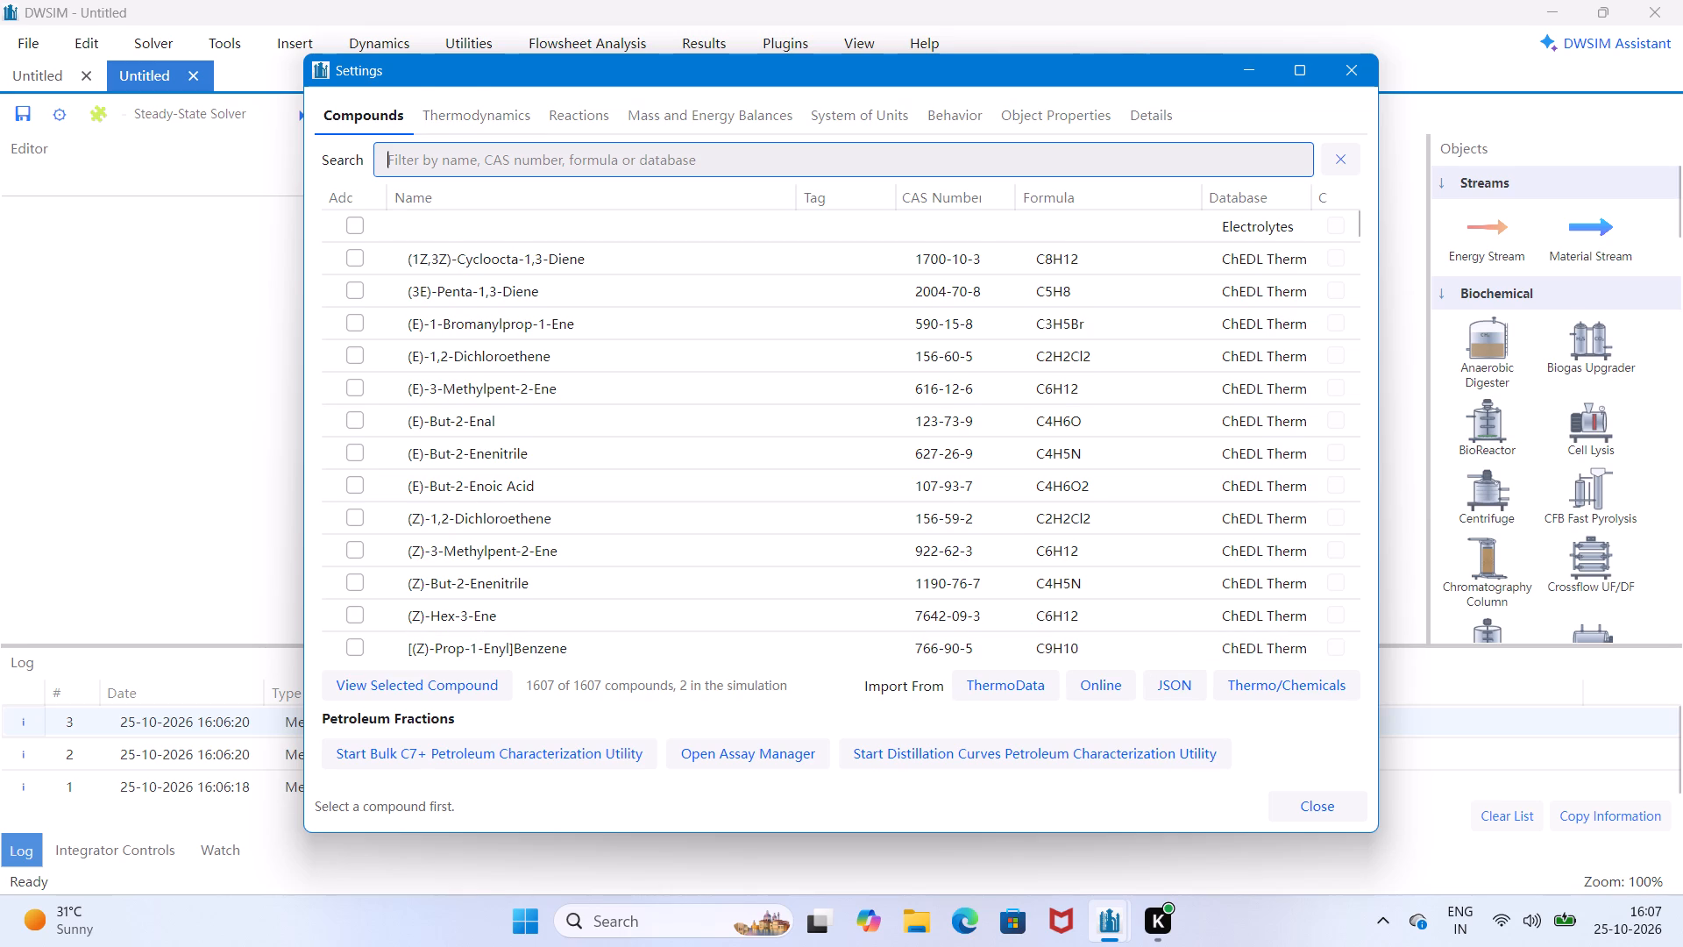
key(b)
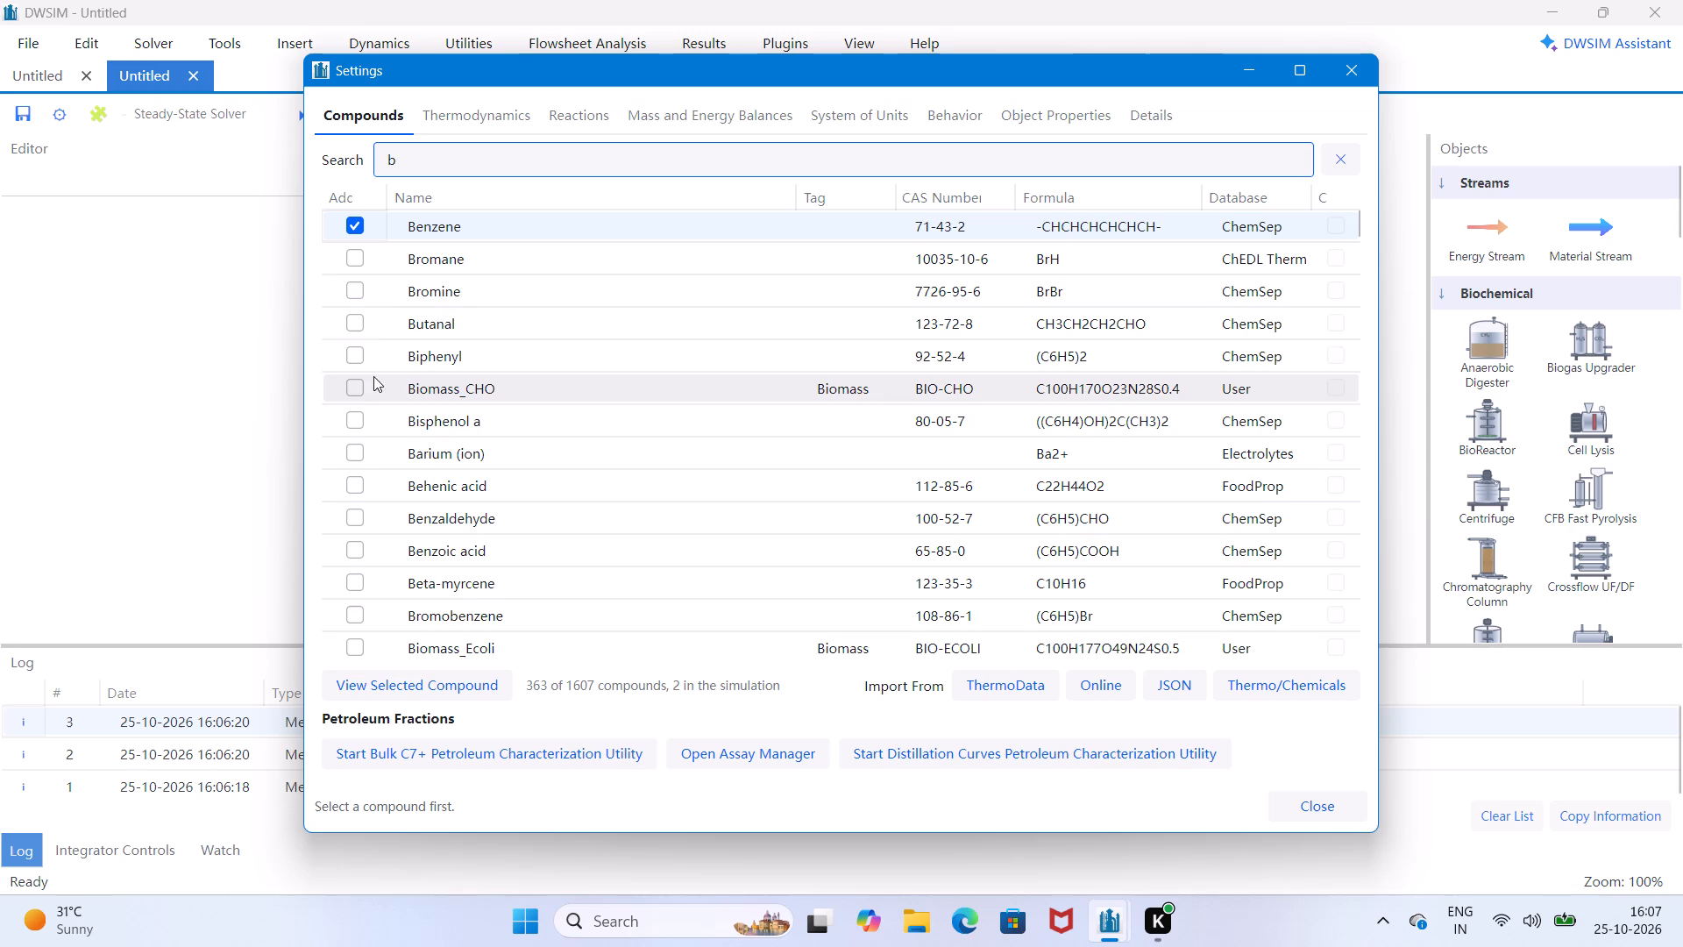
key(BackSpace)
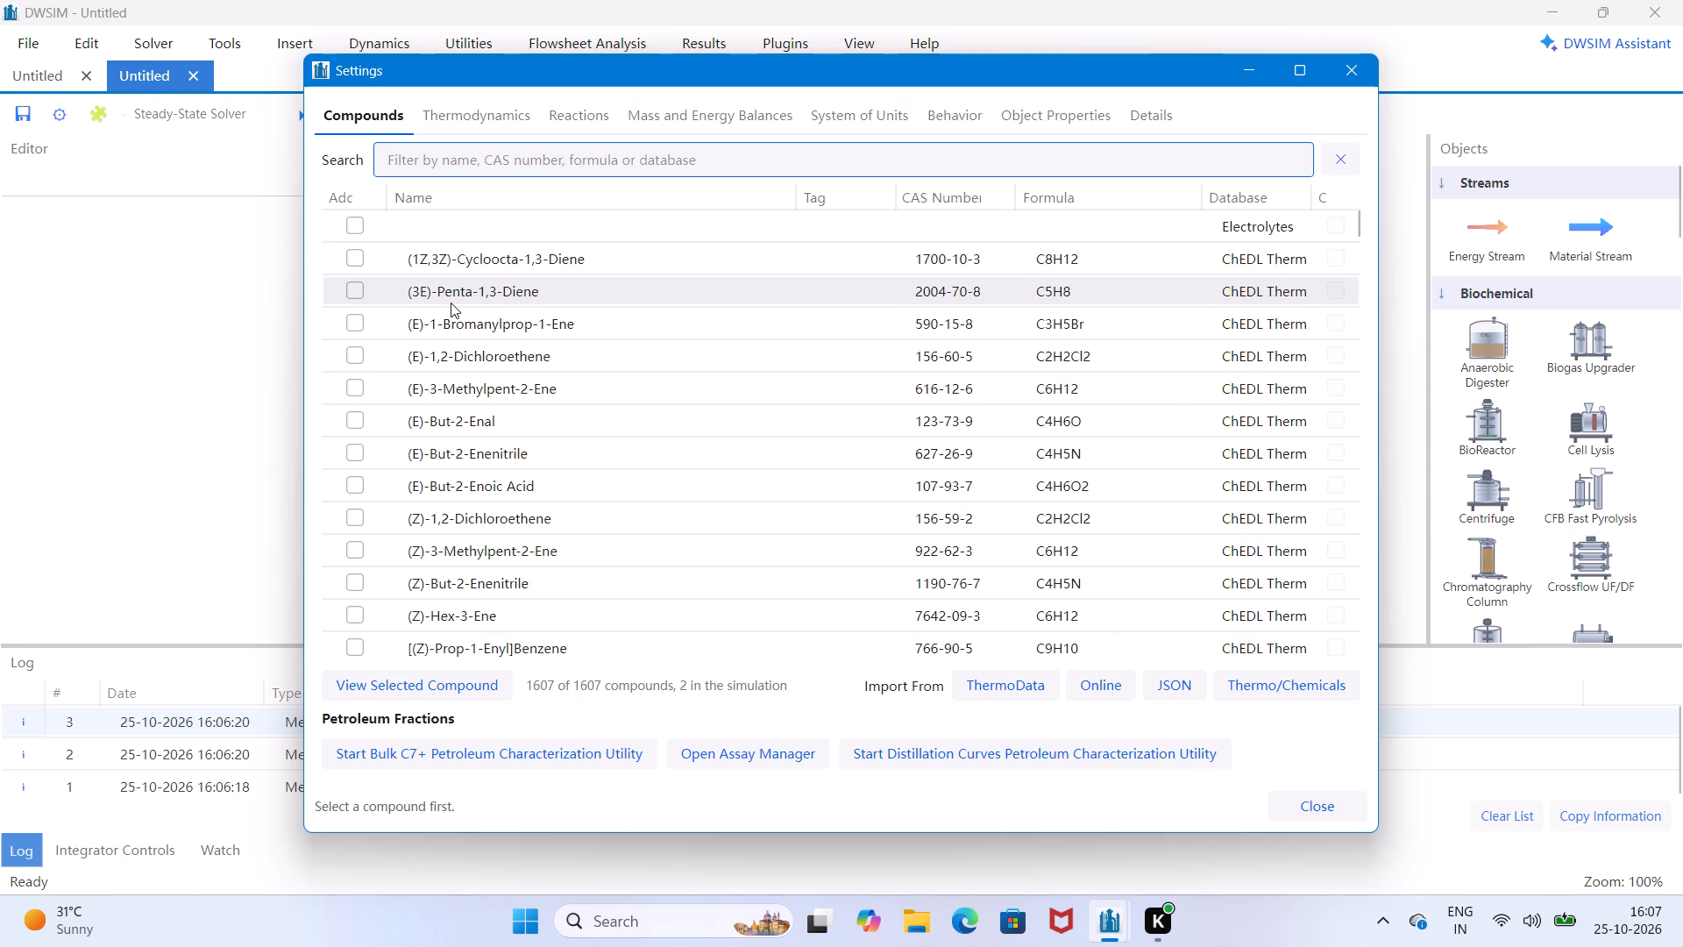
key(t)
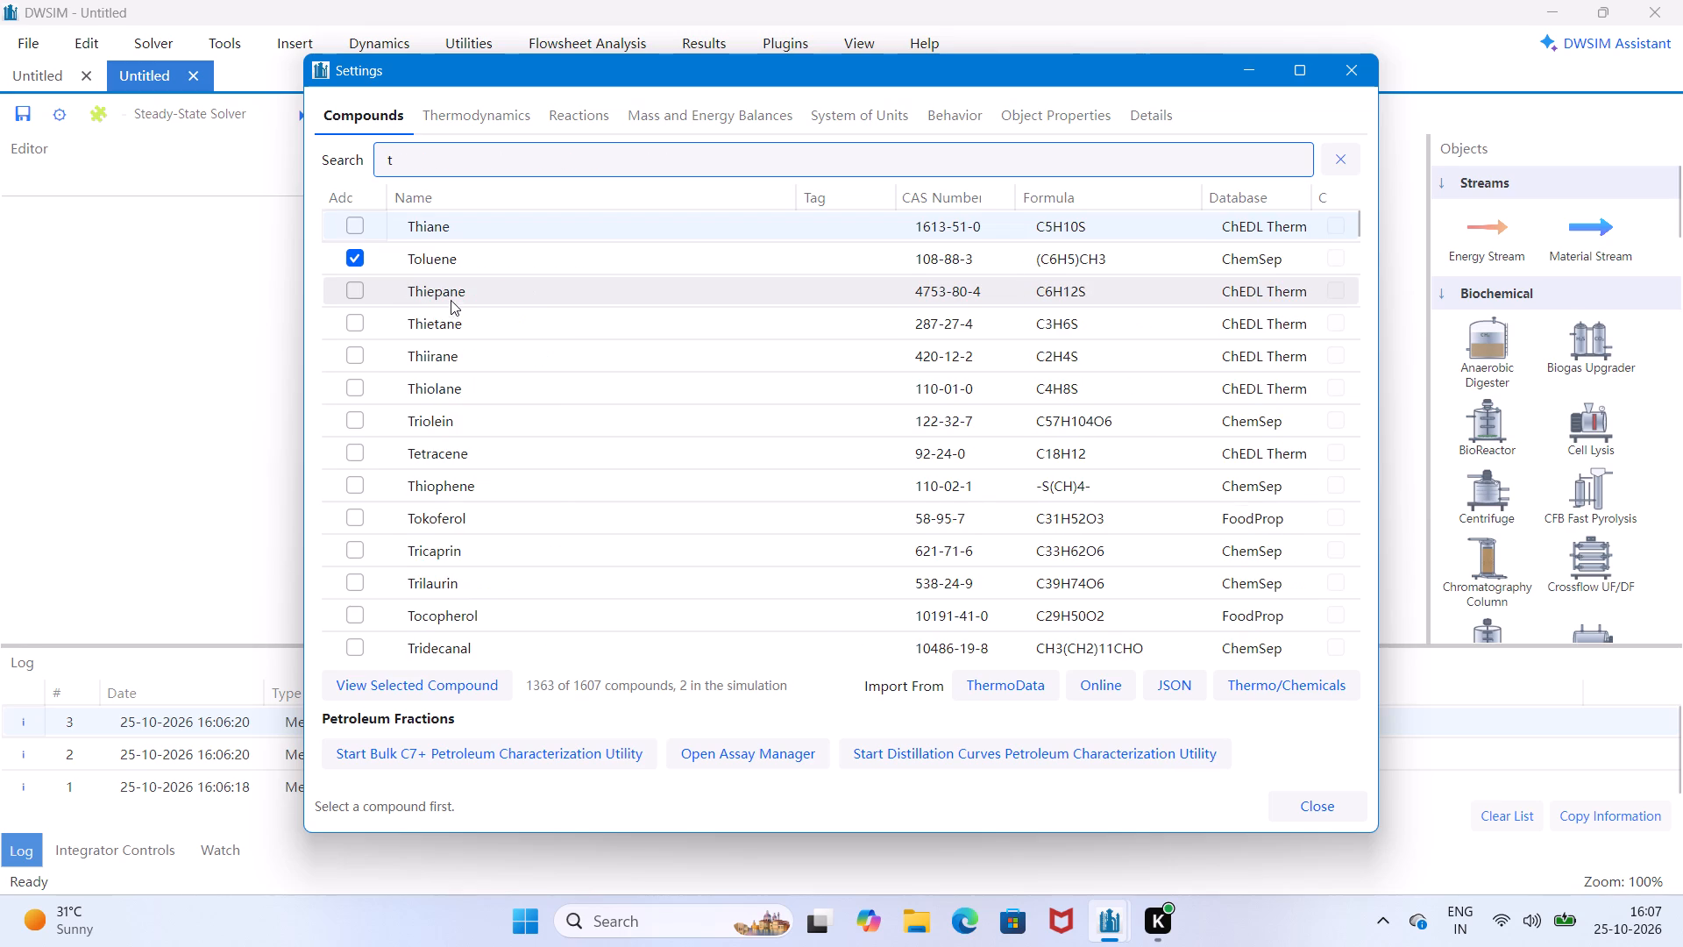
click(1353, 160)
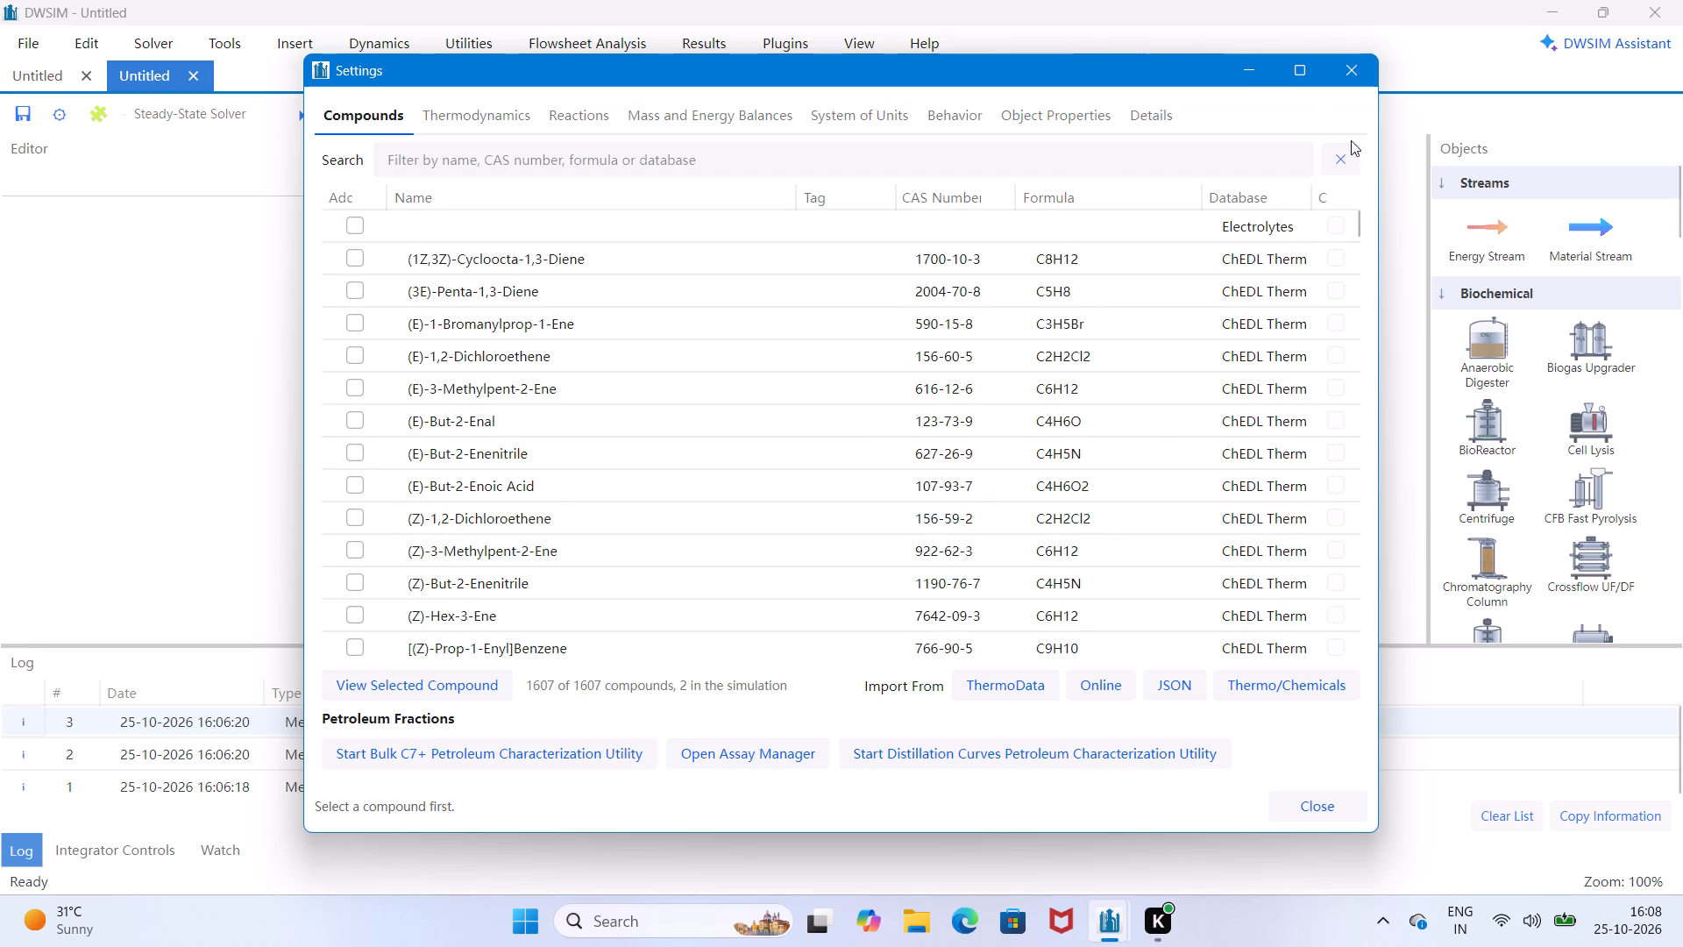
scroll(1055, 275, down, 4)
click(1296, 805)
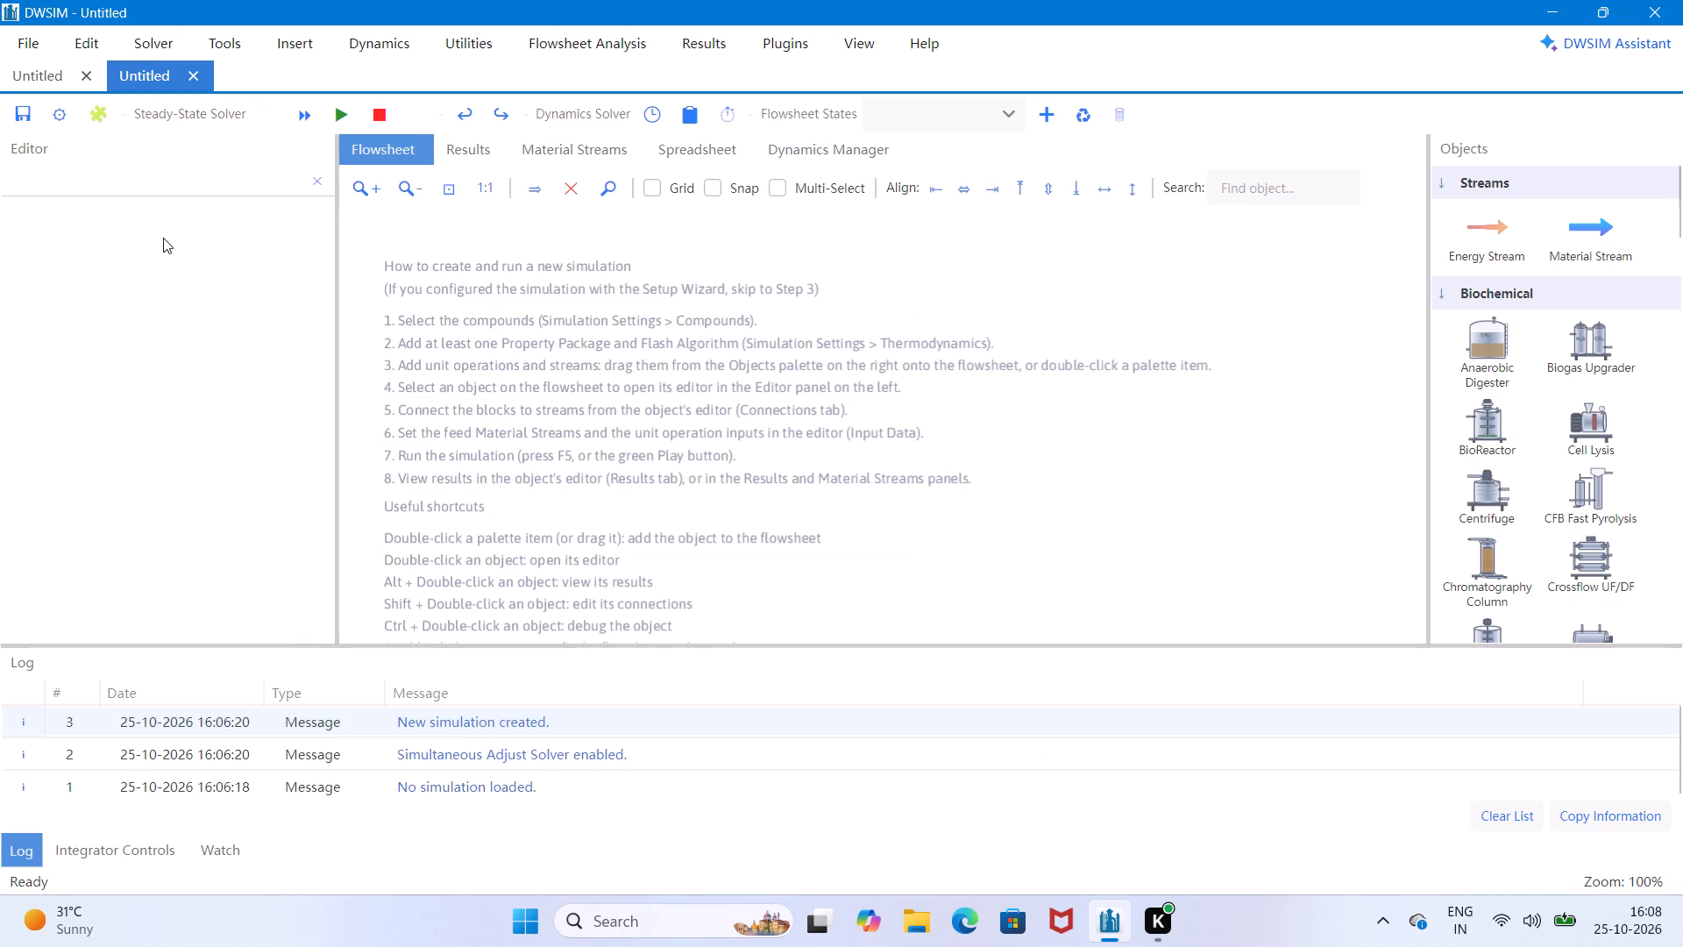
Reopen the simulation settings and review the thermodynamics, reactions, mass and energy balances, and system of units options.
click(56, 118)
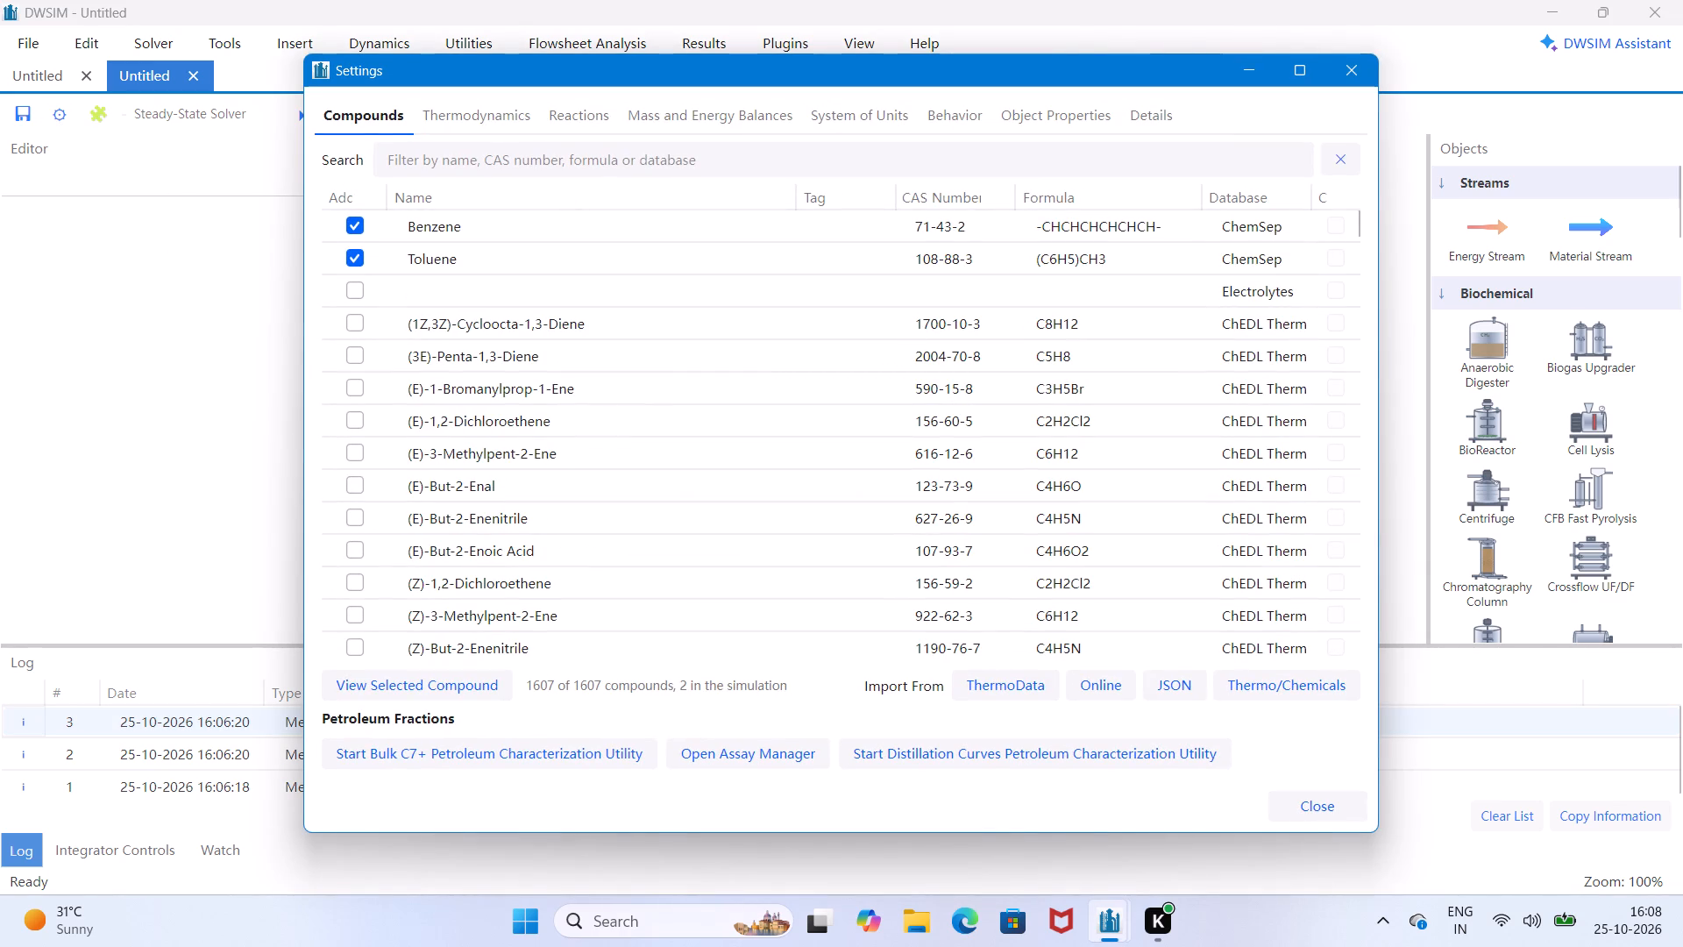
click(488, 130)
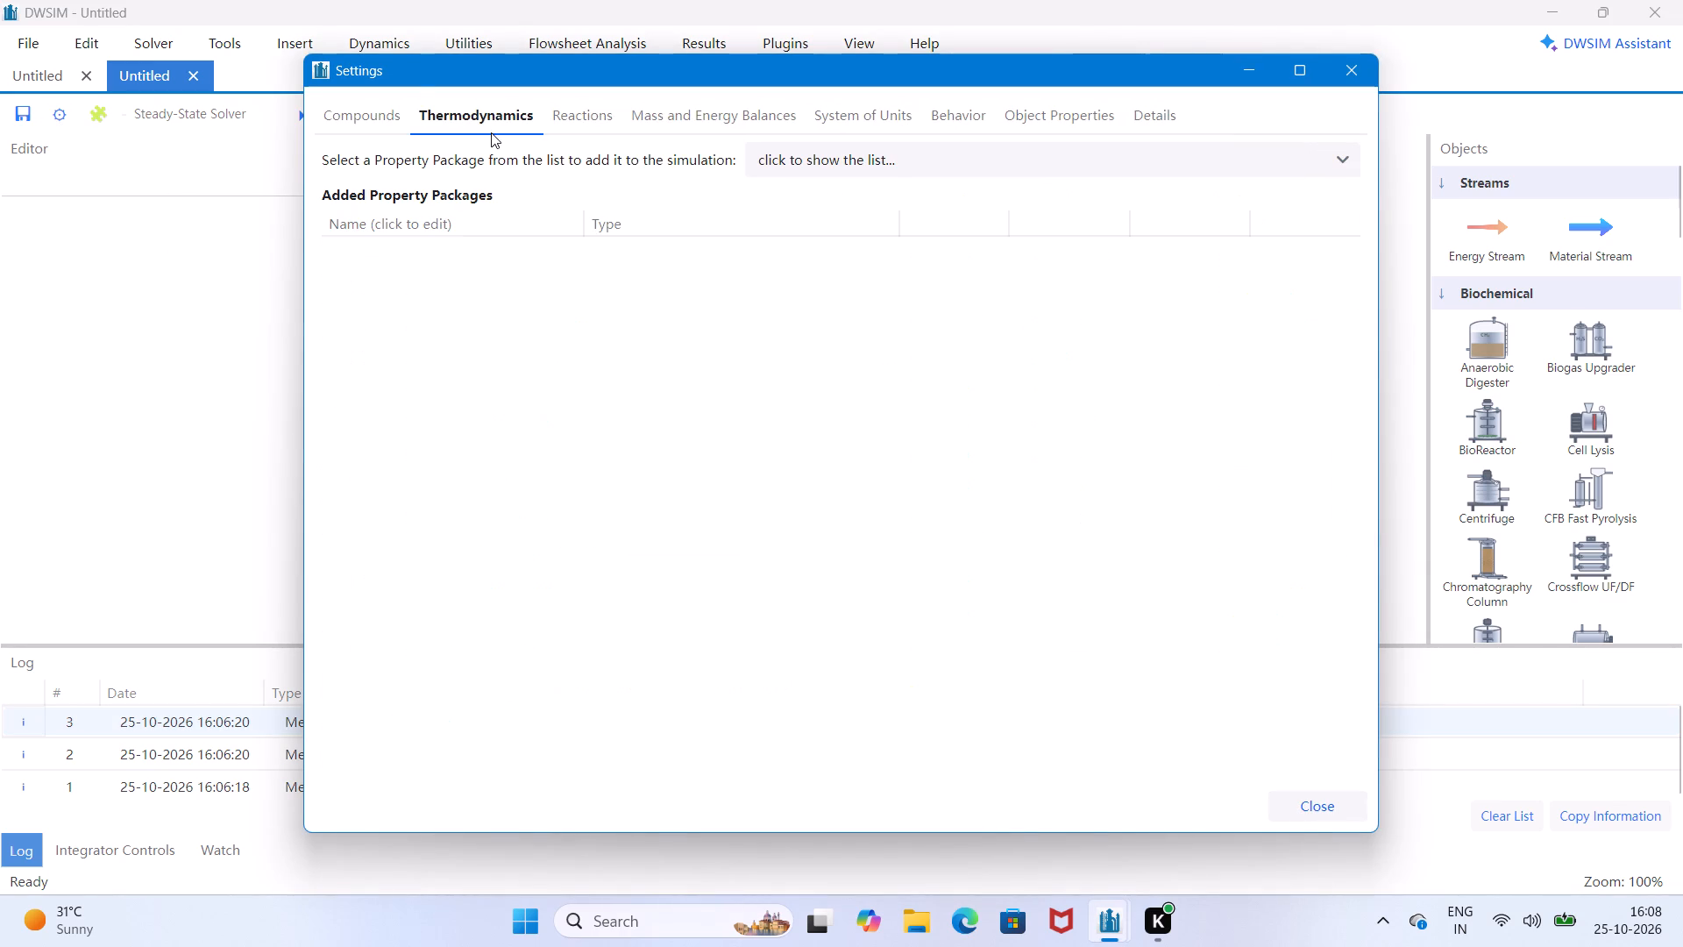
double_click(426, 229)
click(580, 114)
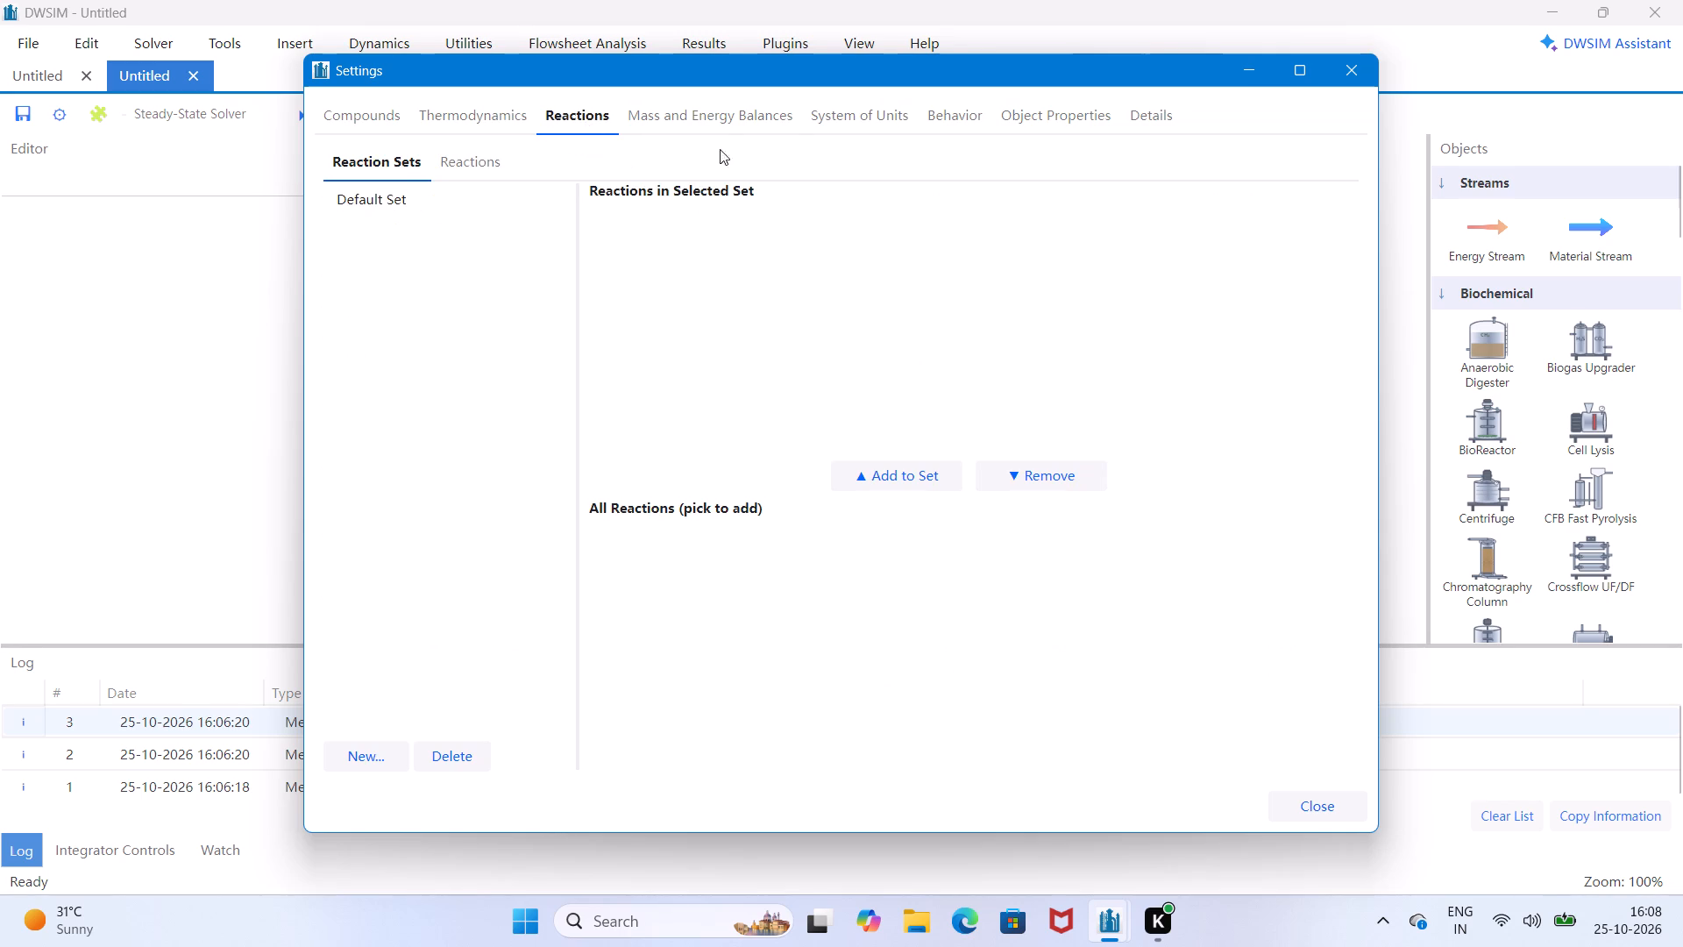
click(720, 123)
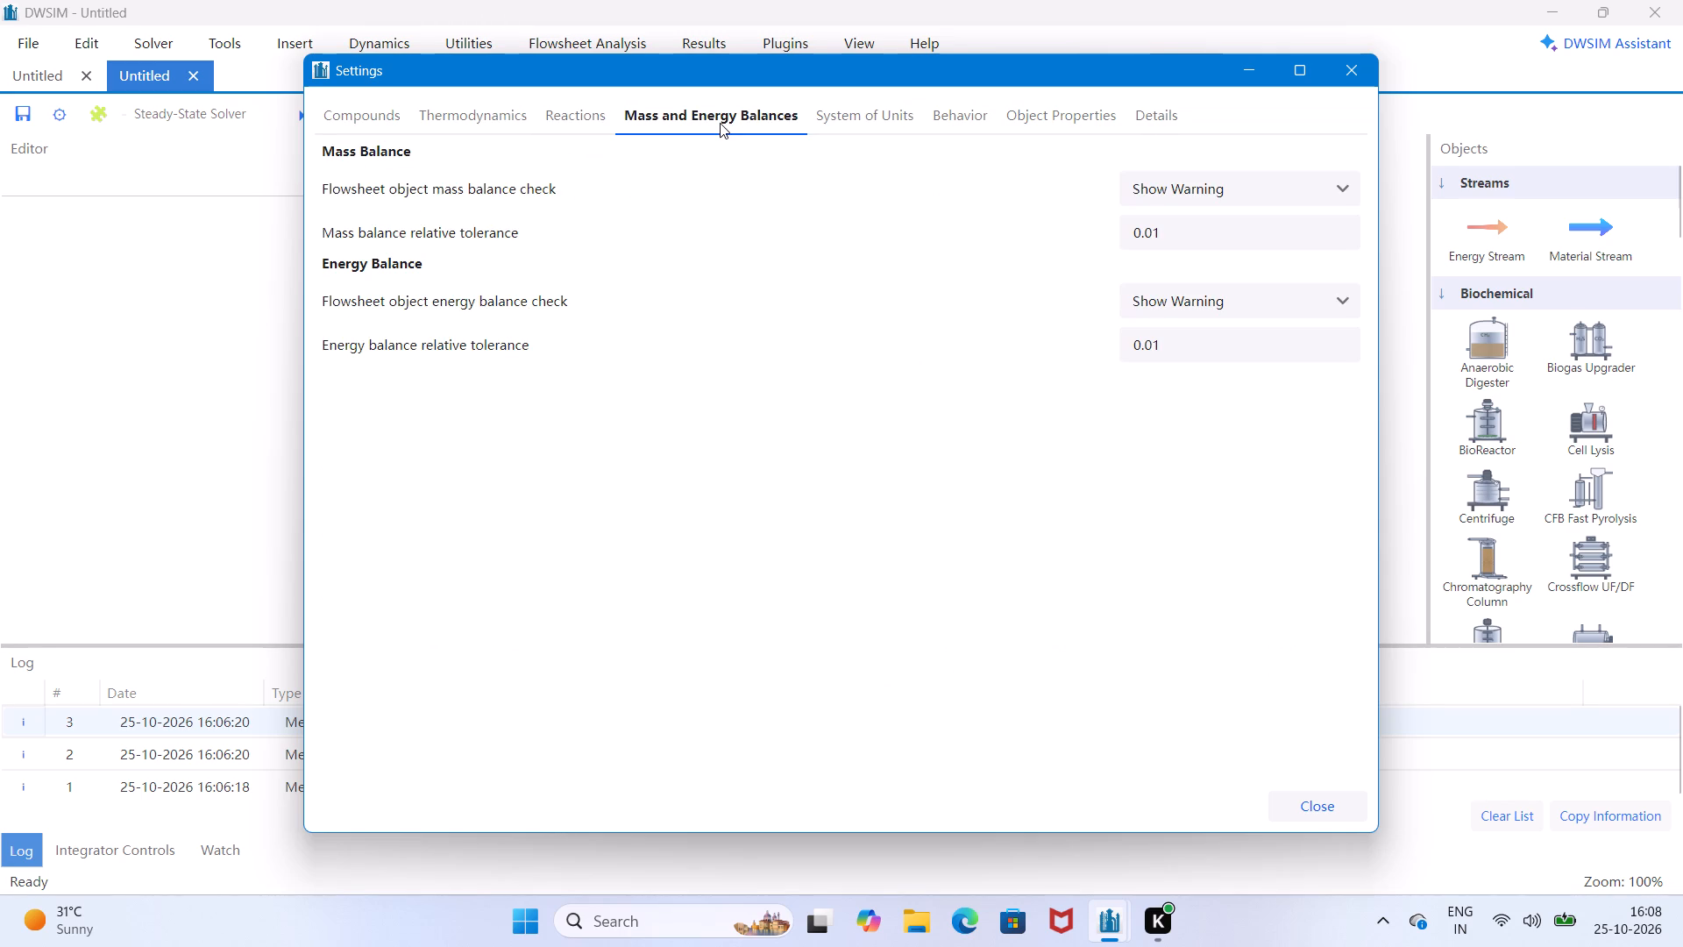
click(885, 112)
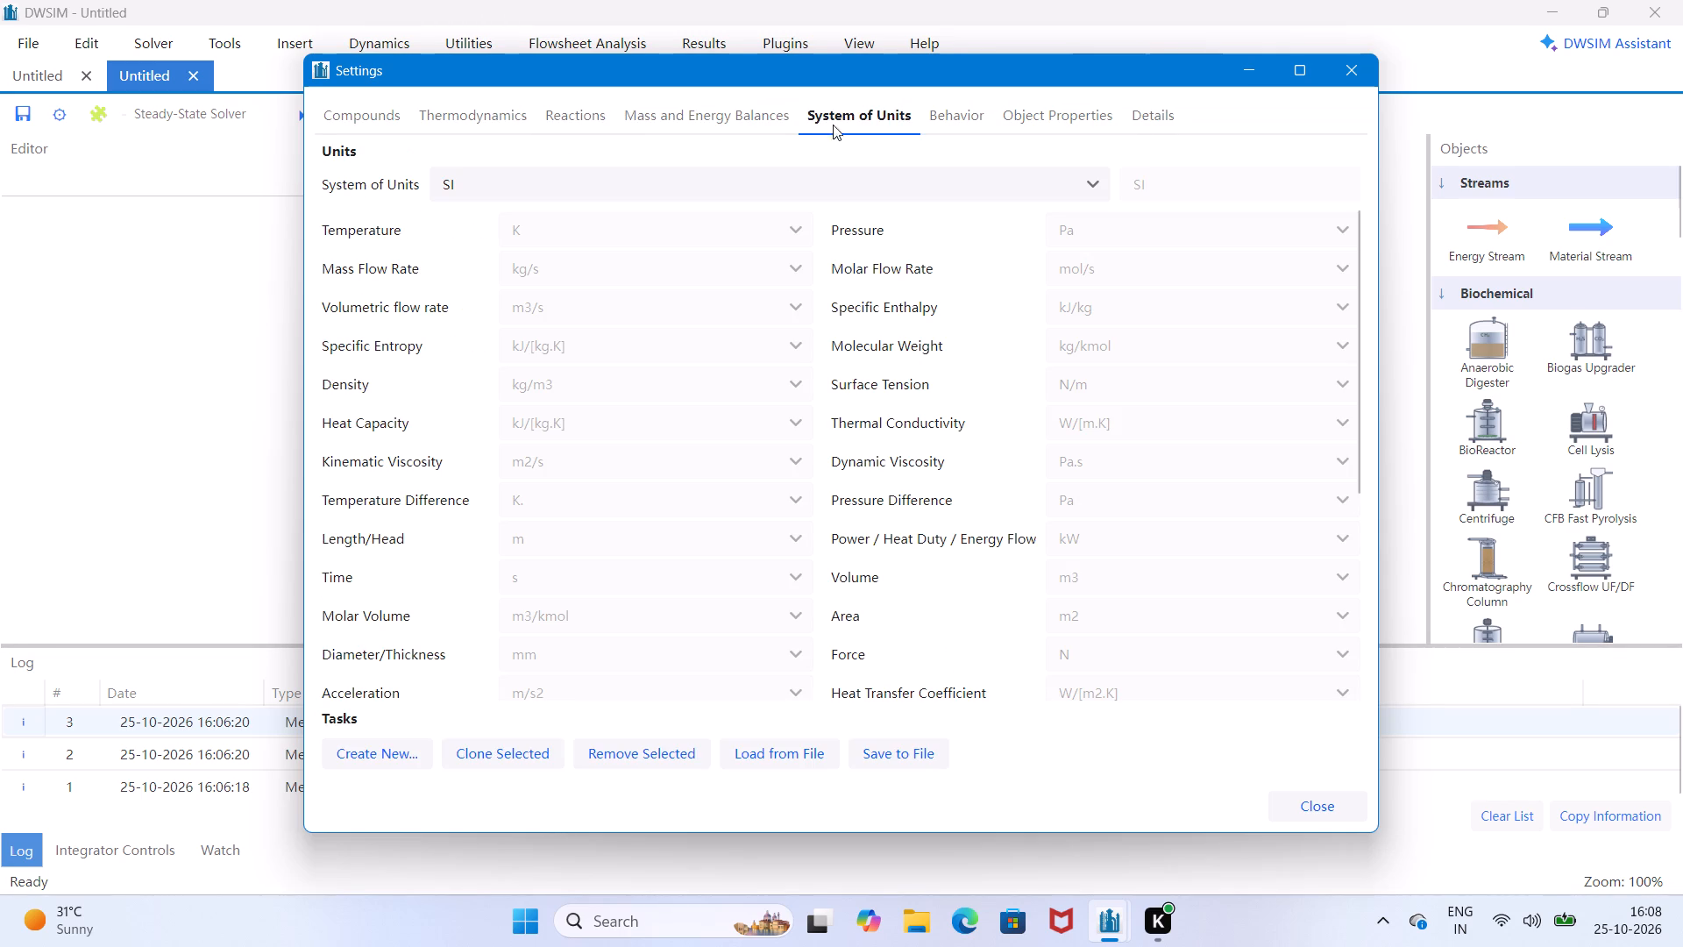
scroll(658, 376, down, 1)
scroll(782, 202, up, 4)
scroll(791, 280, up, 5)
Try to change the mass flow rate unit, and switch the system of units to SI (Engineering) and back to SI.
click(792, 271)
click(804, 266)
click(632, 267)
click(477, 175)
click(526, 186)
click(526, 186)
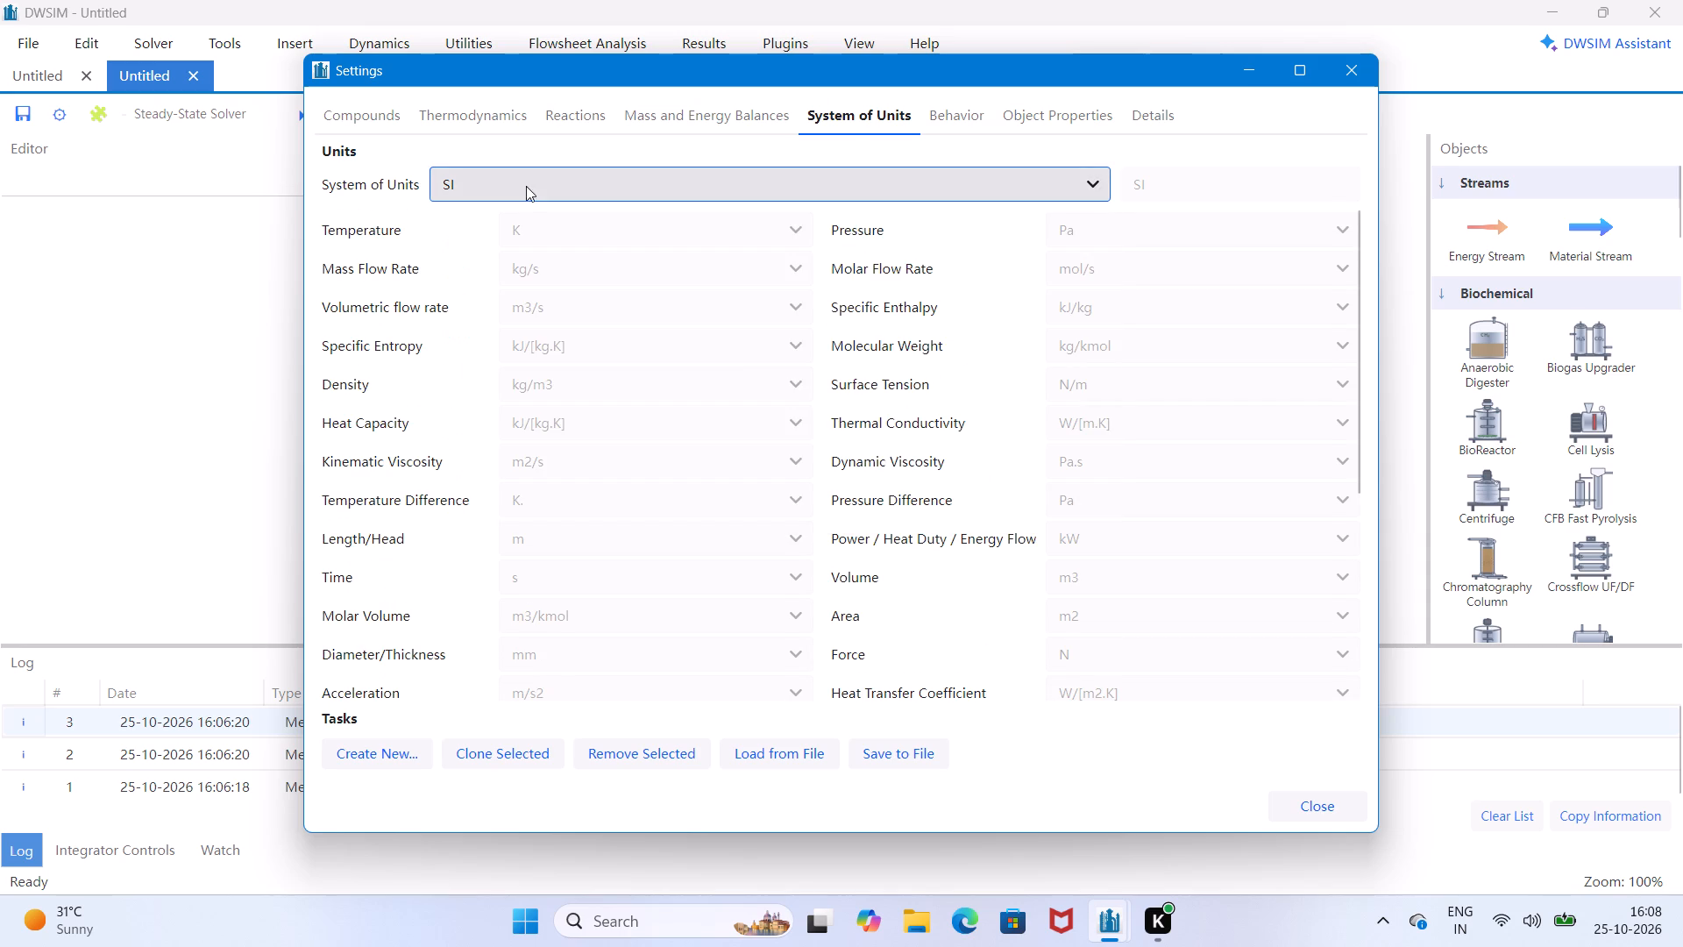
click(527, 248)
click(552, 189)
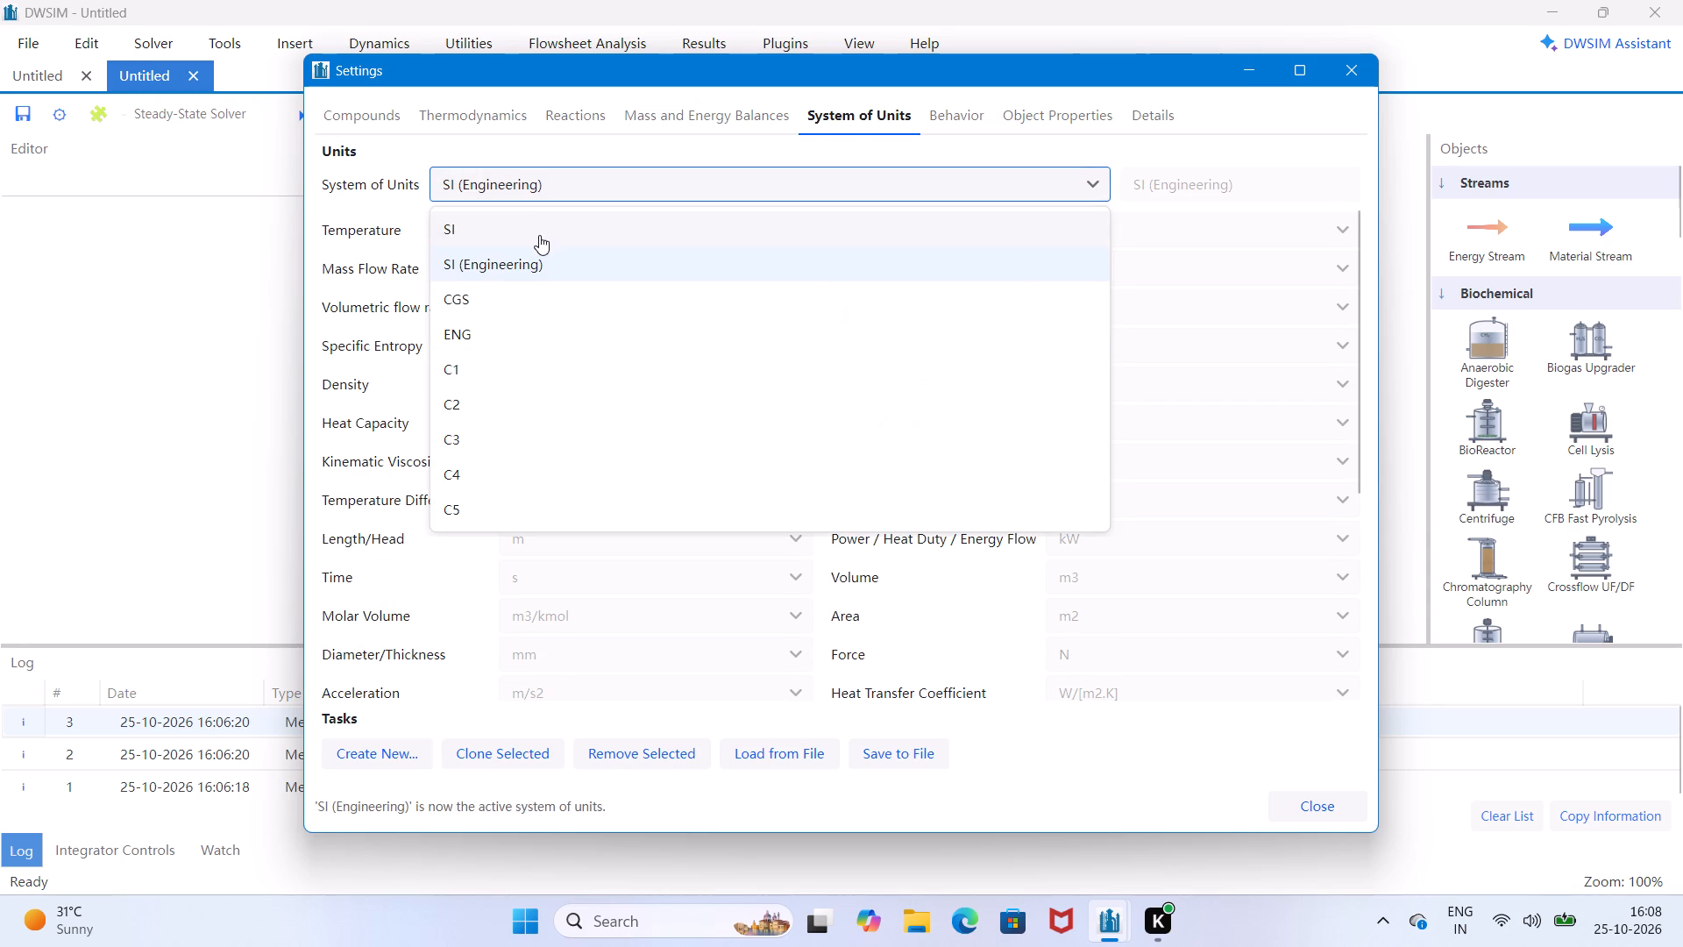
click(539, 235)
Add the NRTL property package to the simulation's thermodynamics.
click(473, 106)
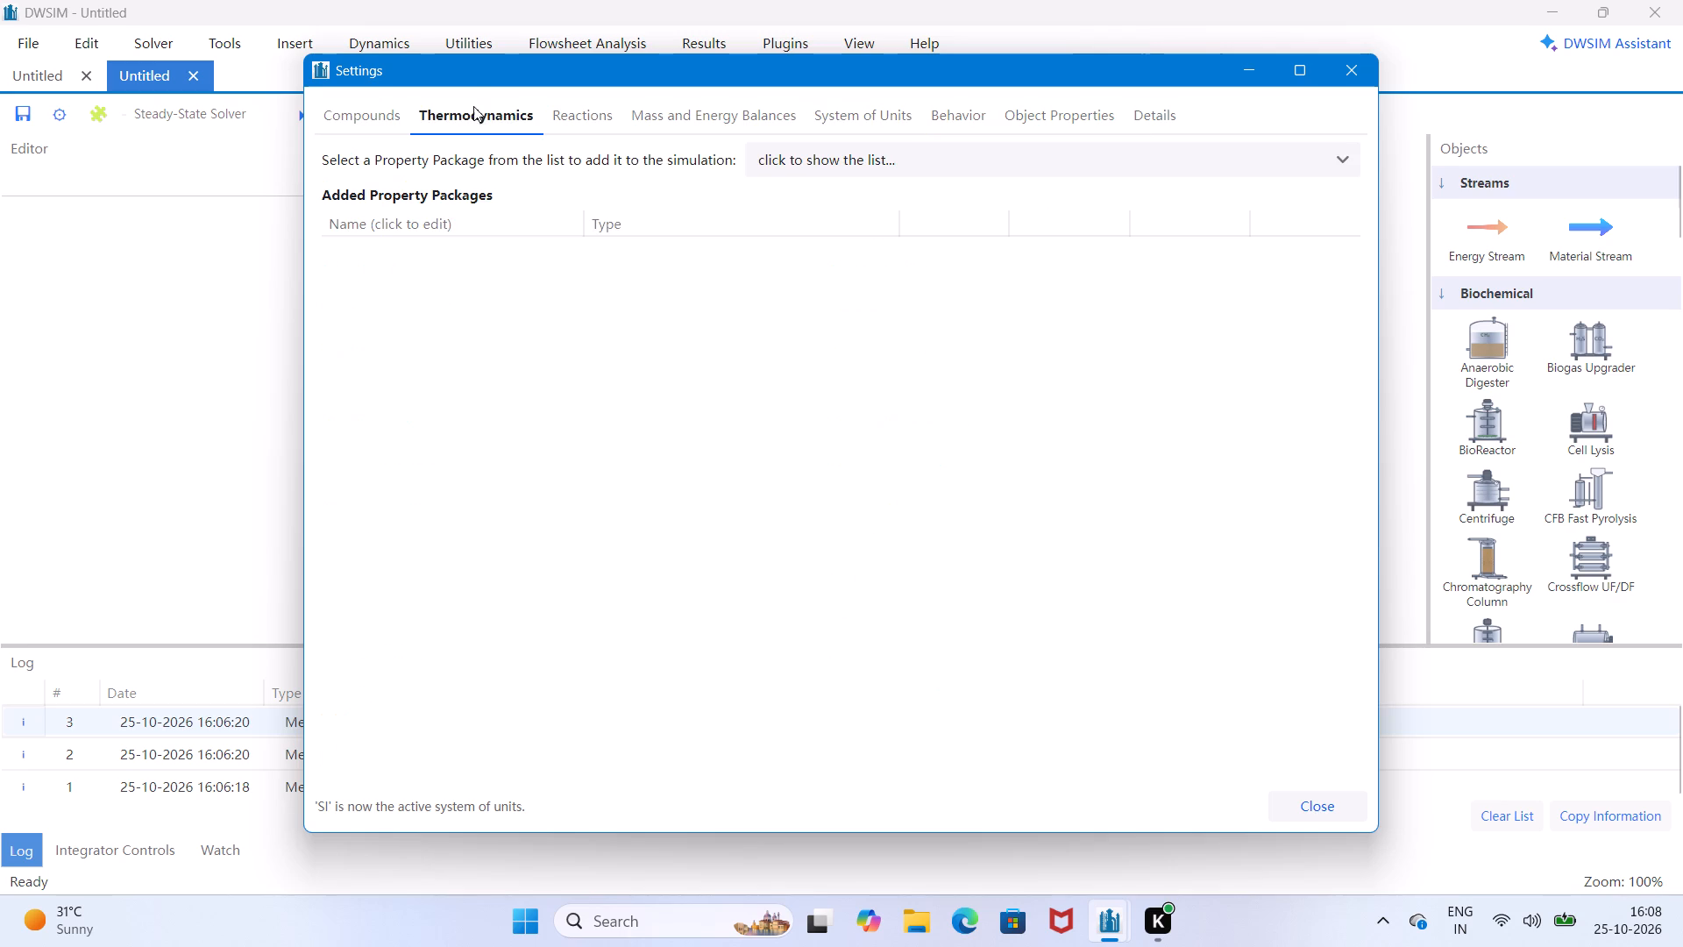
click(614, 230)
click(520, 220)
click(414, 221)
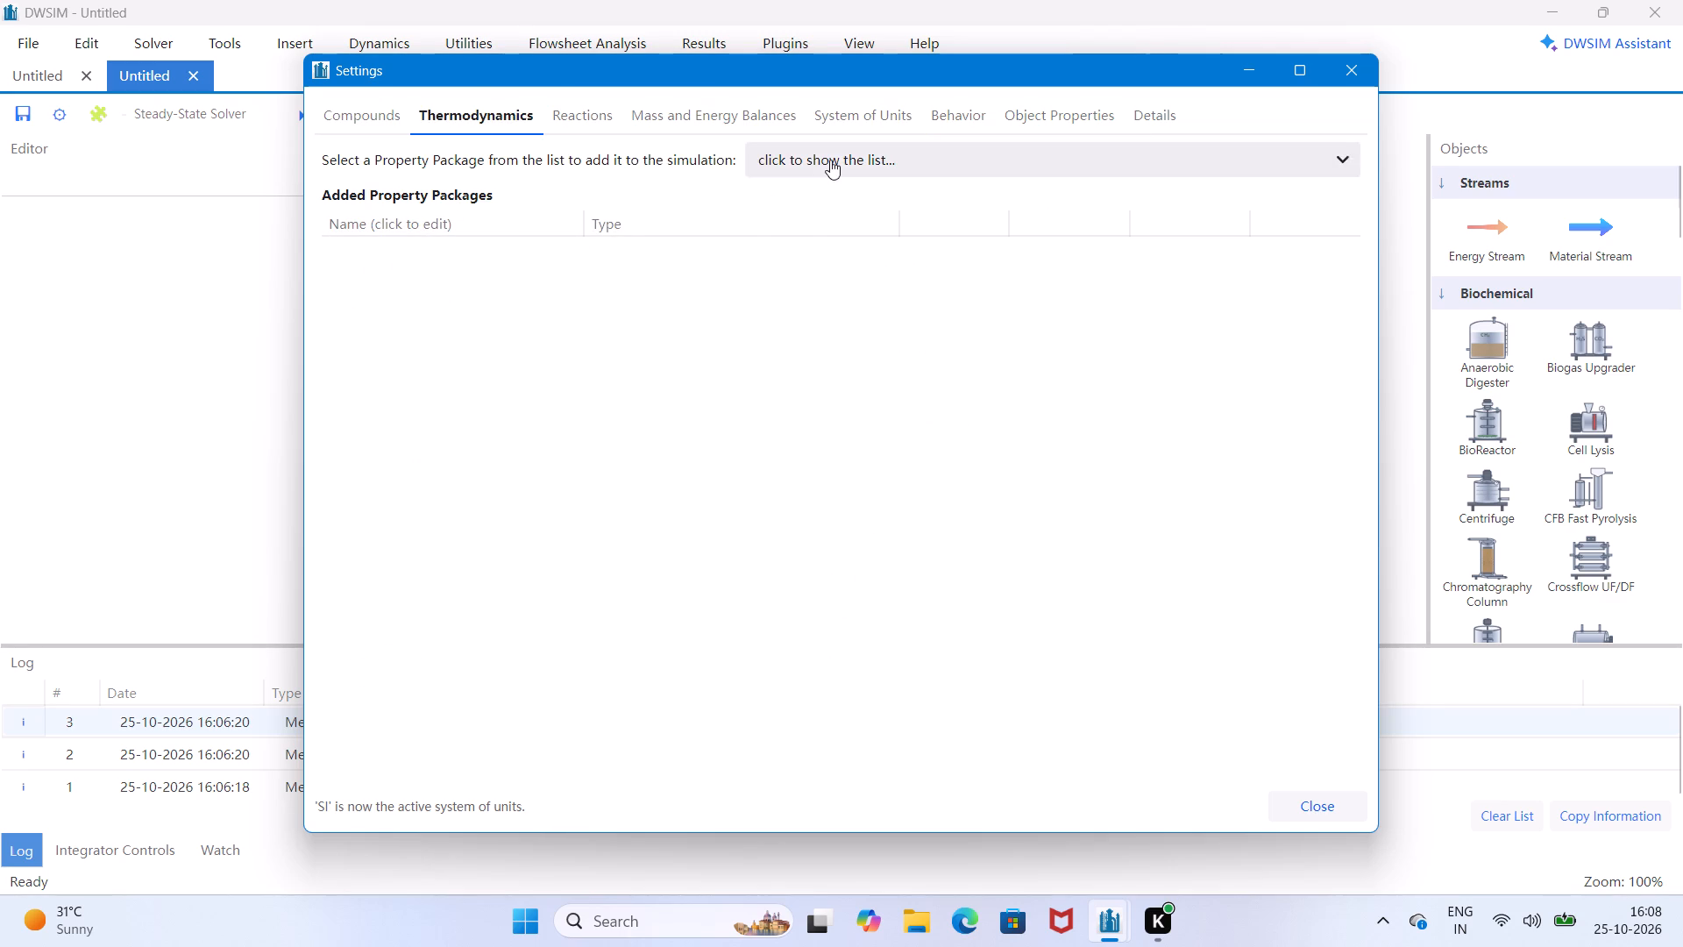
click(833, 160)
scroll(848, 543, down, 4)
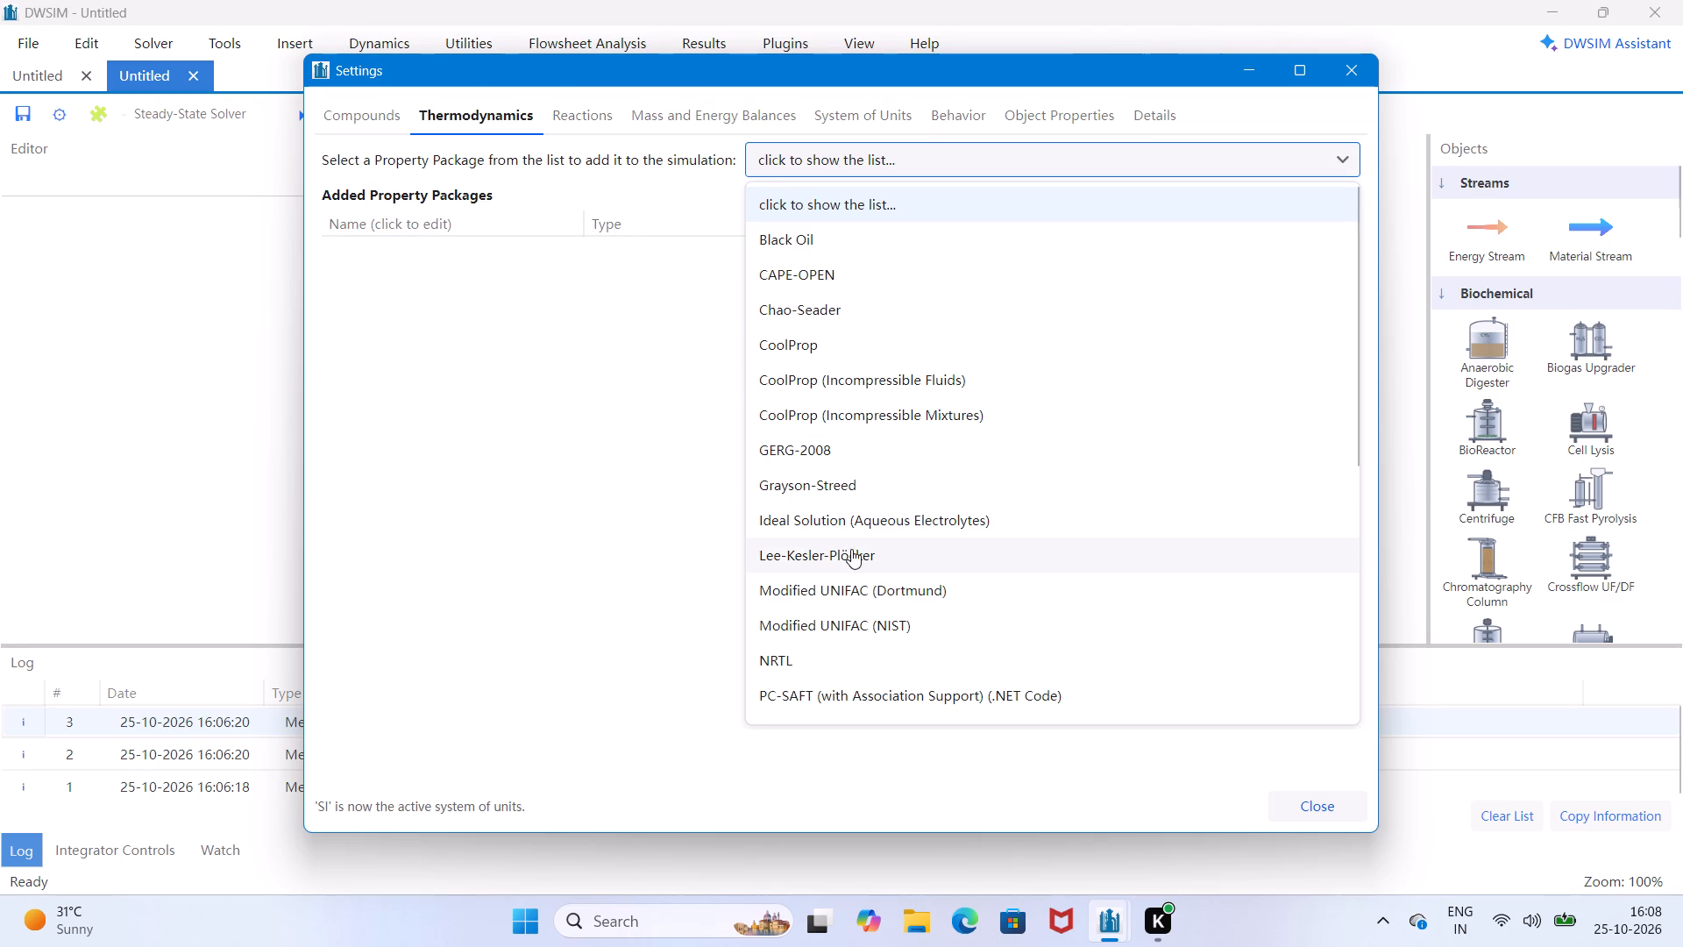
click(837, 663)
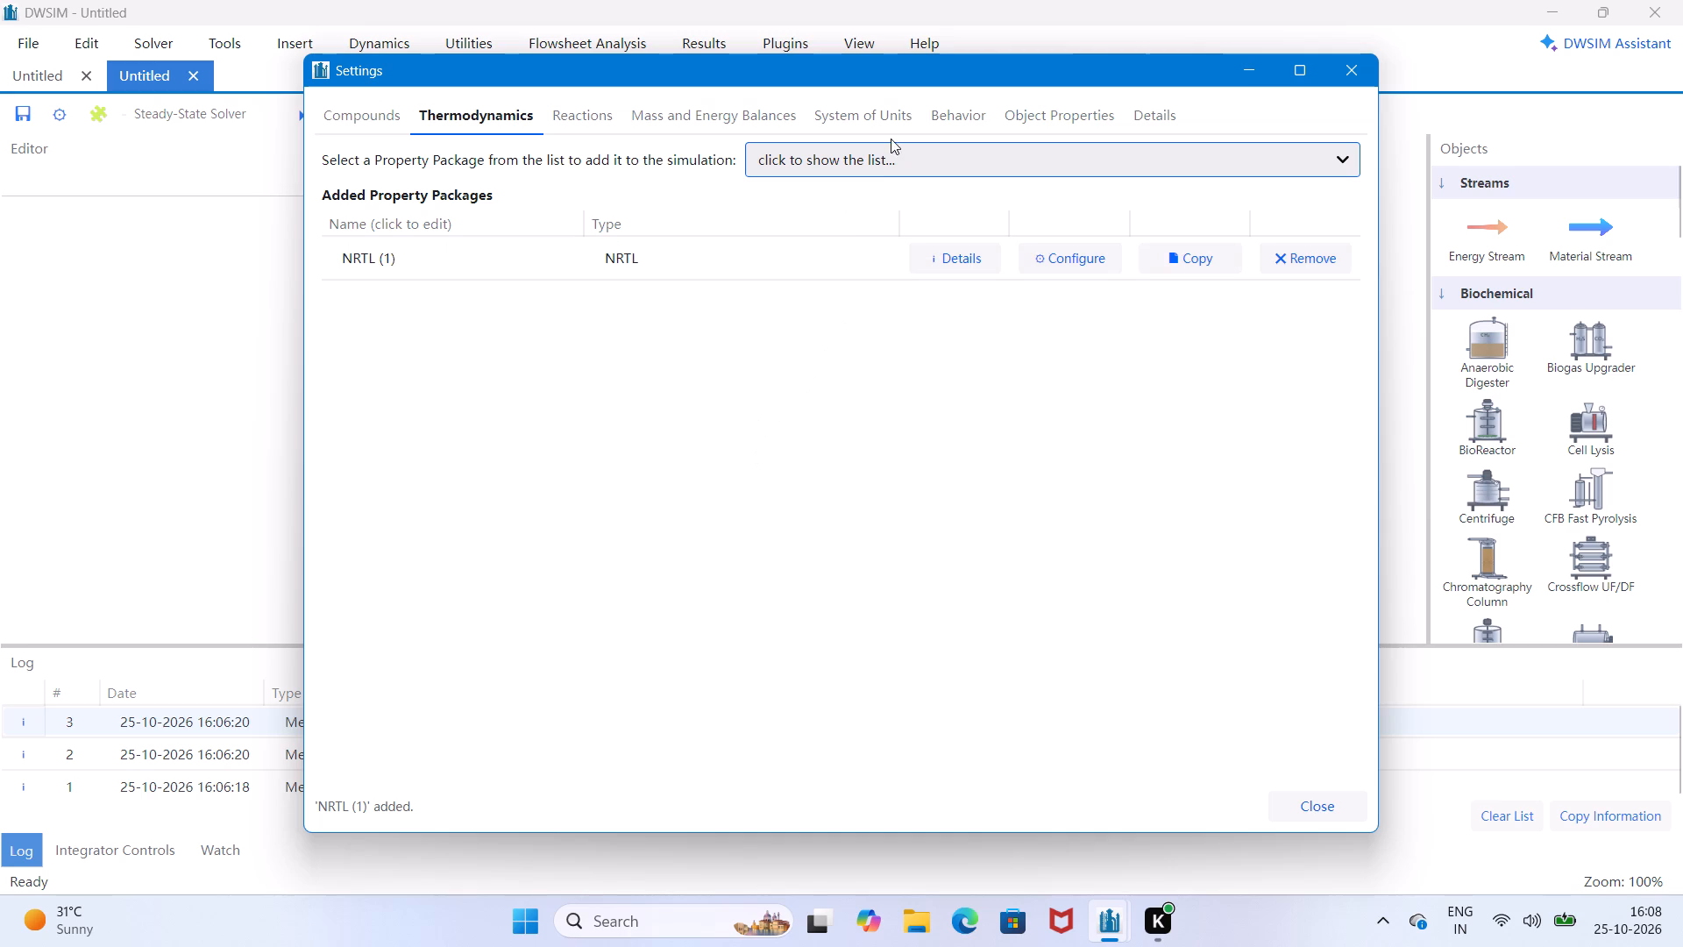
Examine the full list of property packages available for the simulation.
click(893, 157)
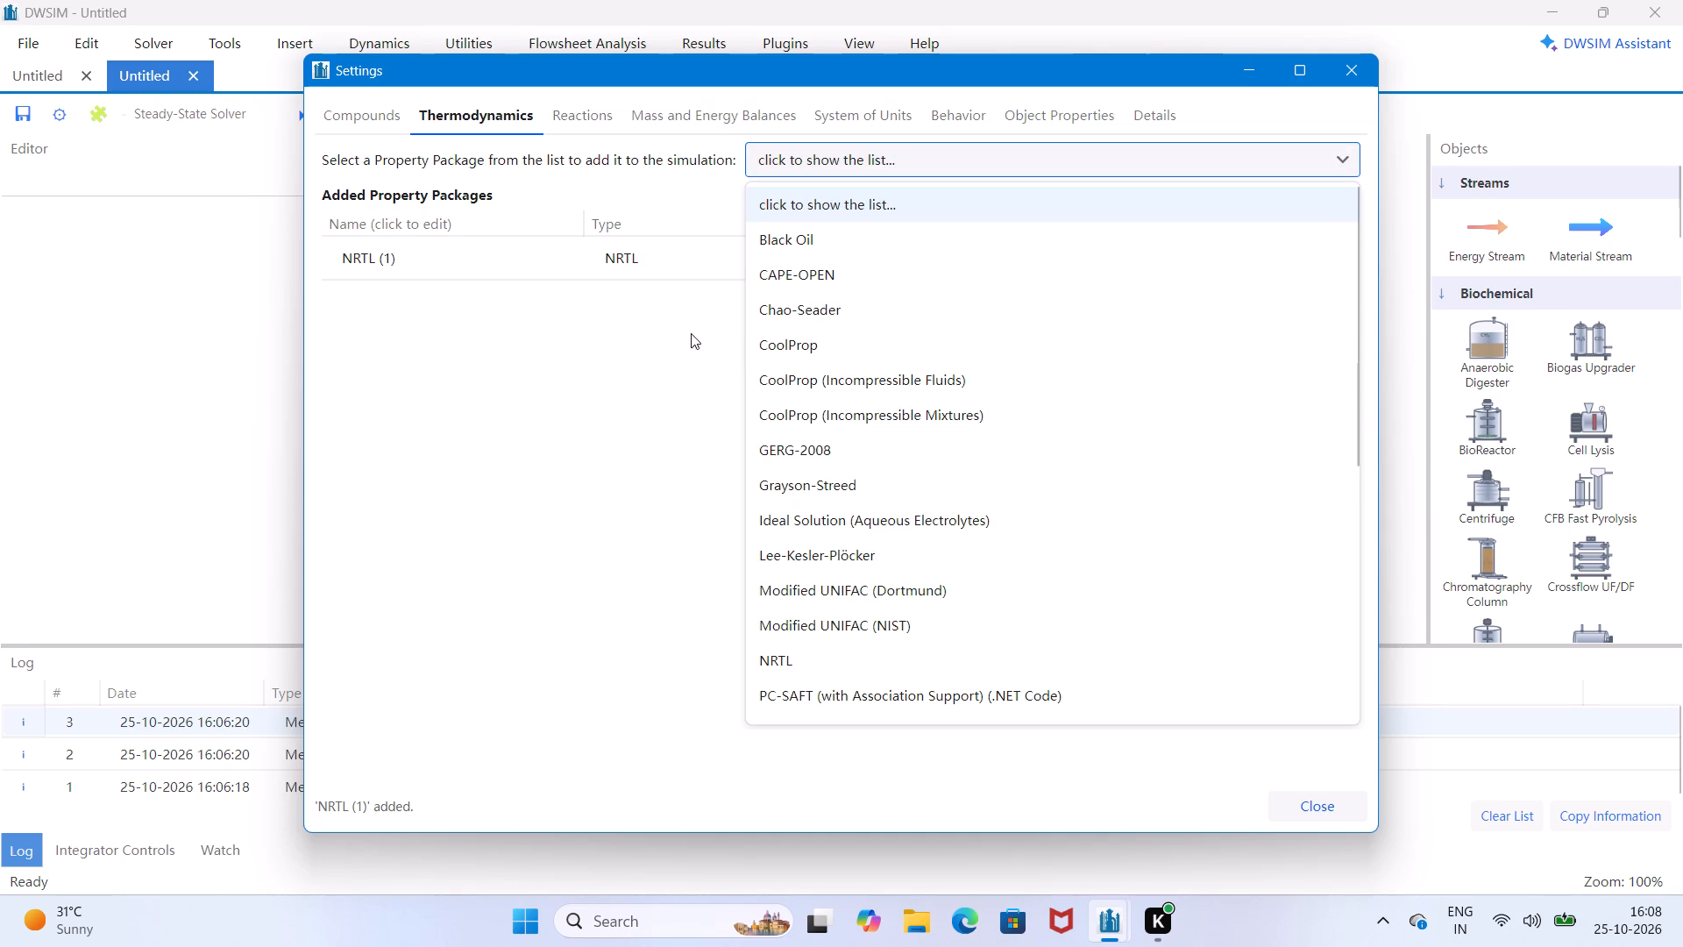
double_click(691, 333)
click(886, 158)
scroll(856, 250, up, 4)
scroll(856, 288, down, 5)
scroll(861, 424, down, 4)
scroll(918, 638, down, 2)
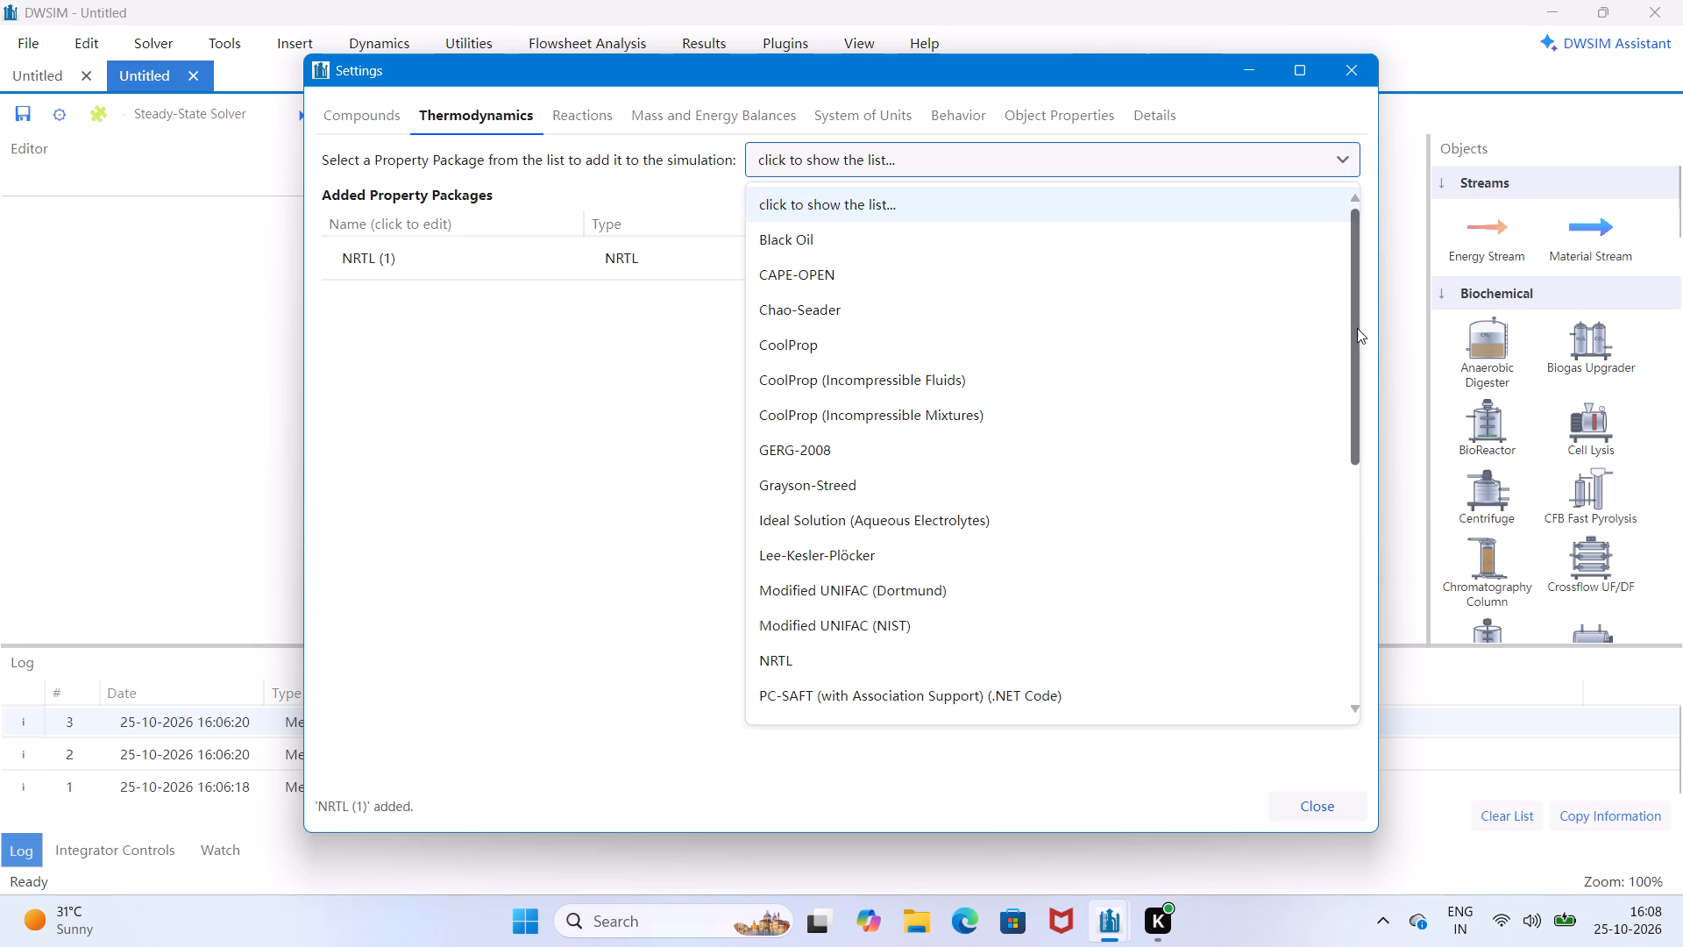
drag(1357, 328, 1351, 626)
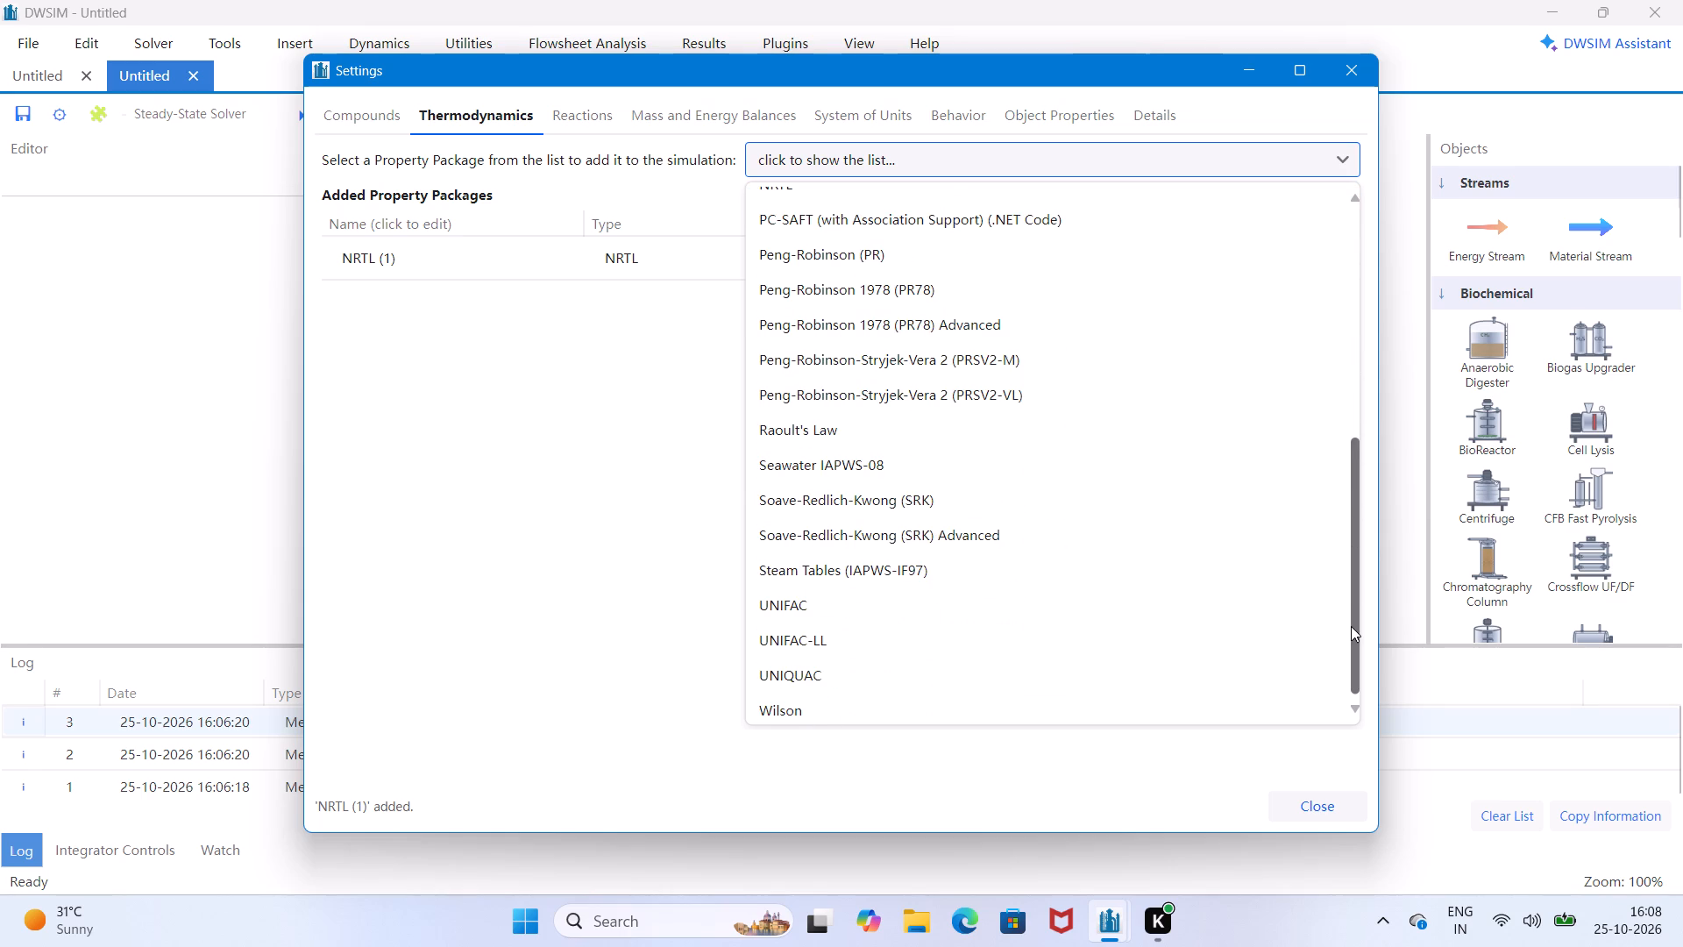
drag(1351, 626, 1308, 790)
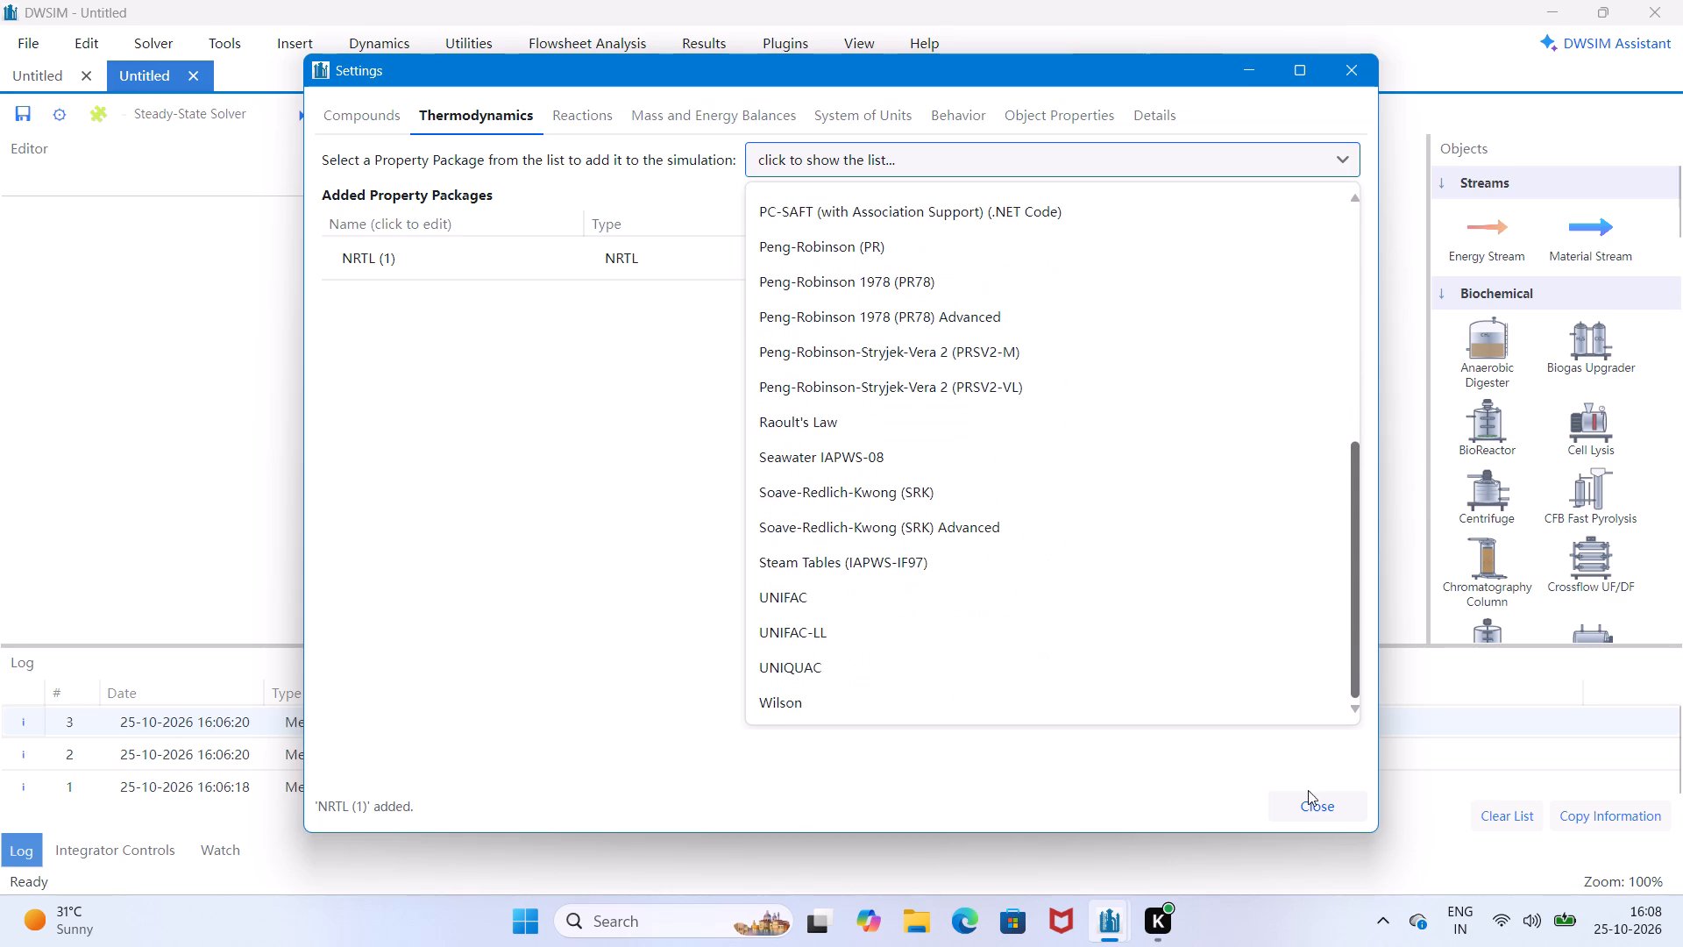
drag(1308, 790, 1347, 183)
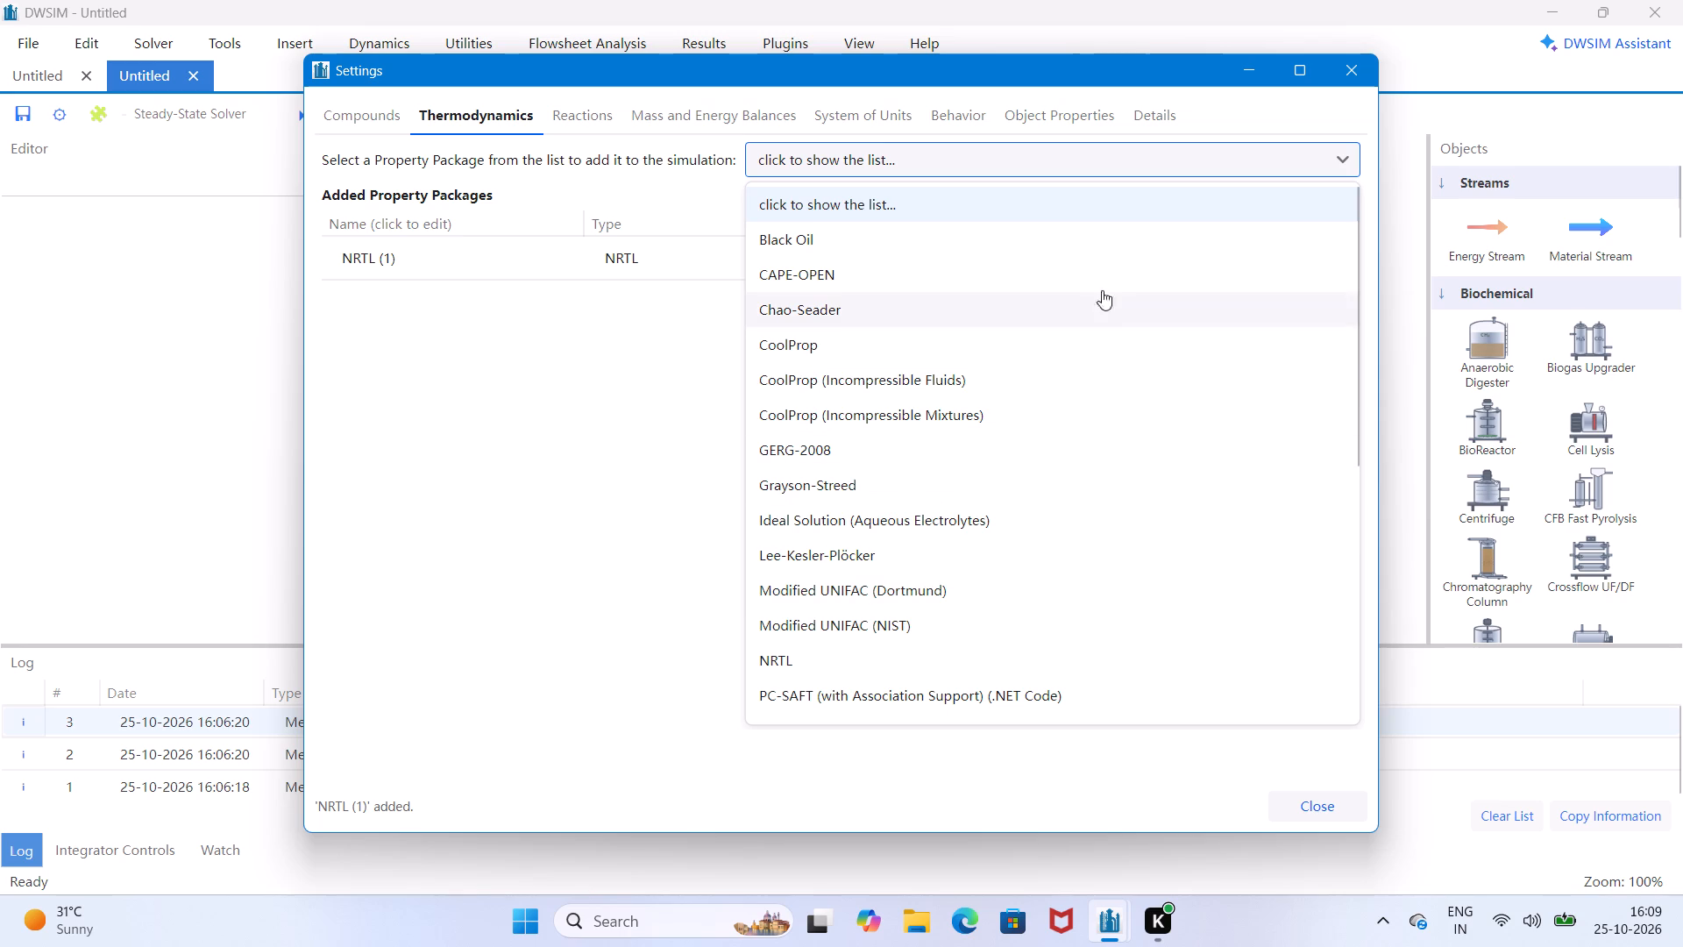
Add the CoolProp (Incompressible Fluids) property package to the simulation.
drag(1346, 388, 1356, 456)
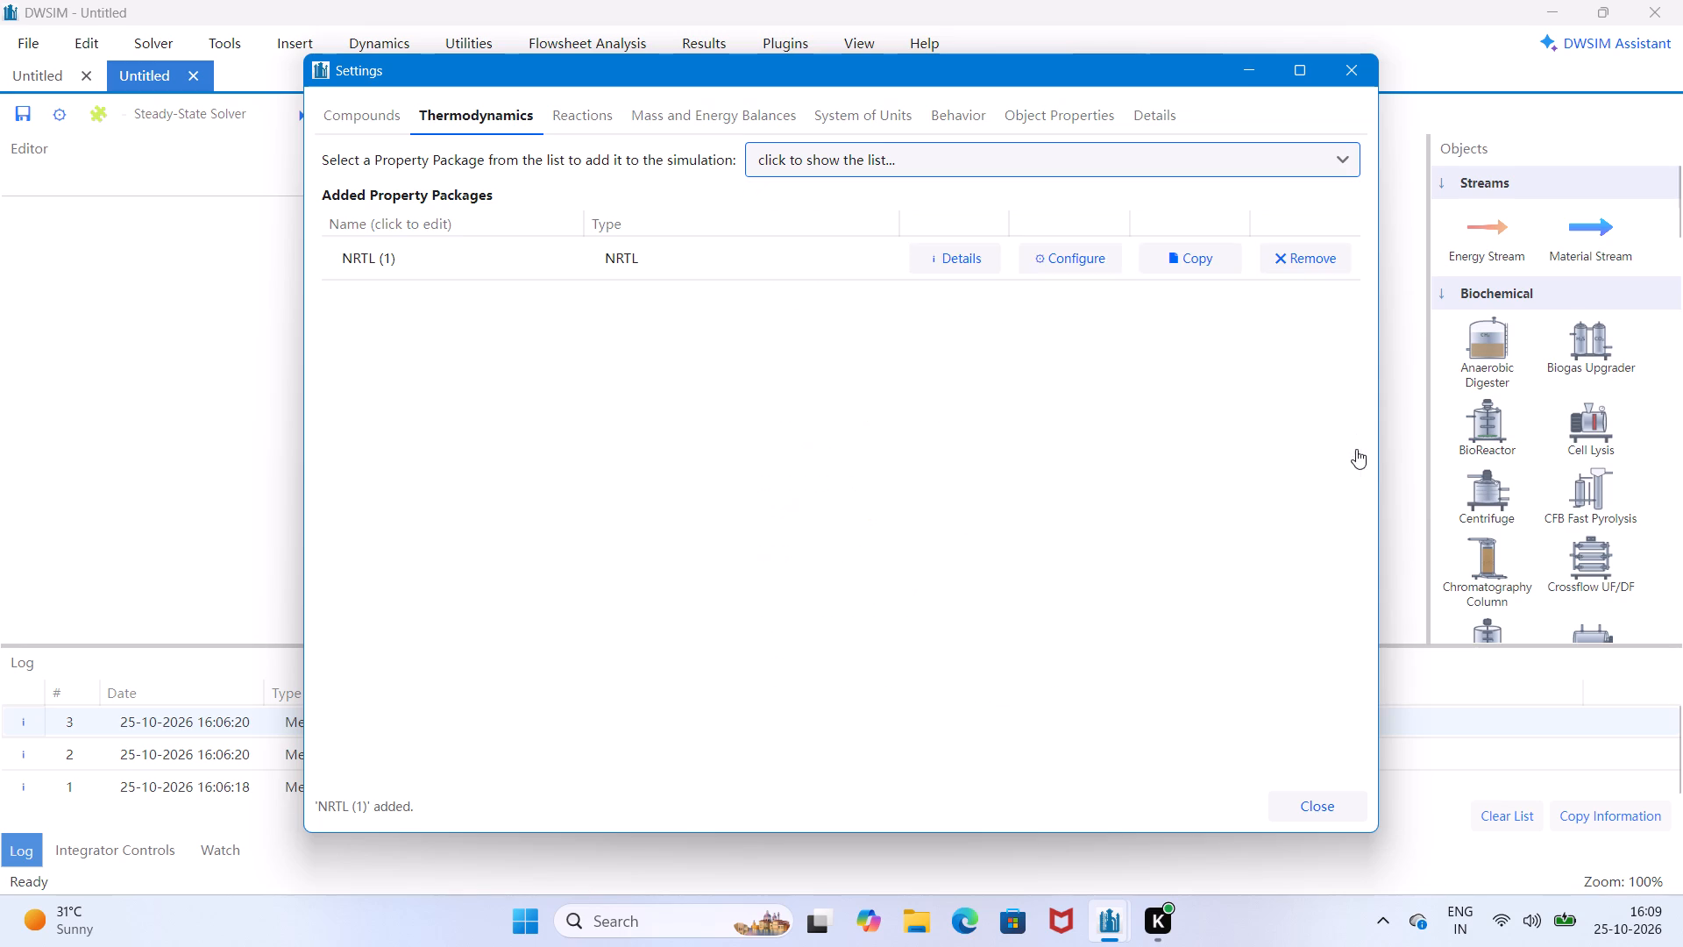
Replace the NRTL and CoolProp (Incompressible Fluids) property packages with the Raoult's Law package.
click(1291, 253)
click(1300, 257)
click(1349, 160)
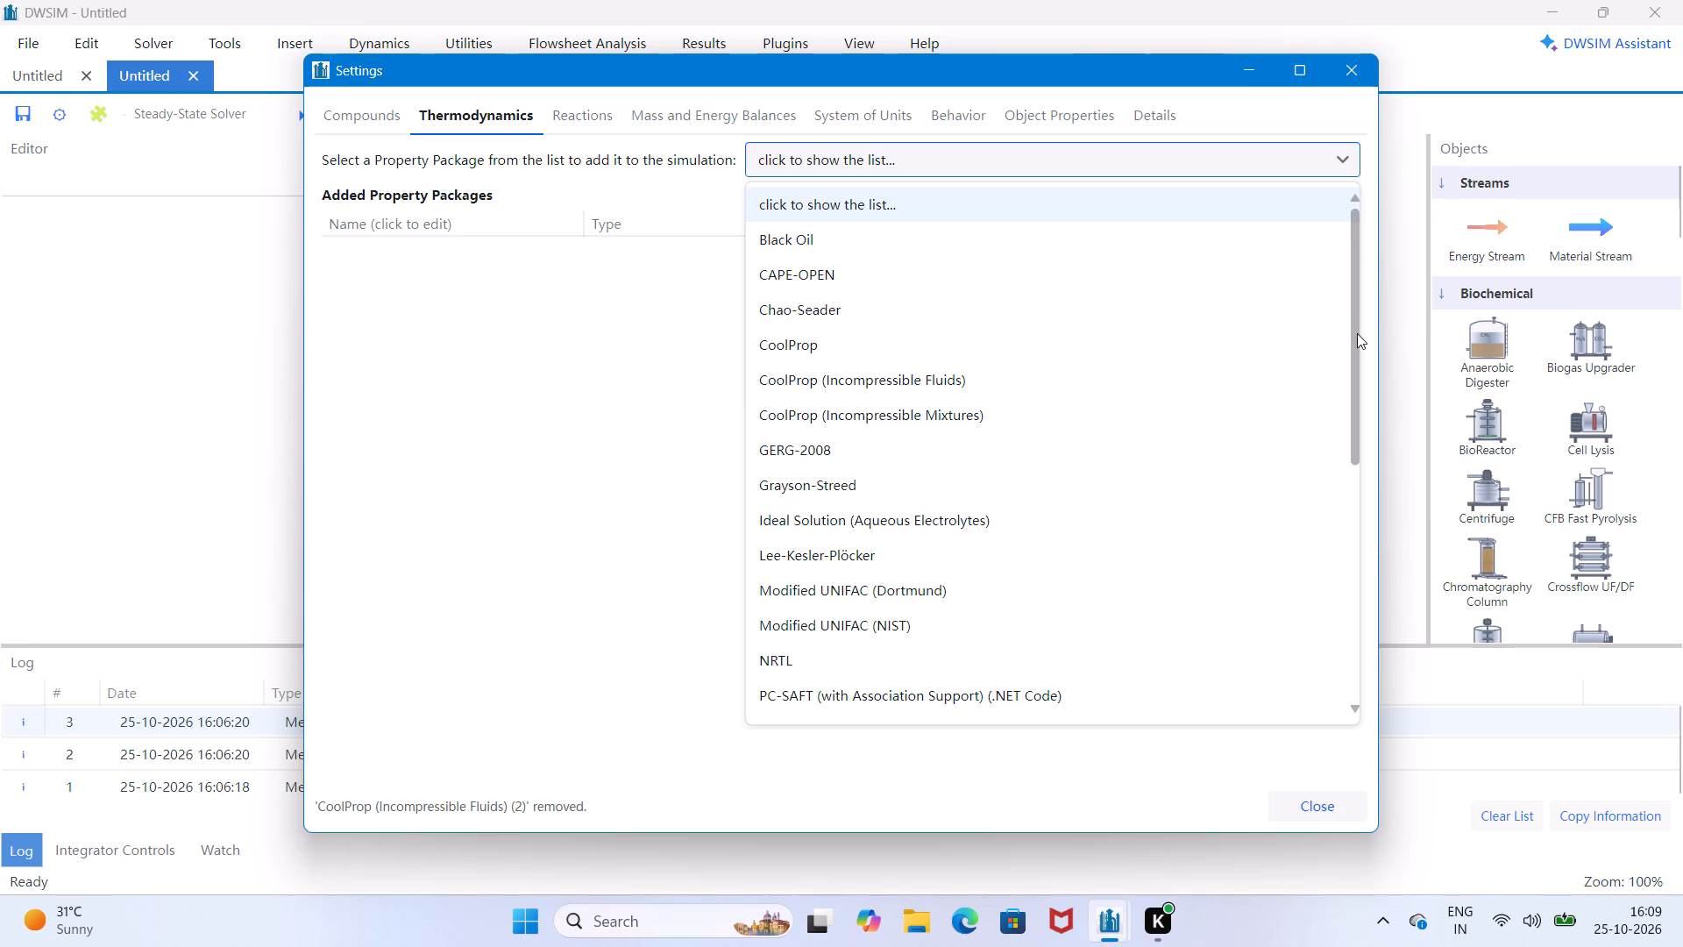
drag(1357, 336, 1357, 632)
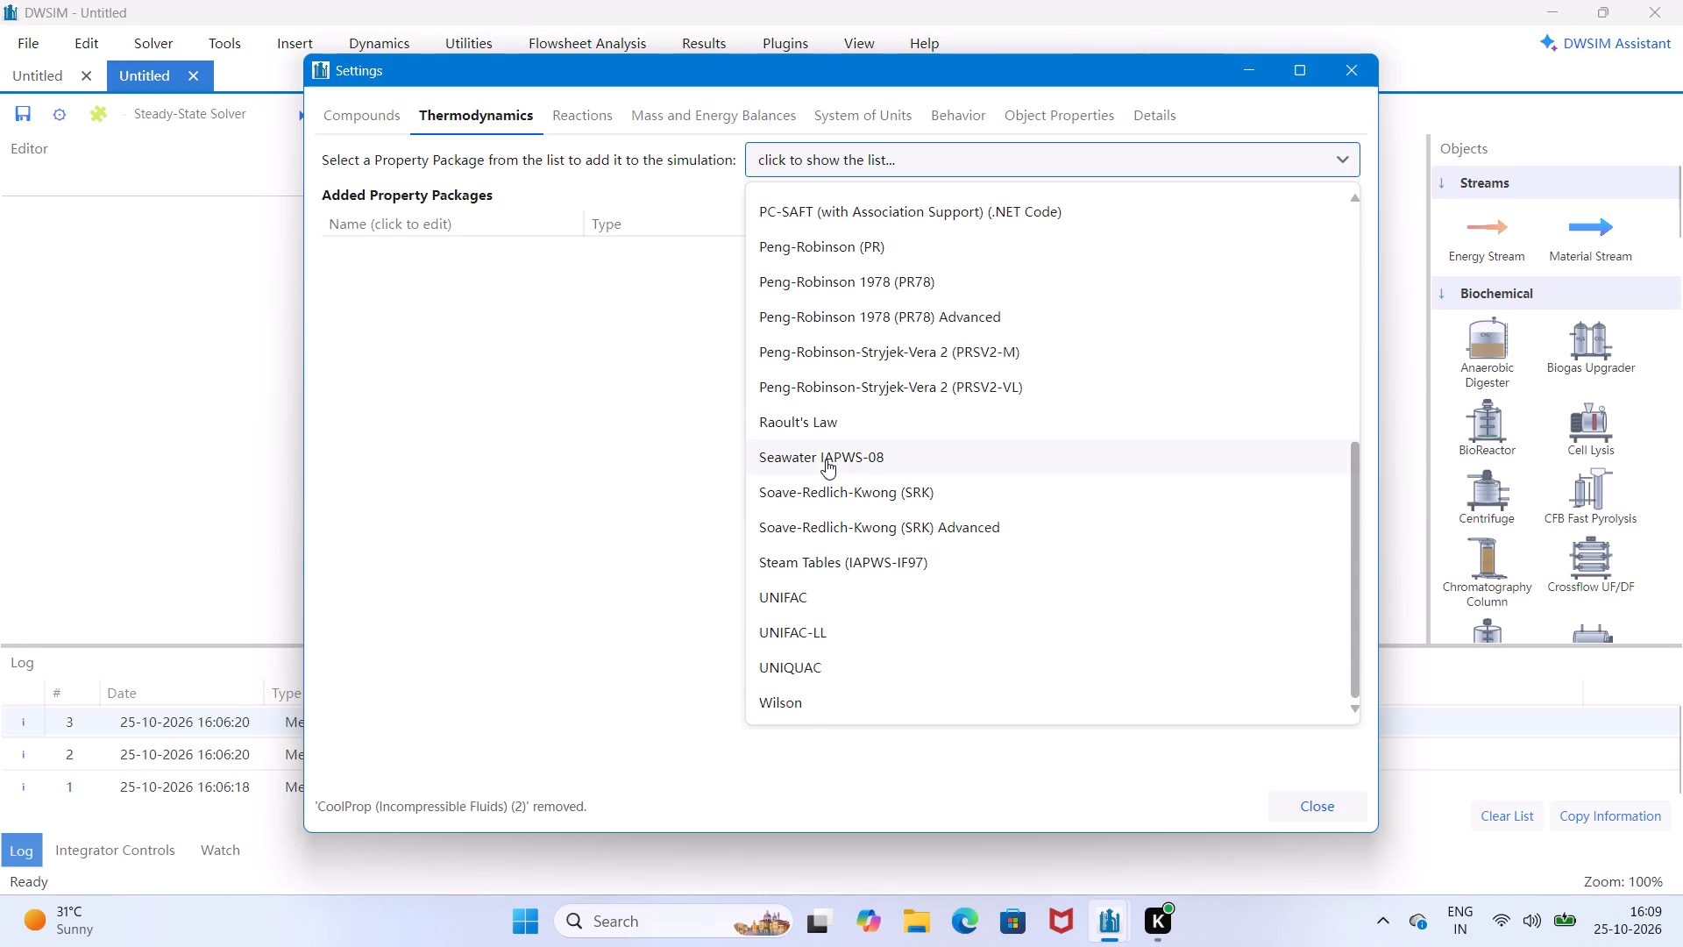
click(826, 421)
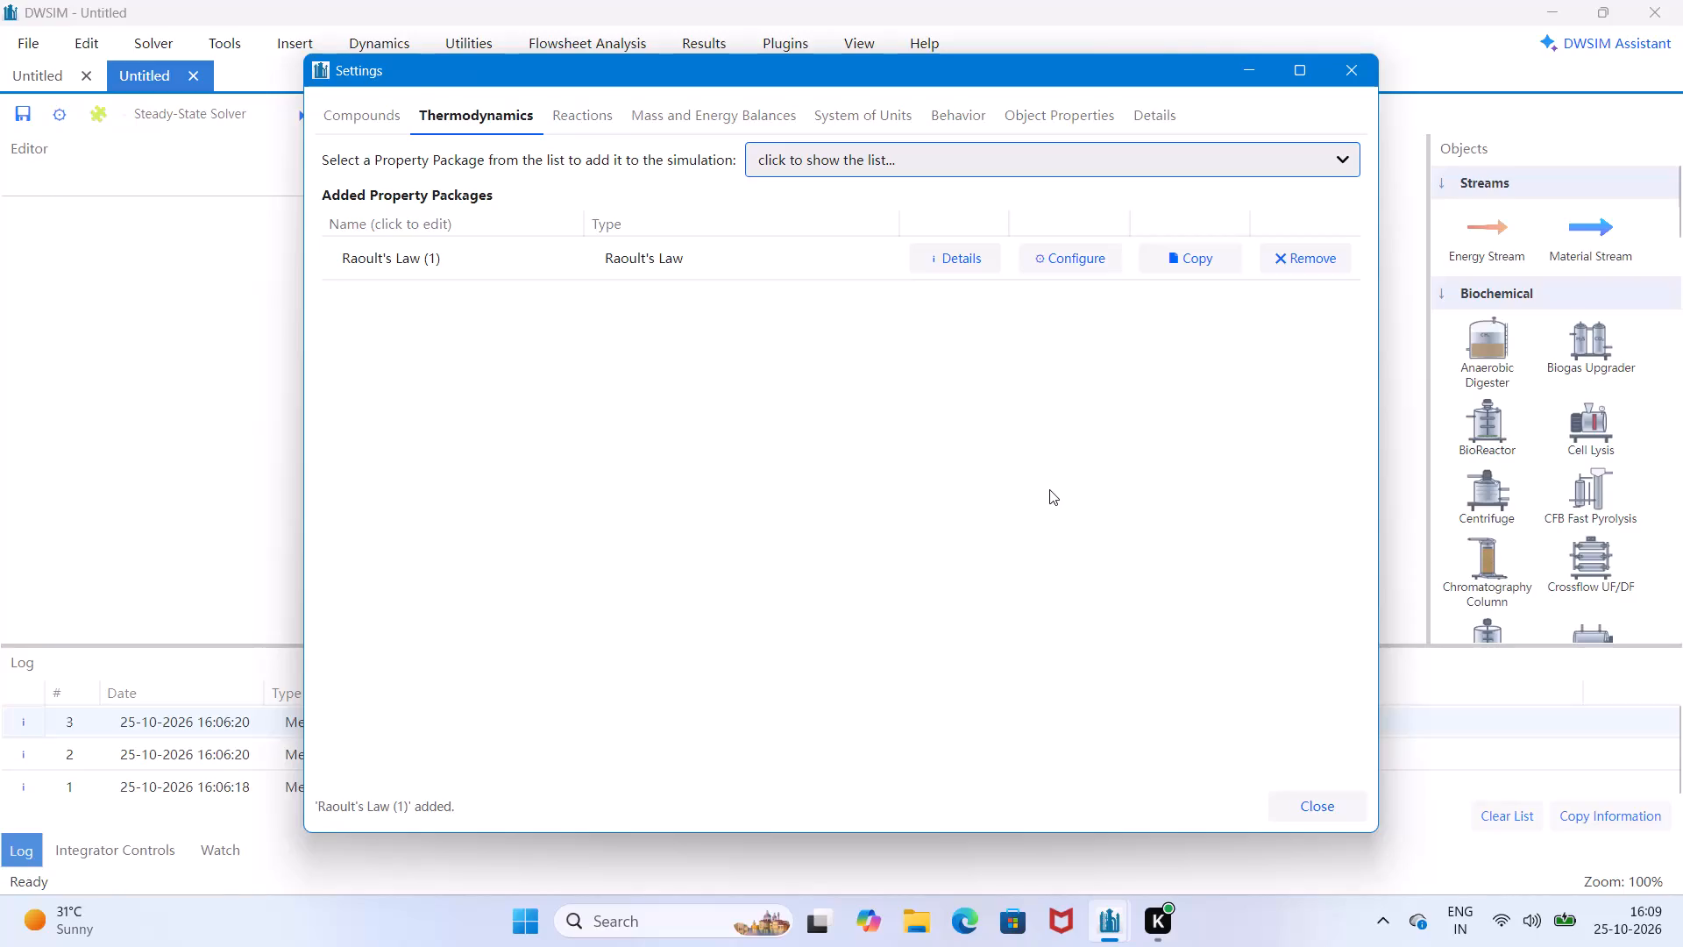
Set the simulation's system of units to CGS and close the settings.
click(561, 110)
click(671, 108)
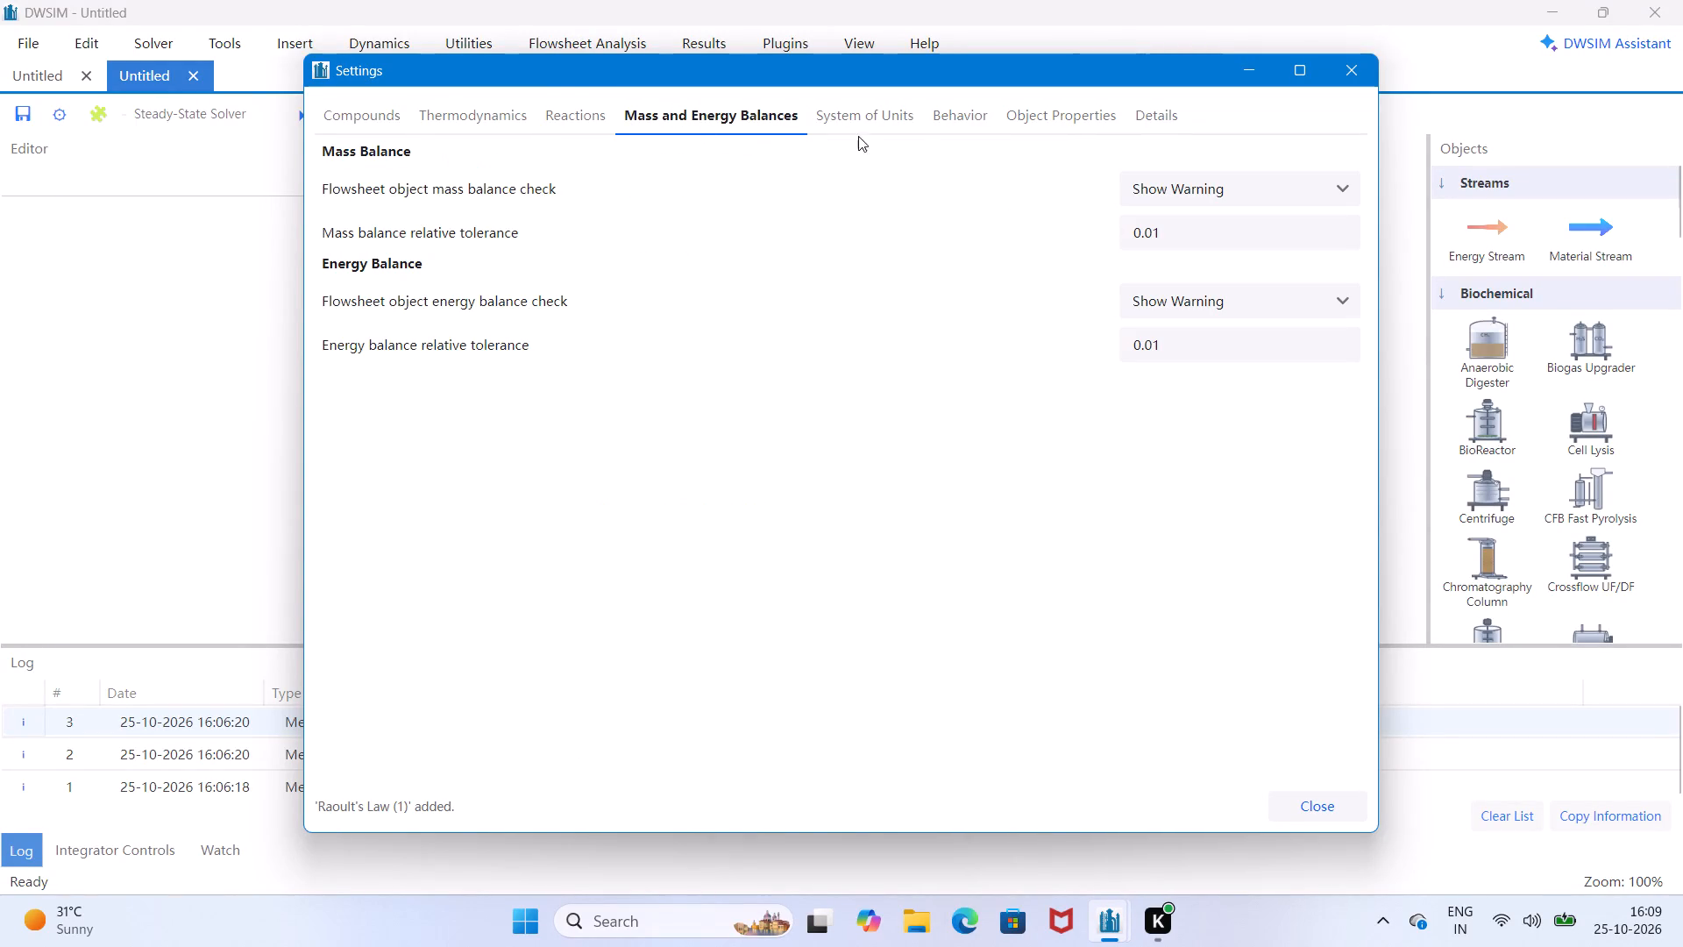
click(864, 122)
click(817, 187)
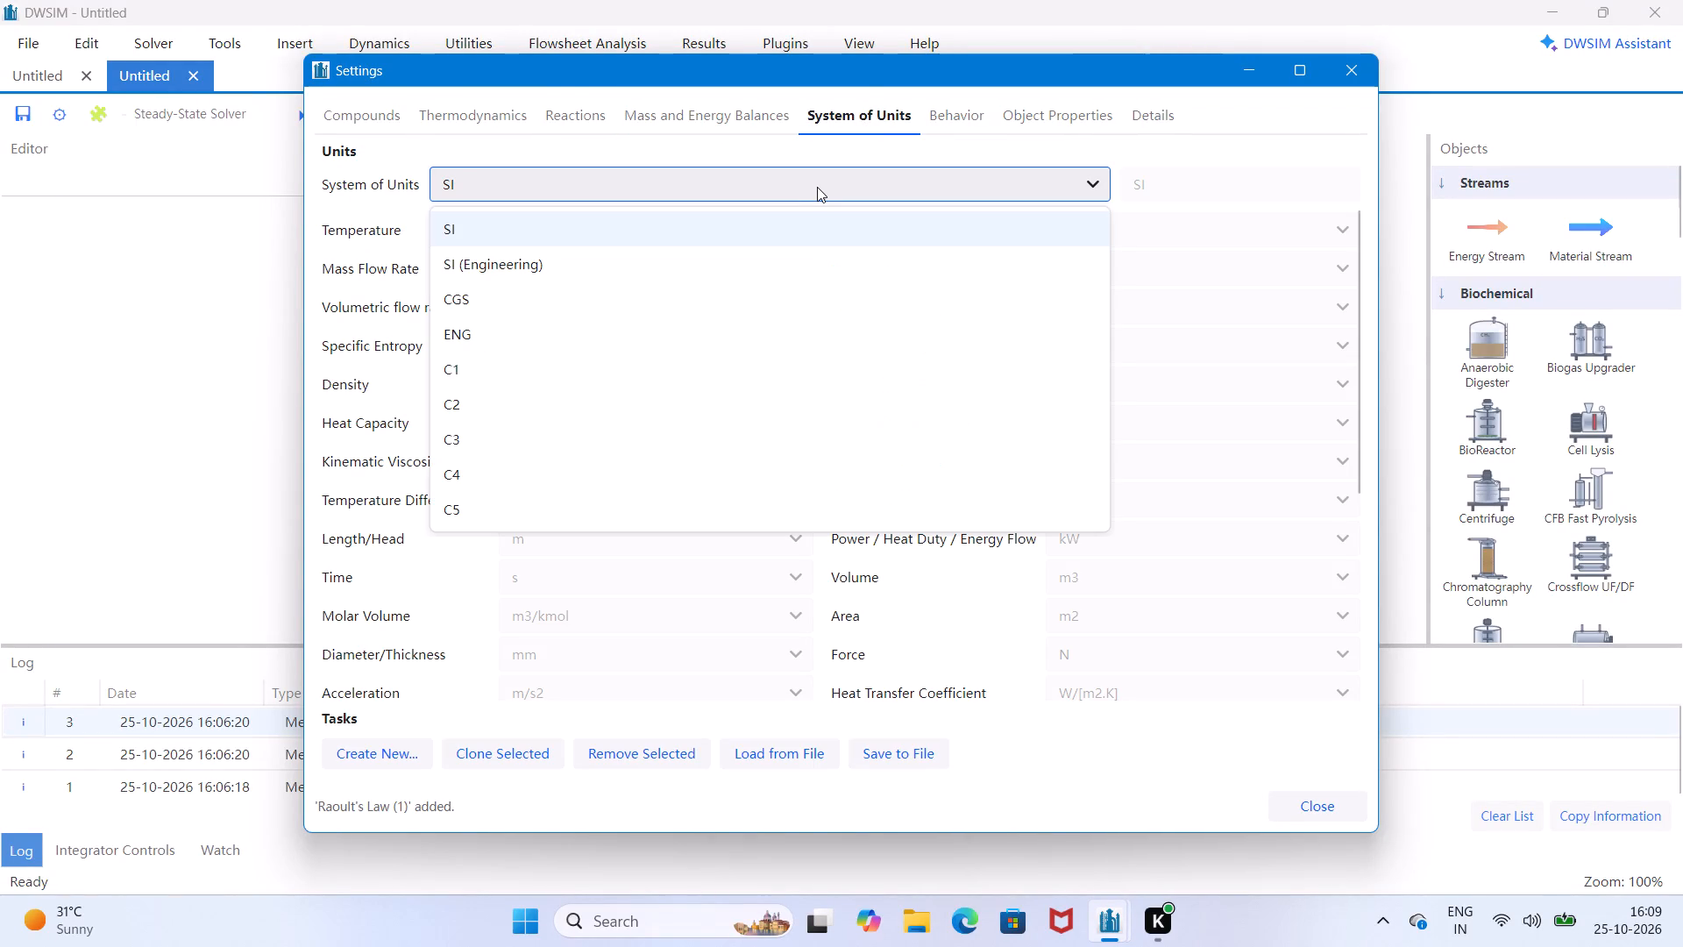
click(461, 288)
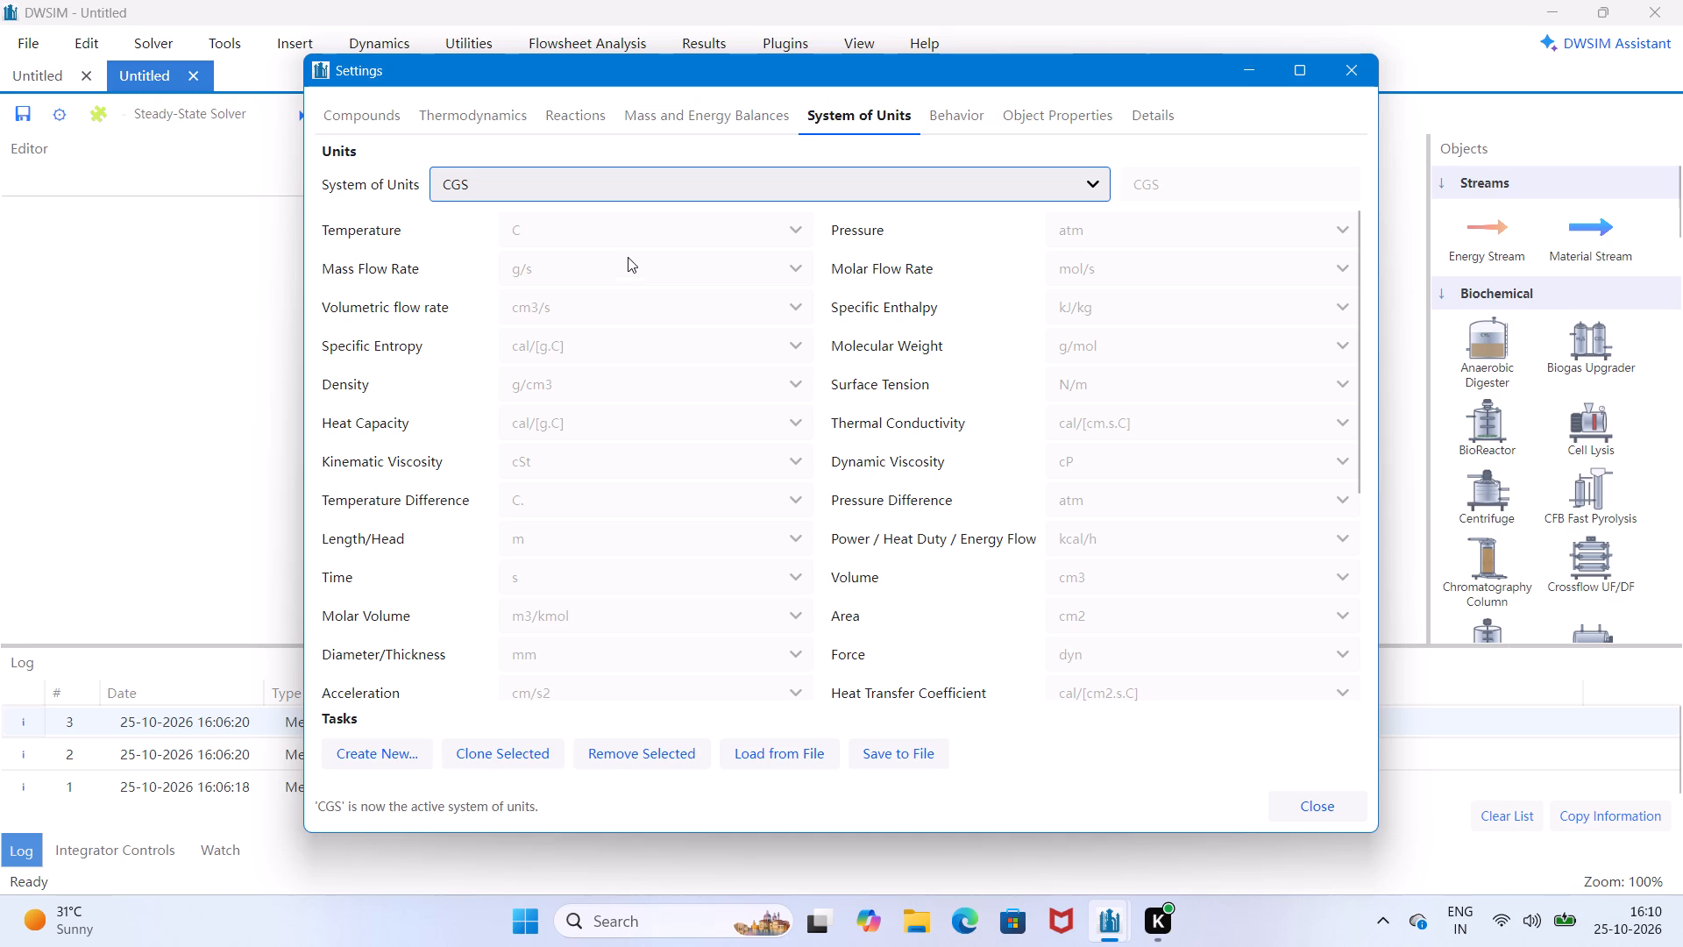
click(1337, 812)
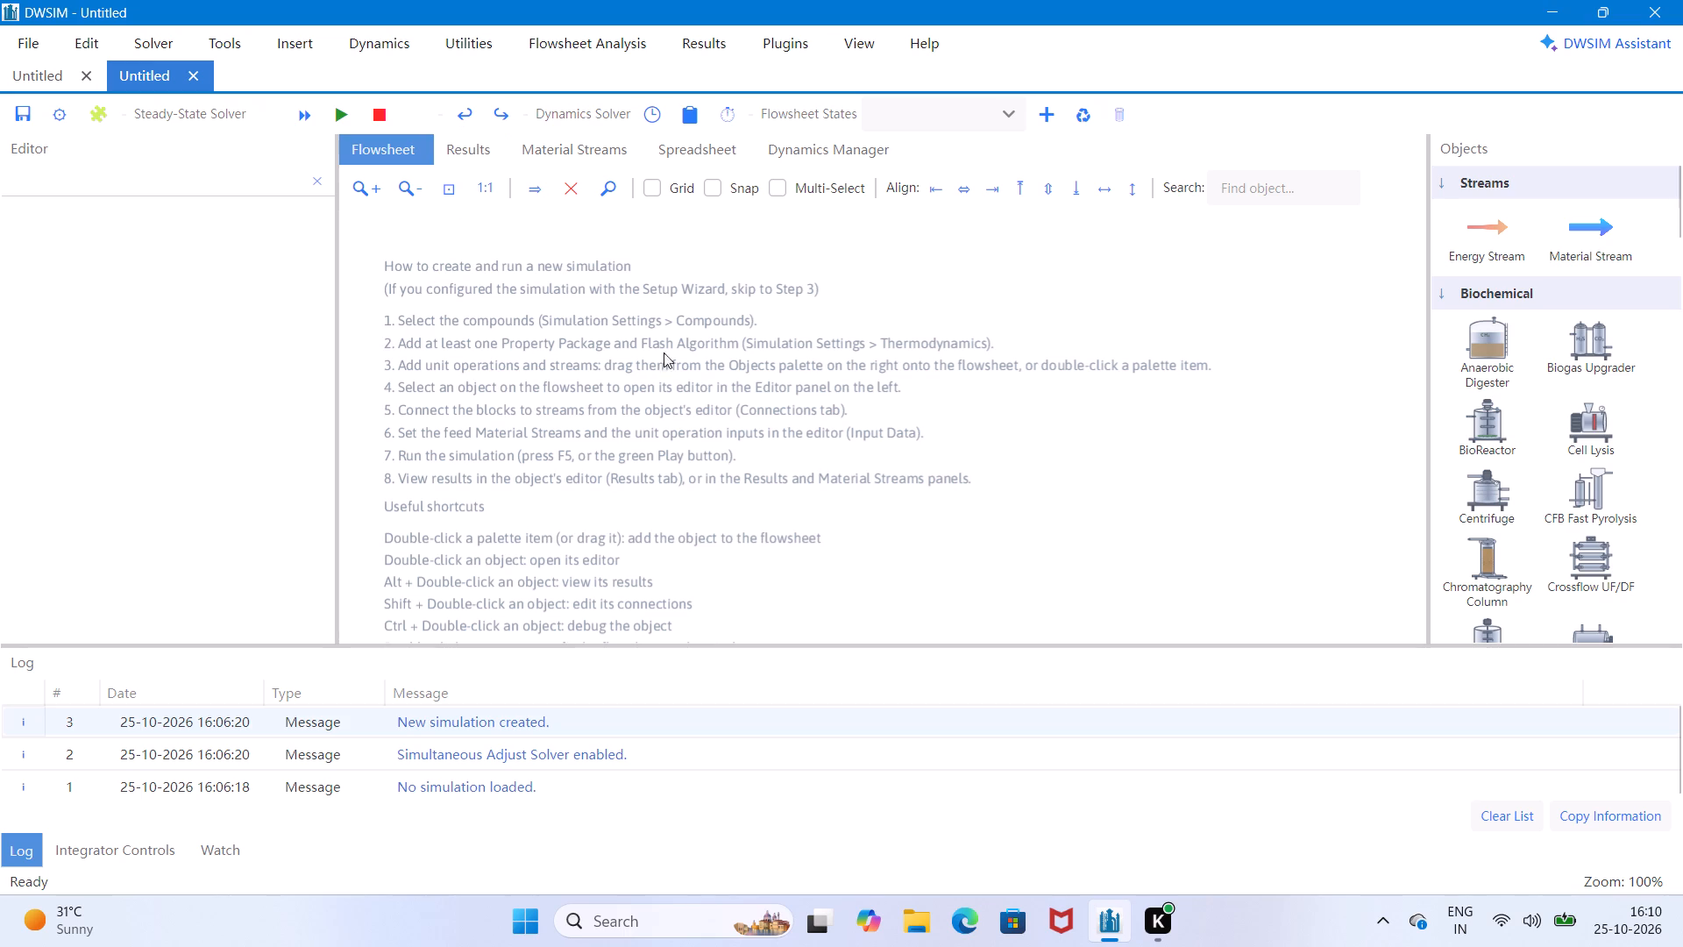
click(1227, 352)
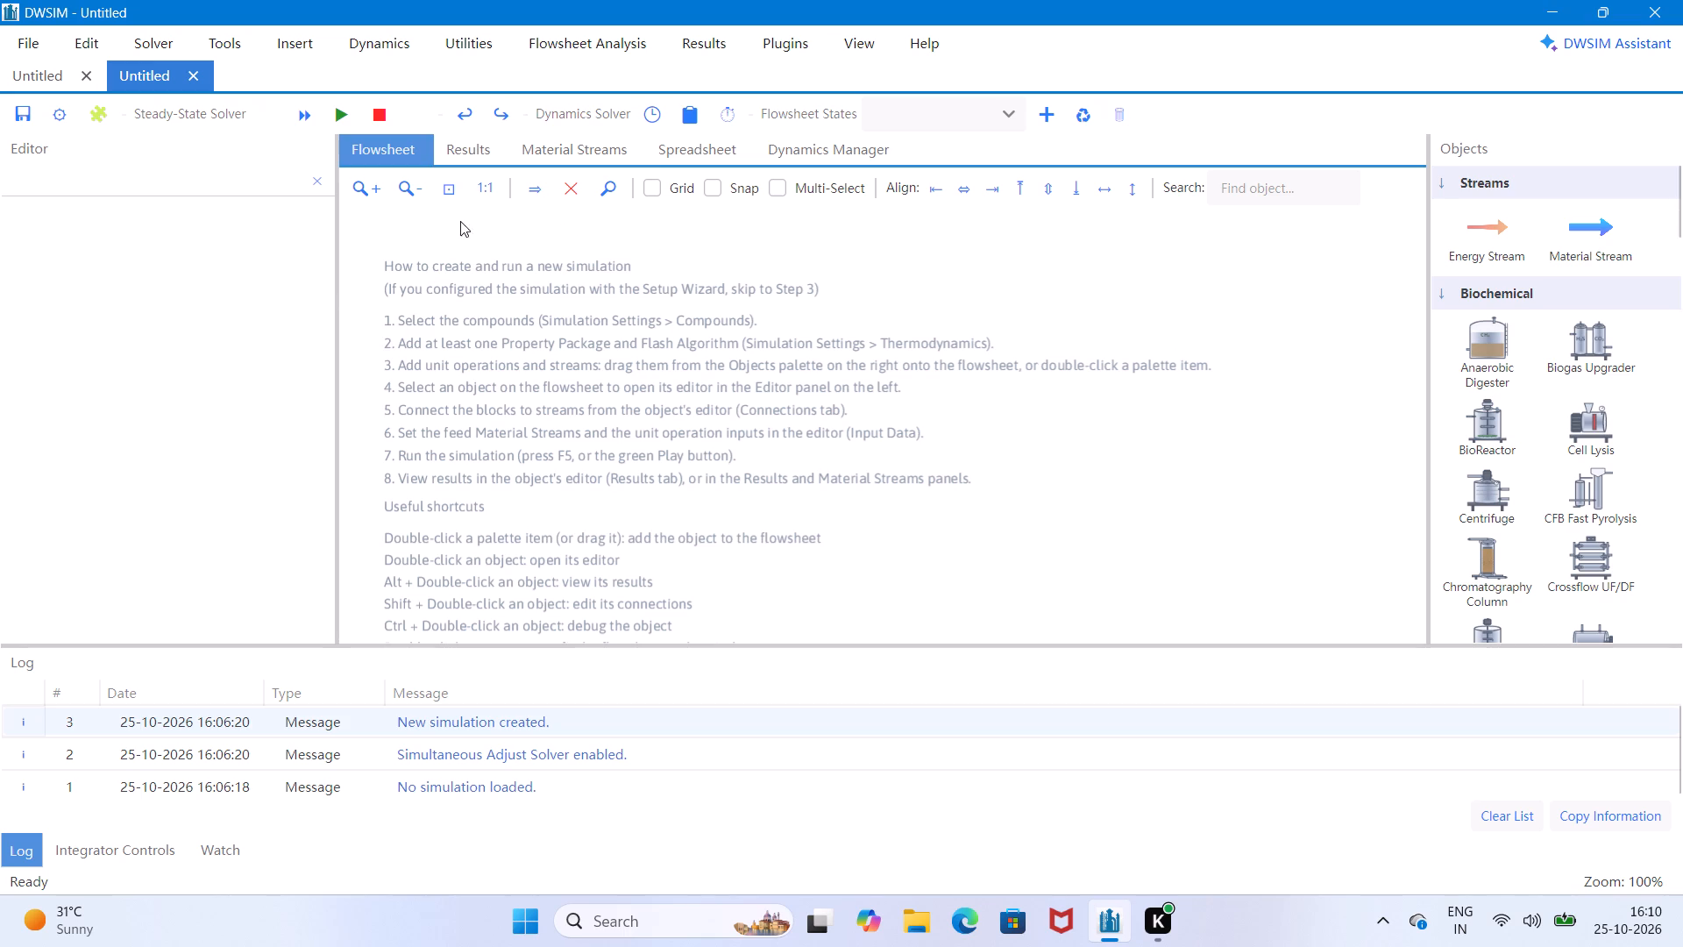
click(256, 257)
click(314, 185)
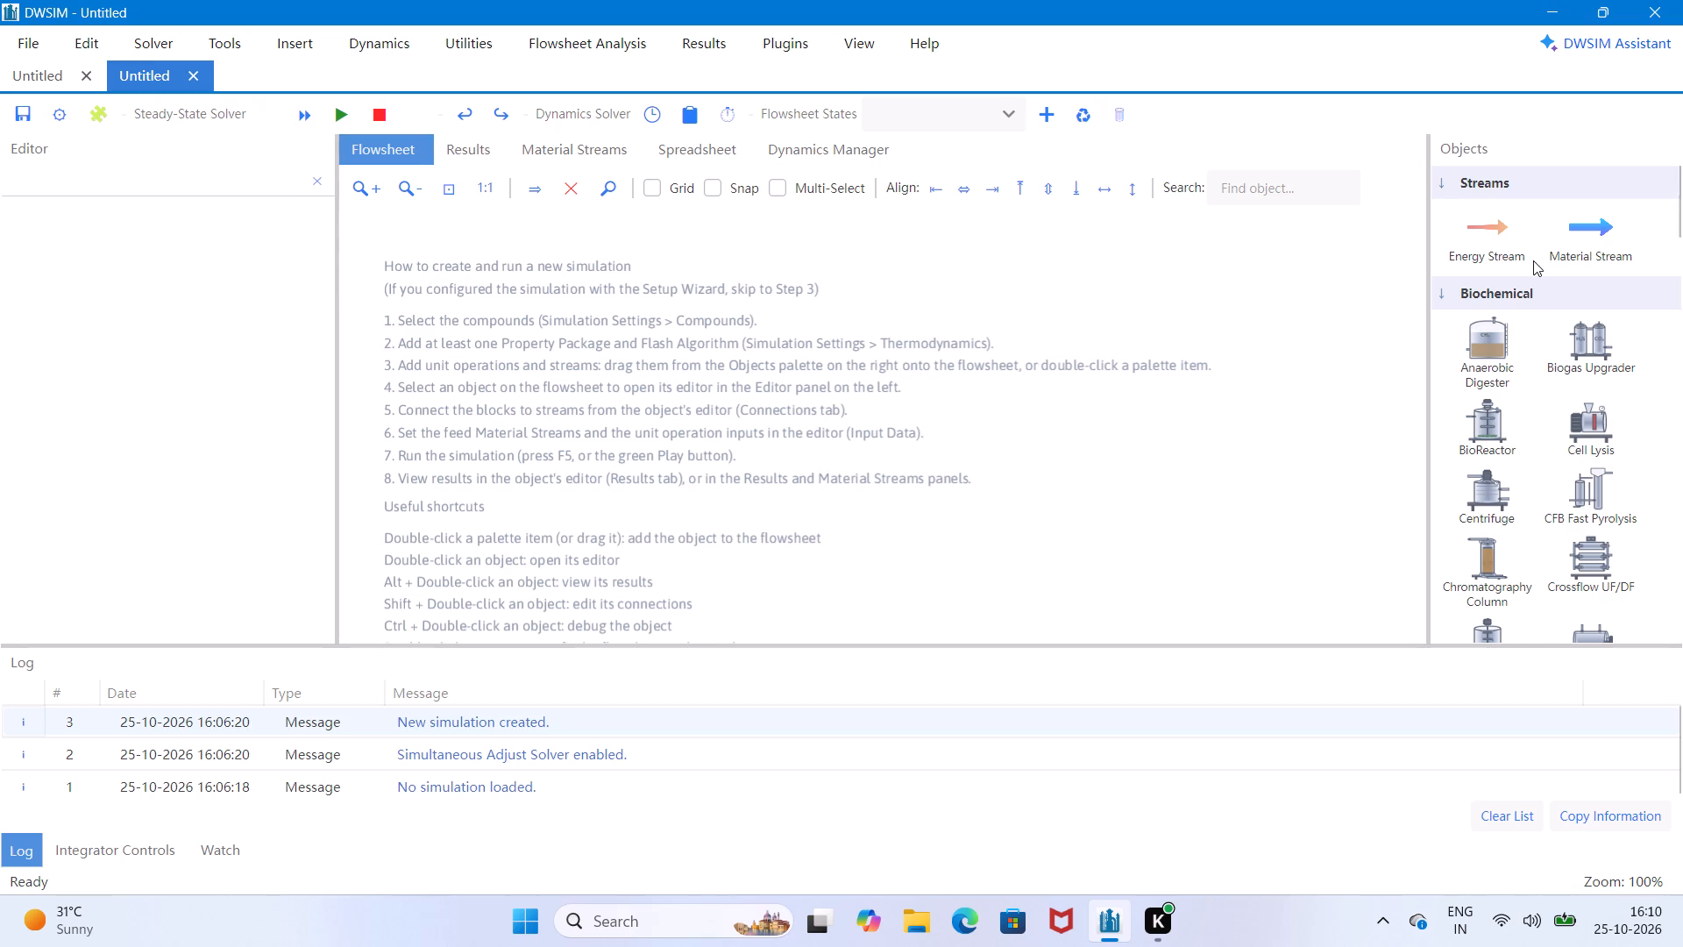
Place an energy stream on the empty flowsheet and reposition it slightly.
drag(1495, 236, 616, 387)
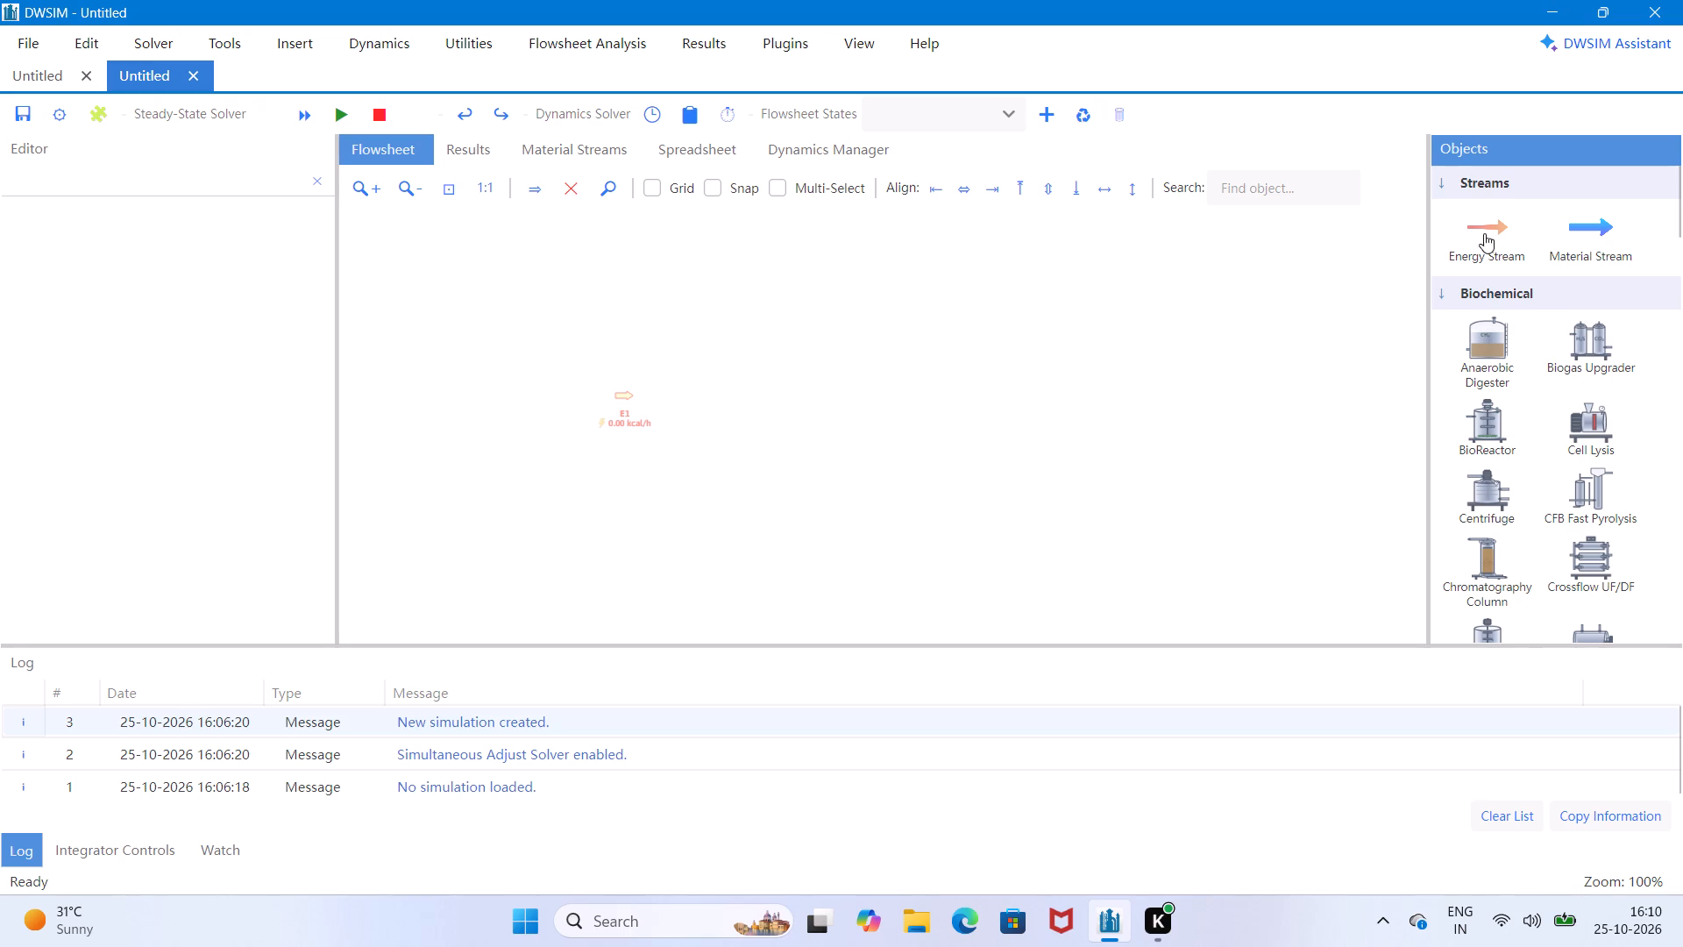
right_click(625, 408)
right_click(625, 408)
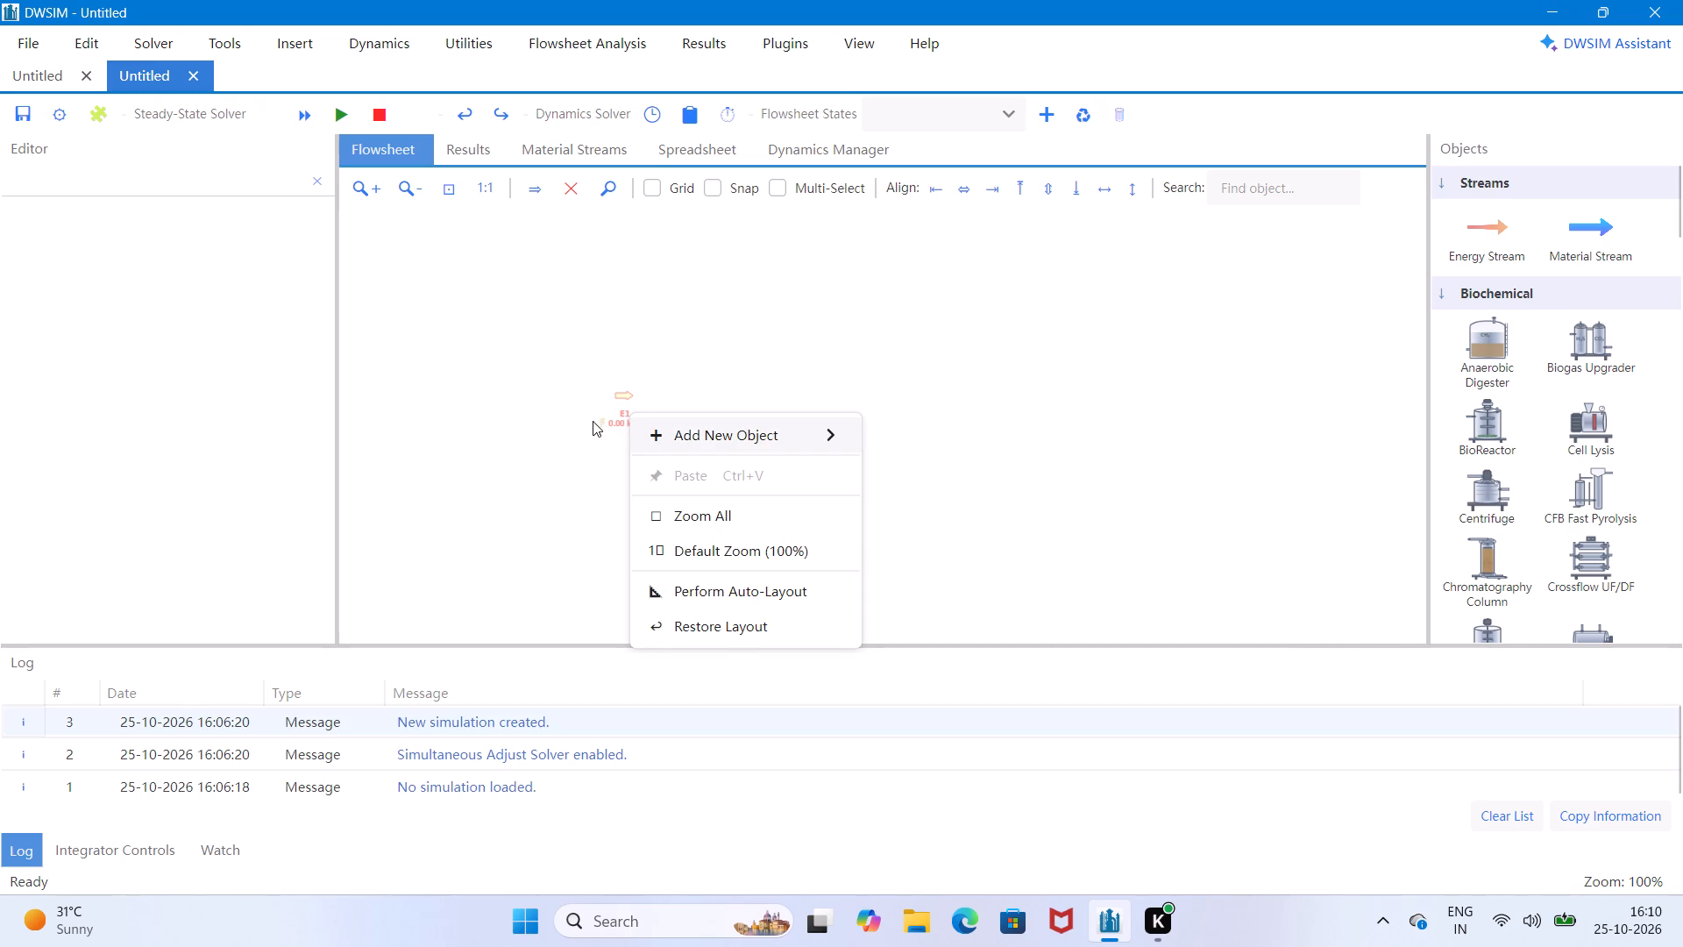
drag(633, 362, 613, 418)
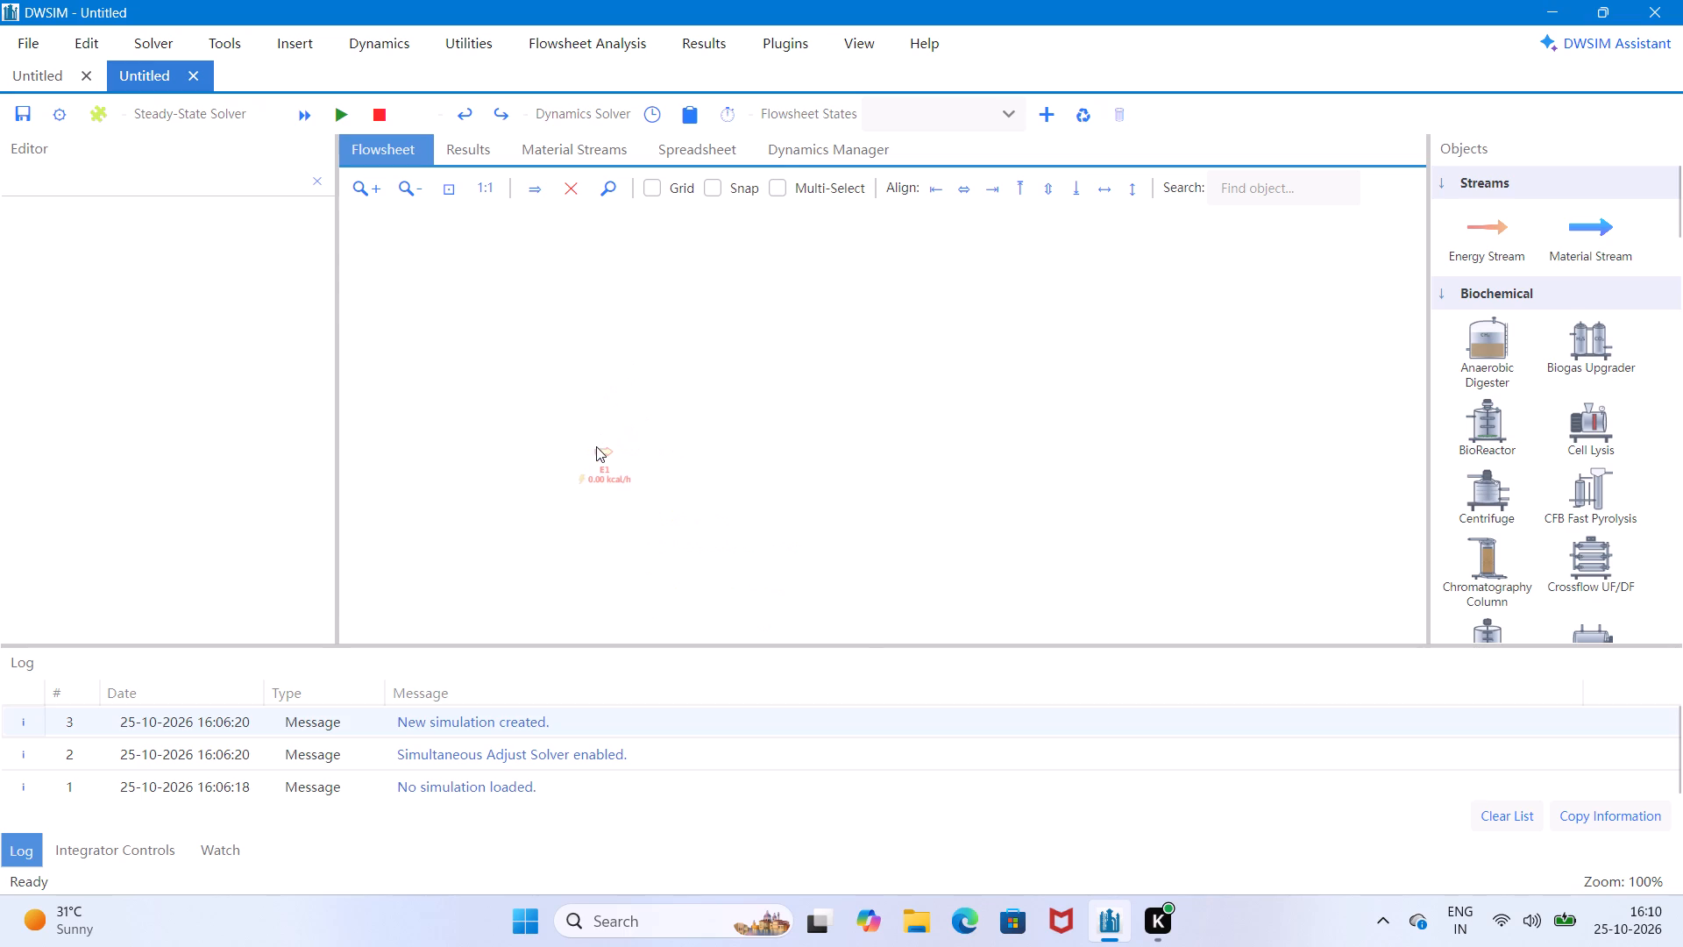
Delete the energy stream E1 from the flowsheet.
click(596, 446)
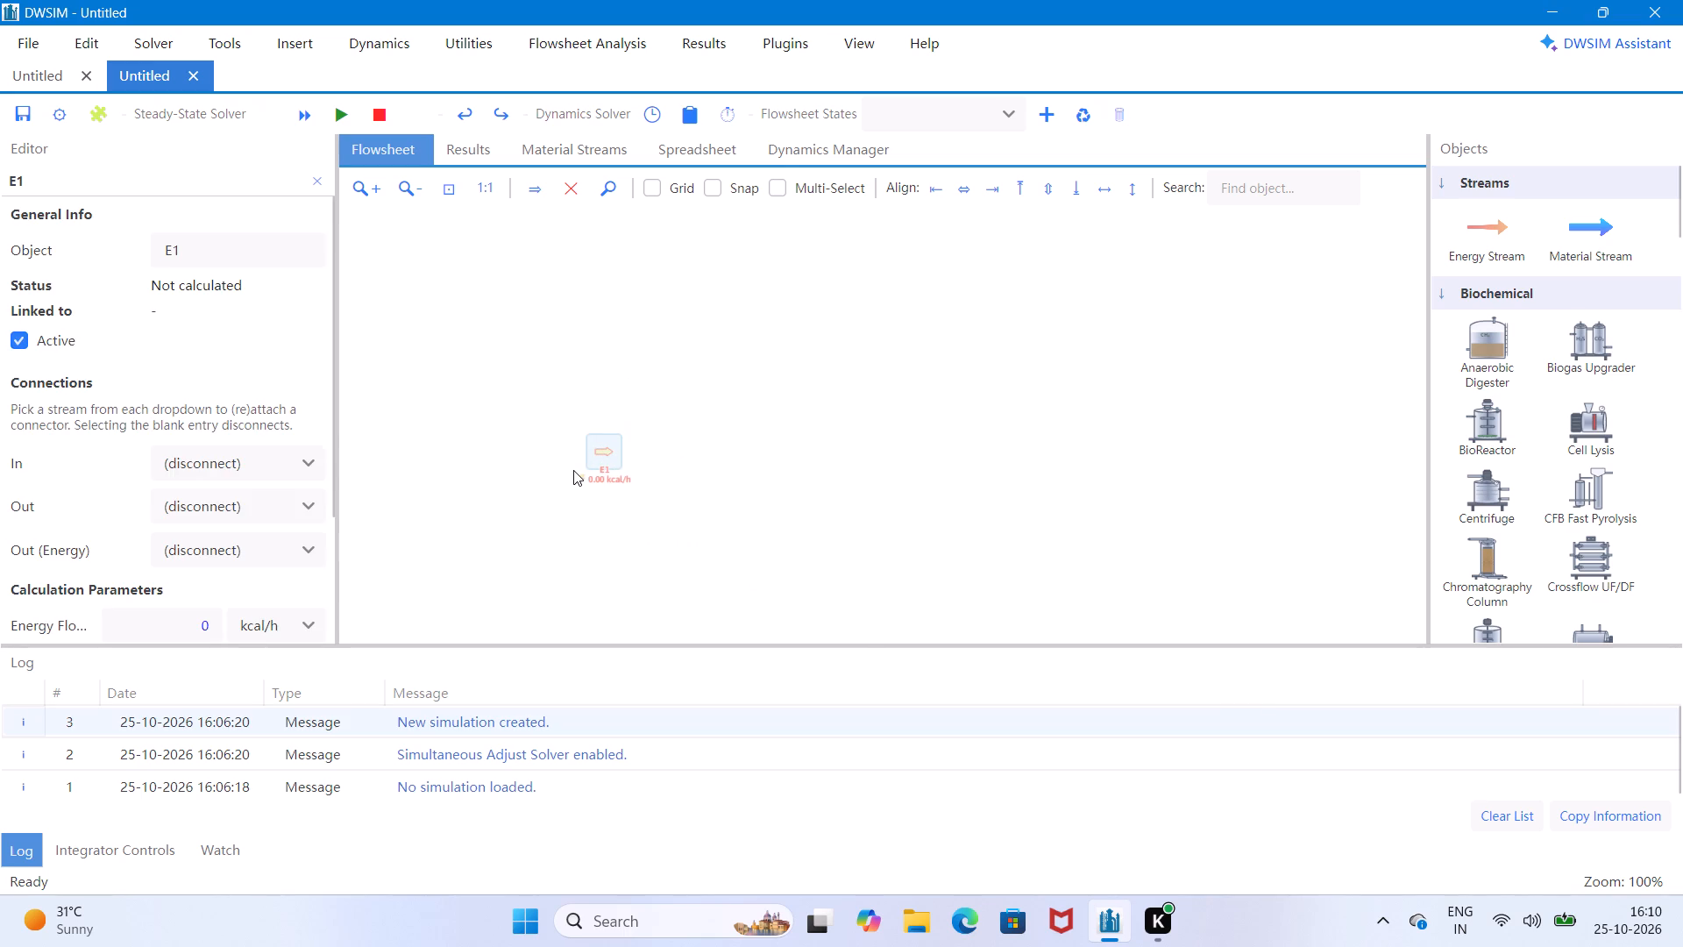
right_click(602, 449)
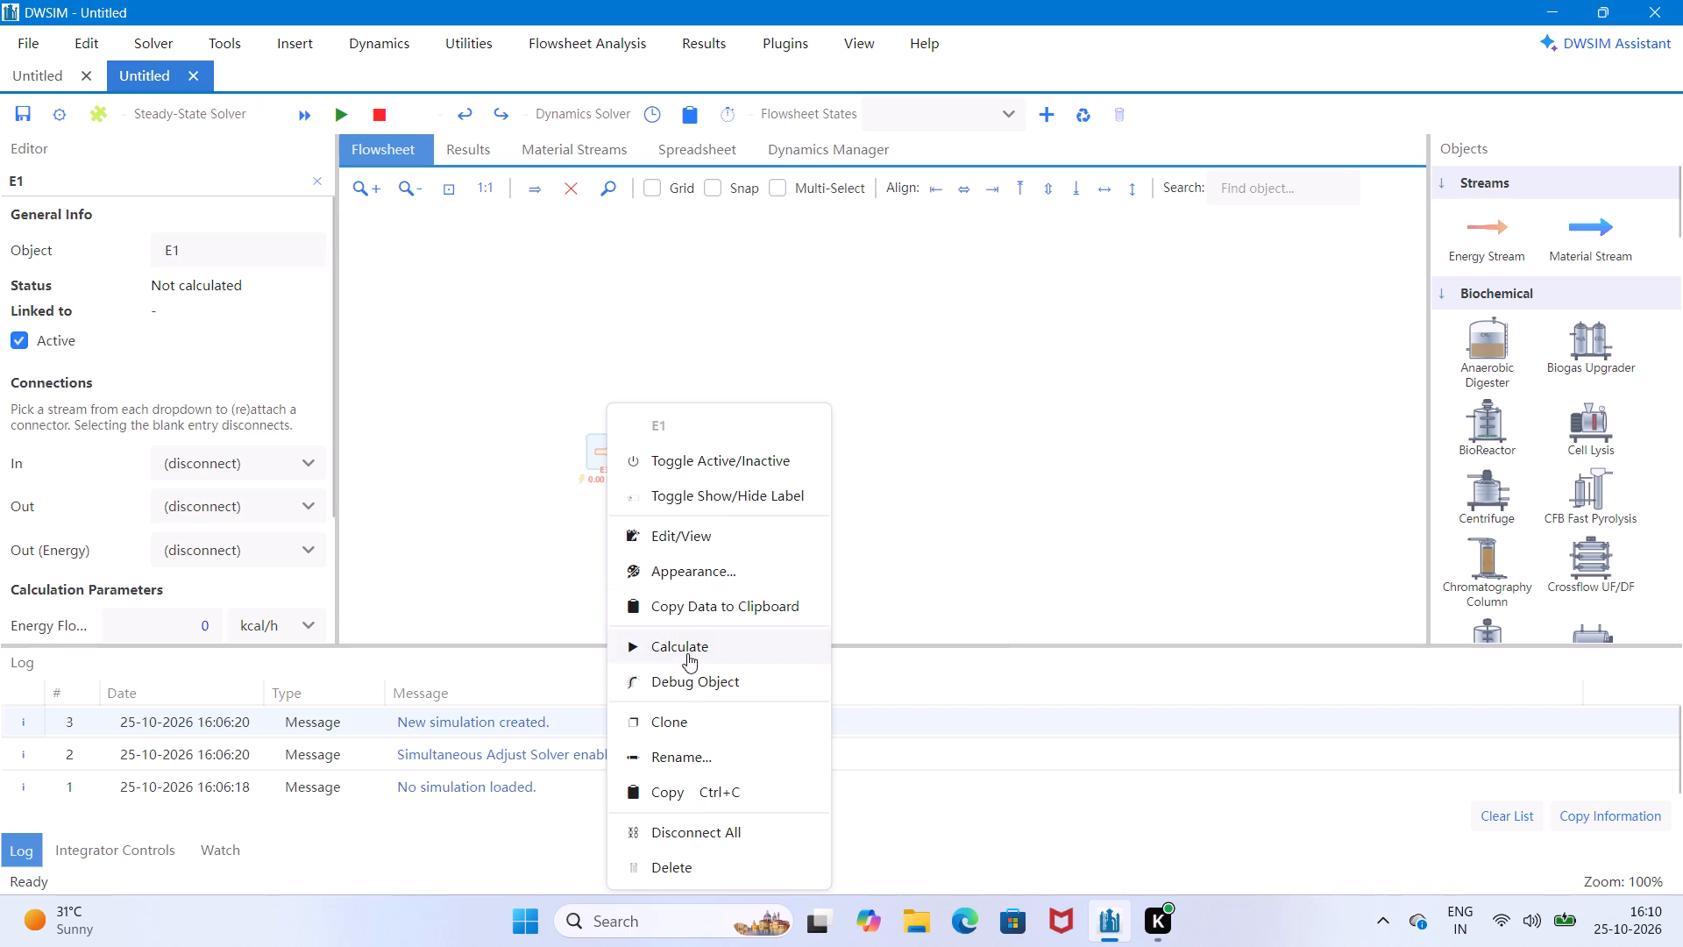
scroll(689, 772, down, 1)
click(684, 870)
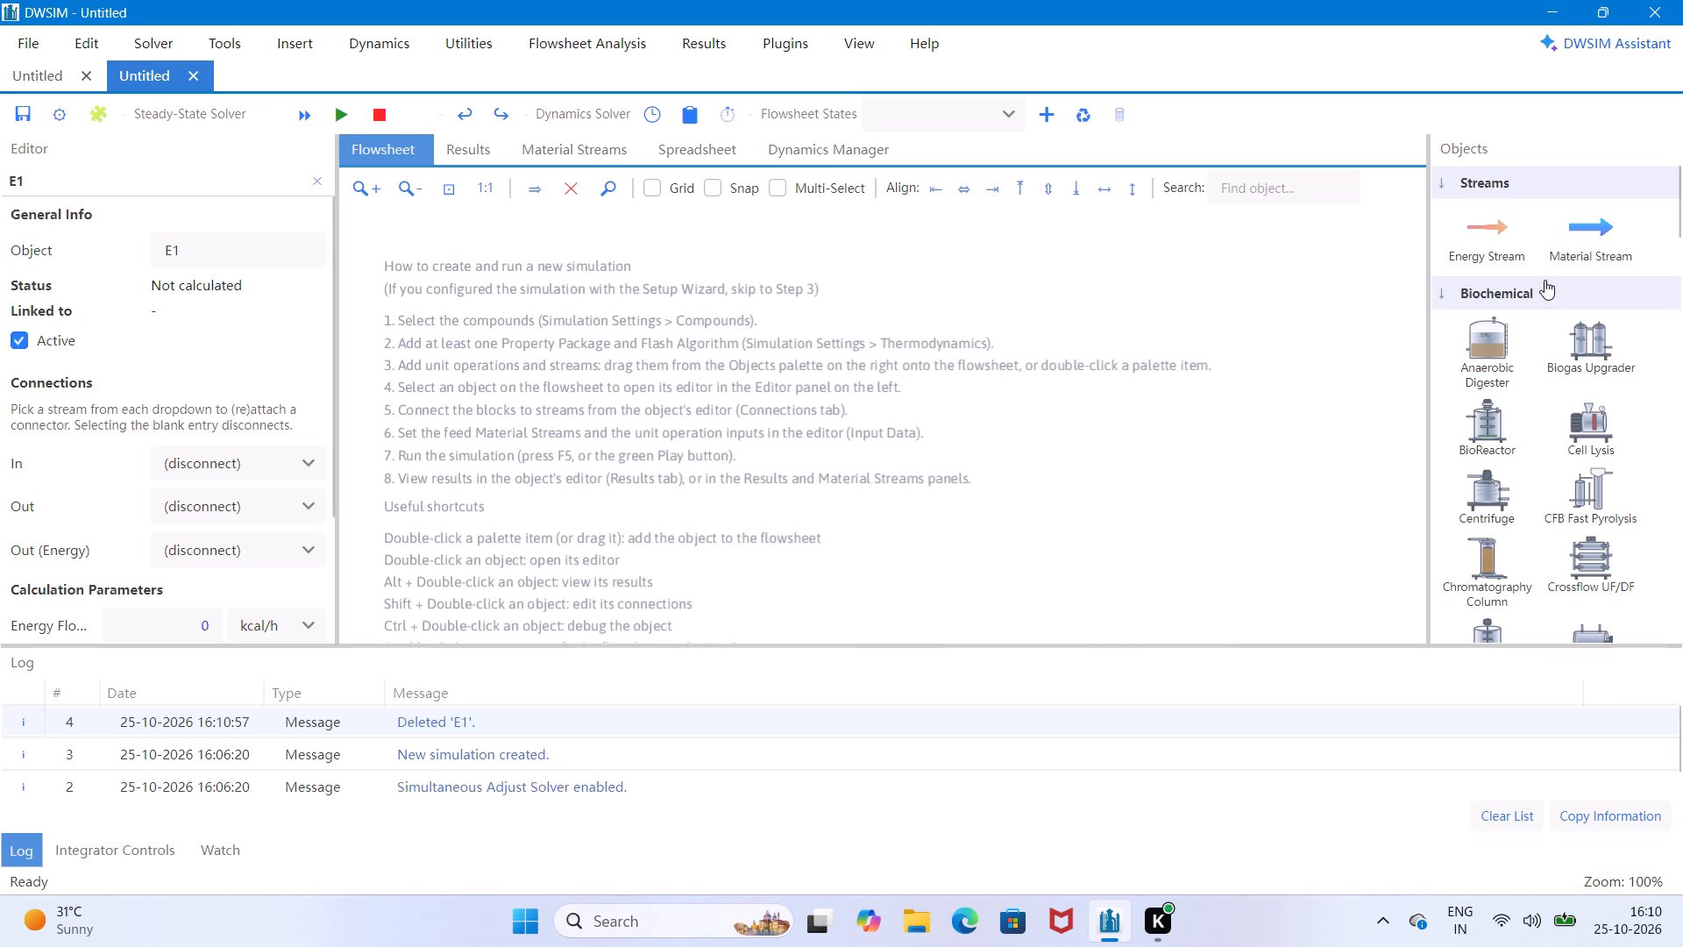
Place a material stream on the flowsheet and open its properties for editing.
drag(1597, 228, 635, 376)
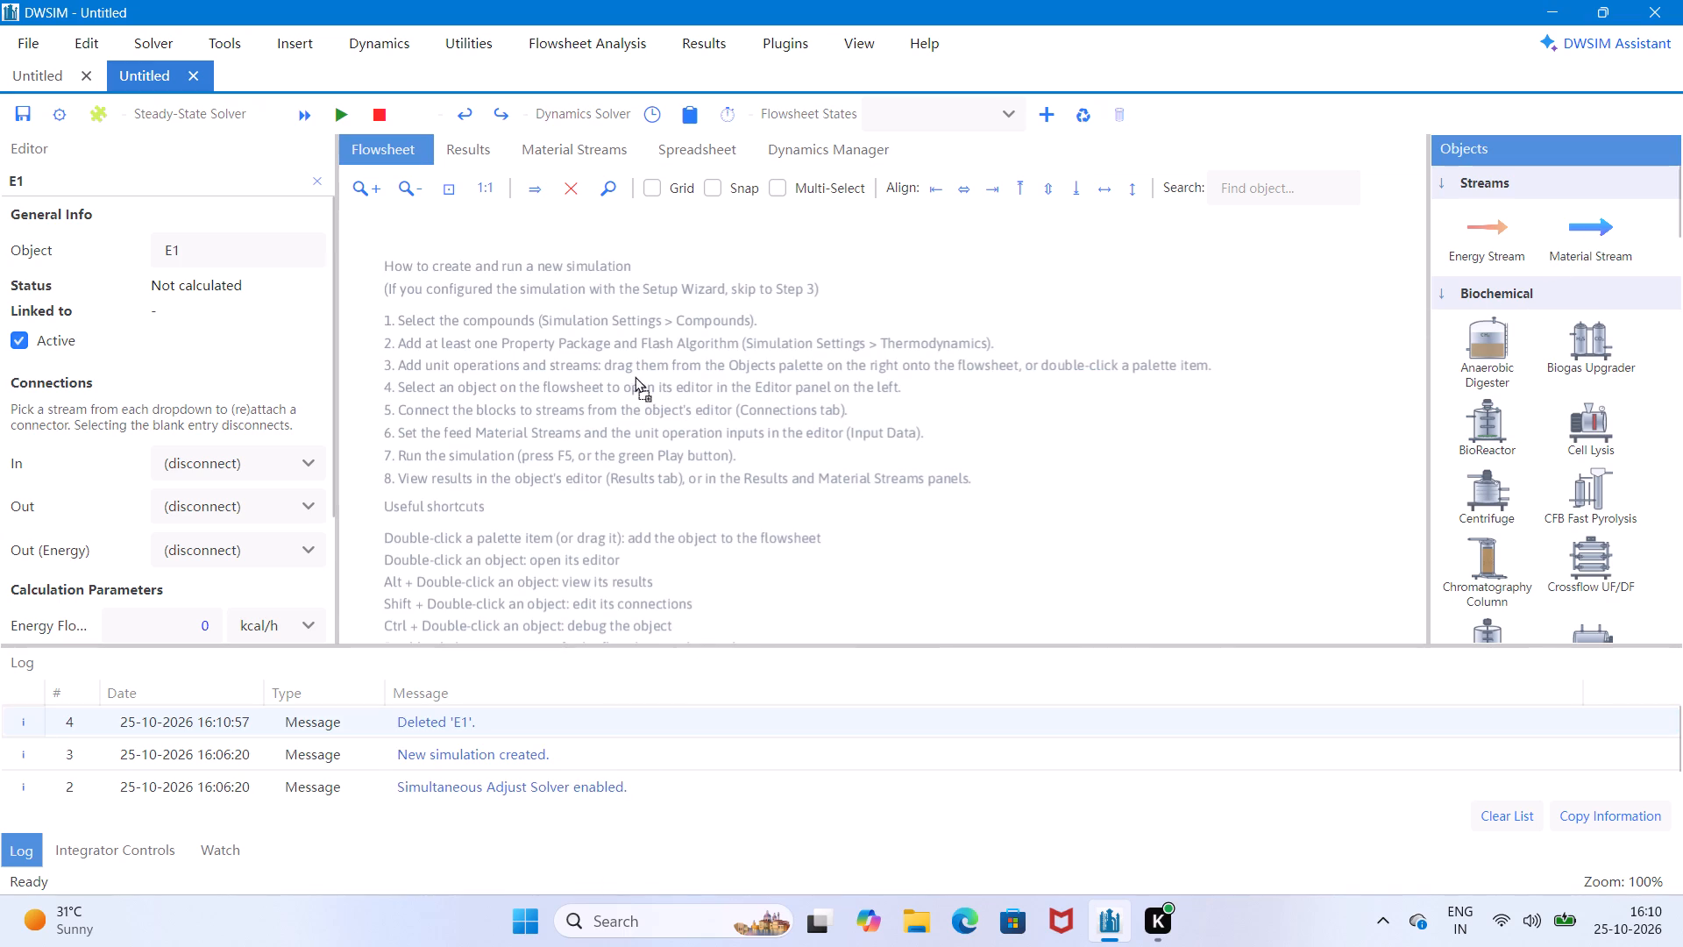
drag(635, 376, 521, 336)
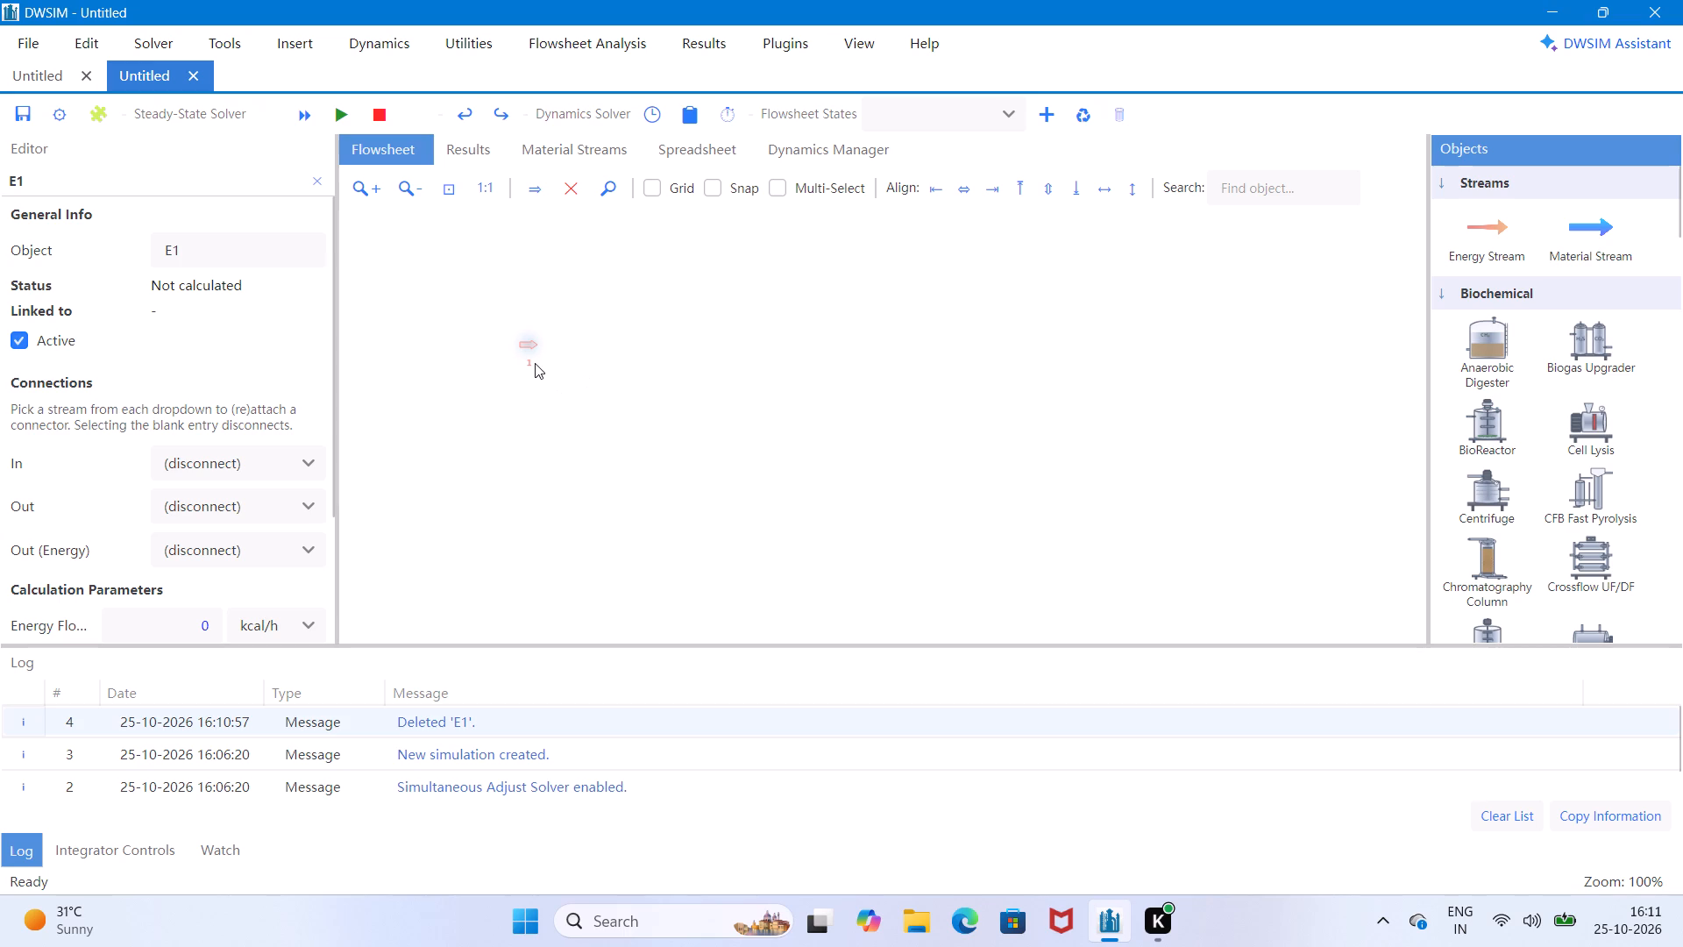
click(508, 330)
click(519, 345)
click(527, 345)
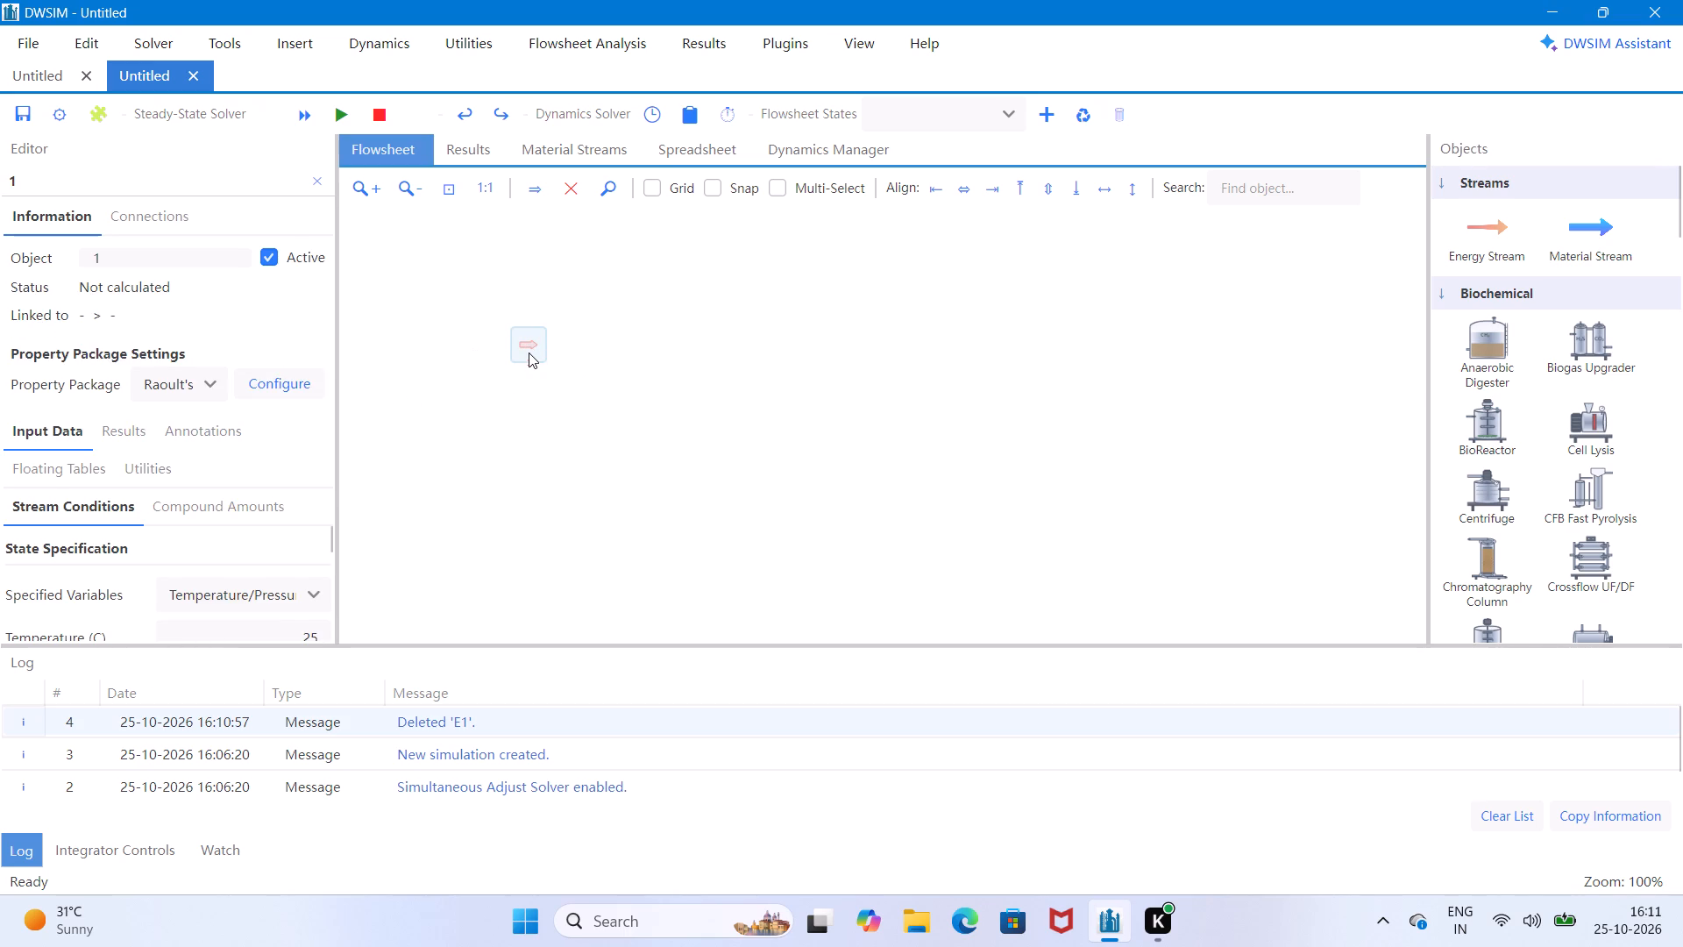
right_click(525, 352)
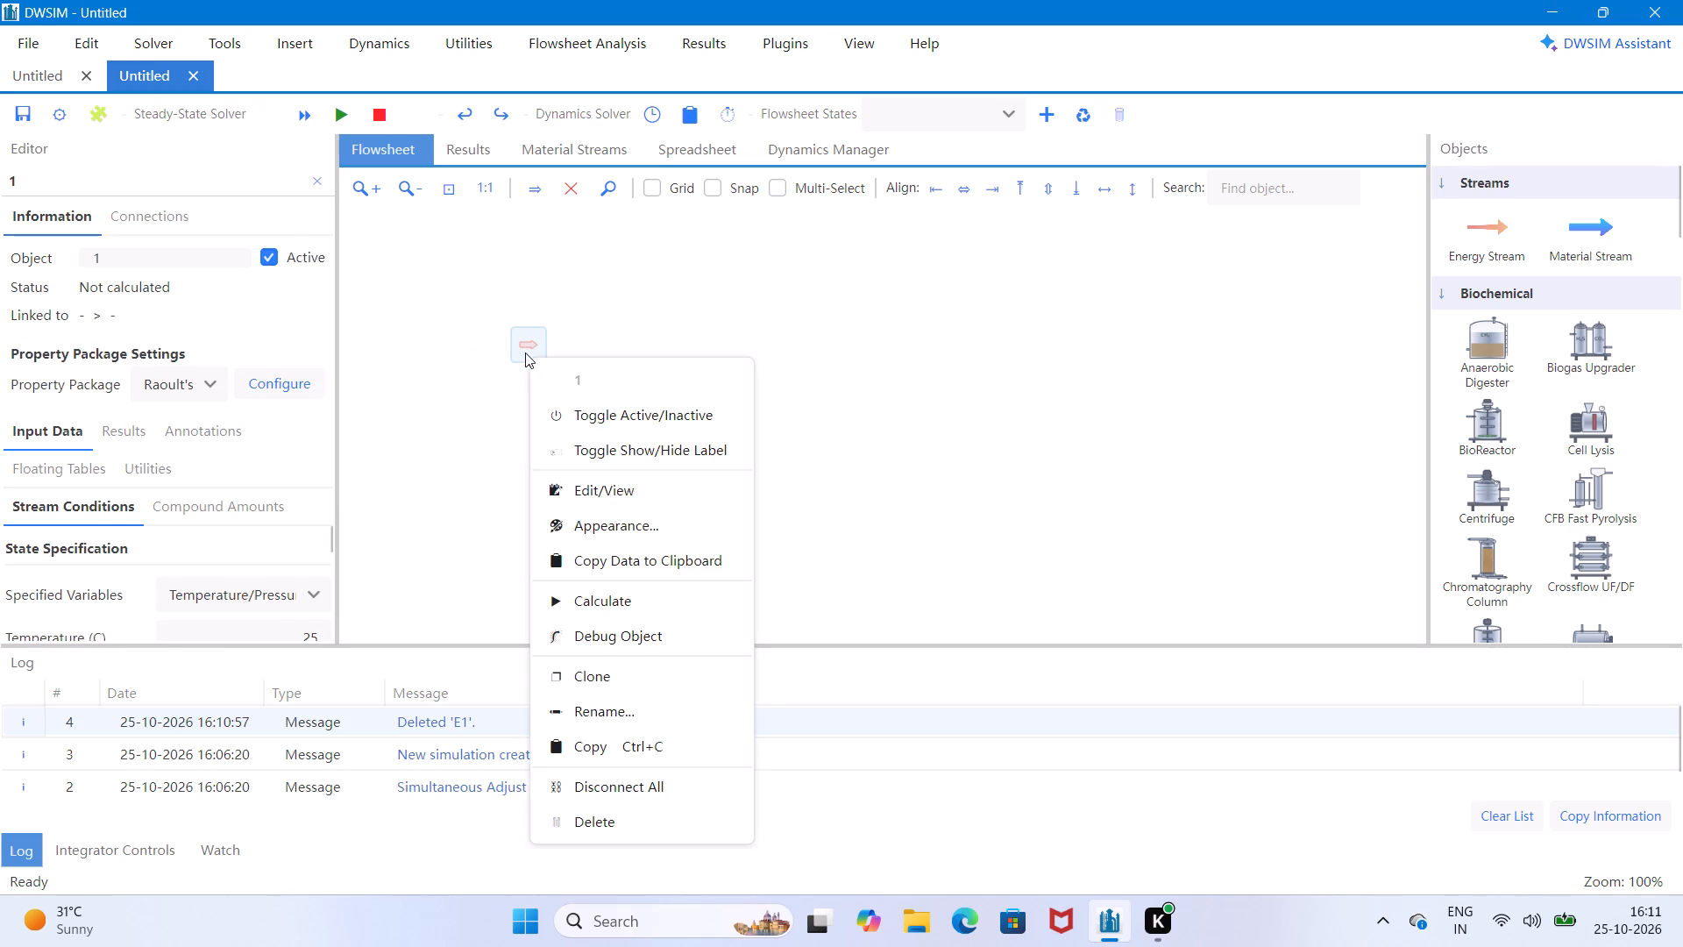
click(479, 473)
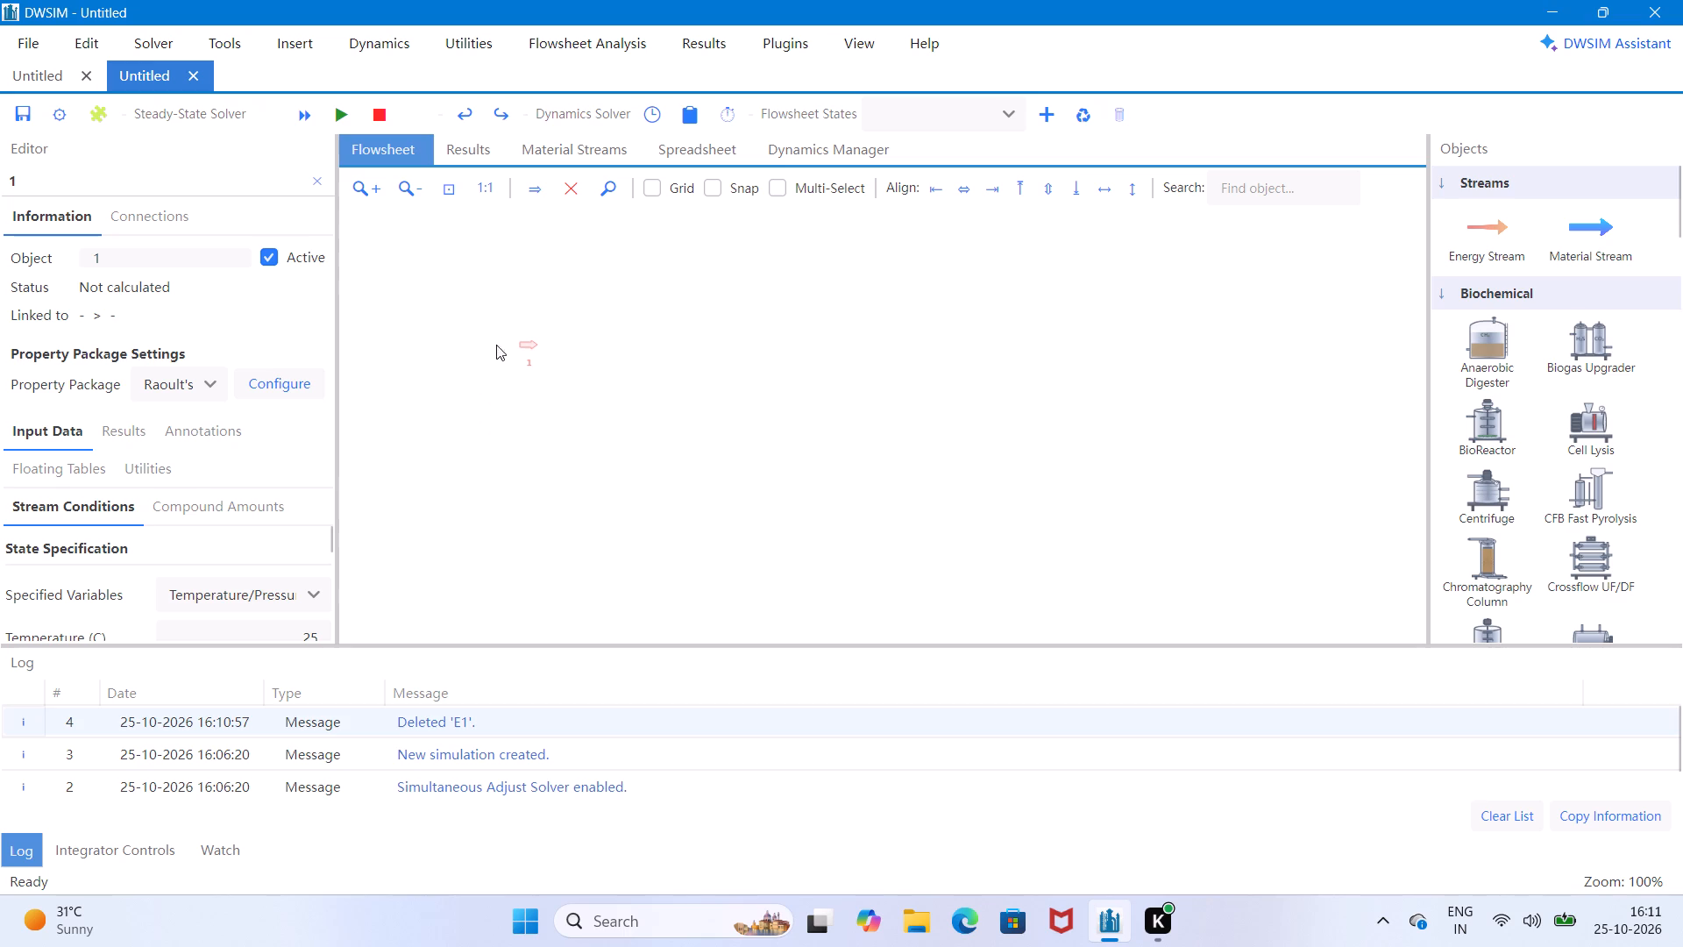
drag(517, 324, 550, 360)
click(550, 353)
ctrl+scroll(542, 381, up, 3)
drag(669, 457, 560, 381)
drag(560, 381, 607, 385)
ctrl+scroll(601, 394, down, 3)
Rename the material stream as "inlet 1".
click(206, 253)
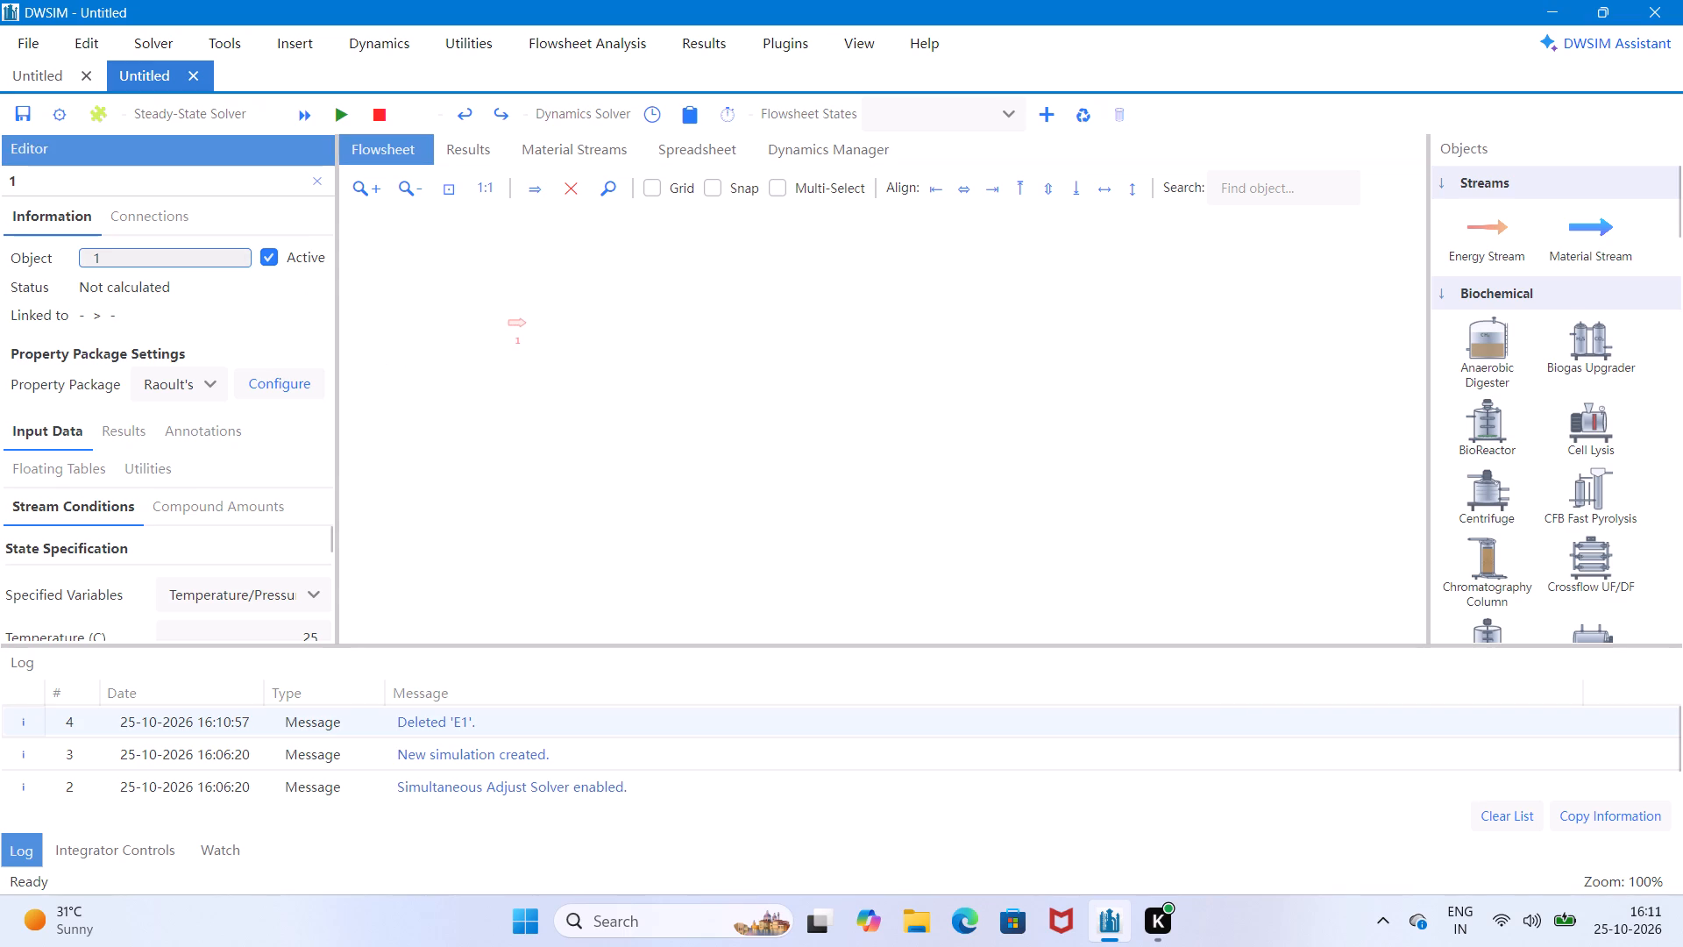
key(BackSpace)
text(in)
text(let)
key(space)
key(1)
key(Return)
click(238, 292)
Apply the name "inlet 1" to the material stream.
click(408, 308)
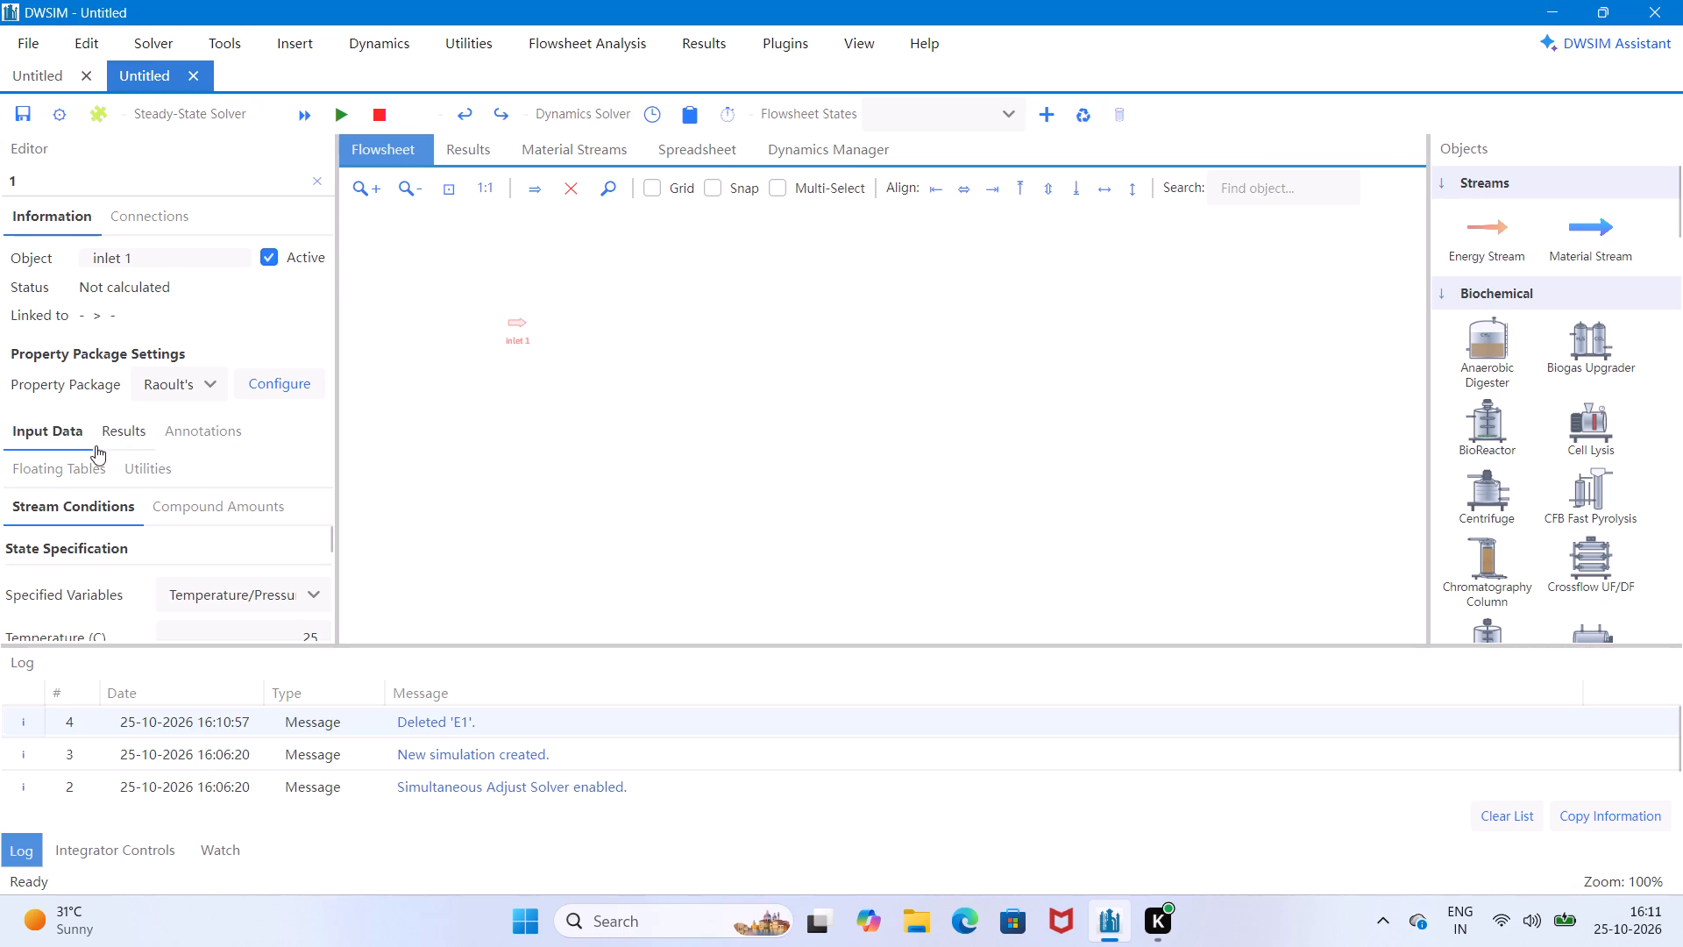
Look through the inlet 1 stream's annotations, results and connections, ending at its input data.
scroll(133, 509, down, 2)
click(169, 295)
scroll(181, 294, down, 4)
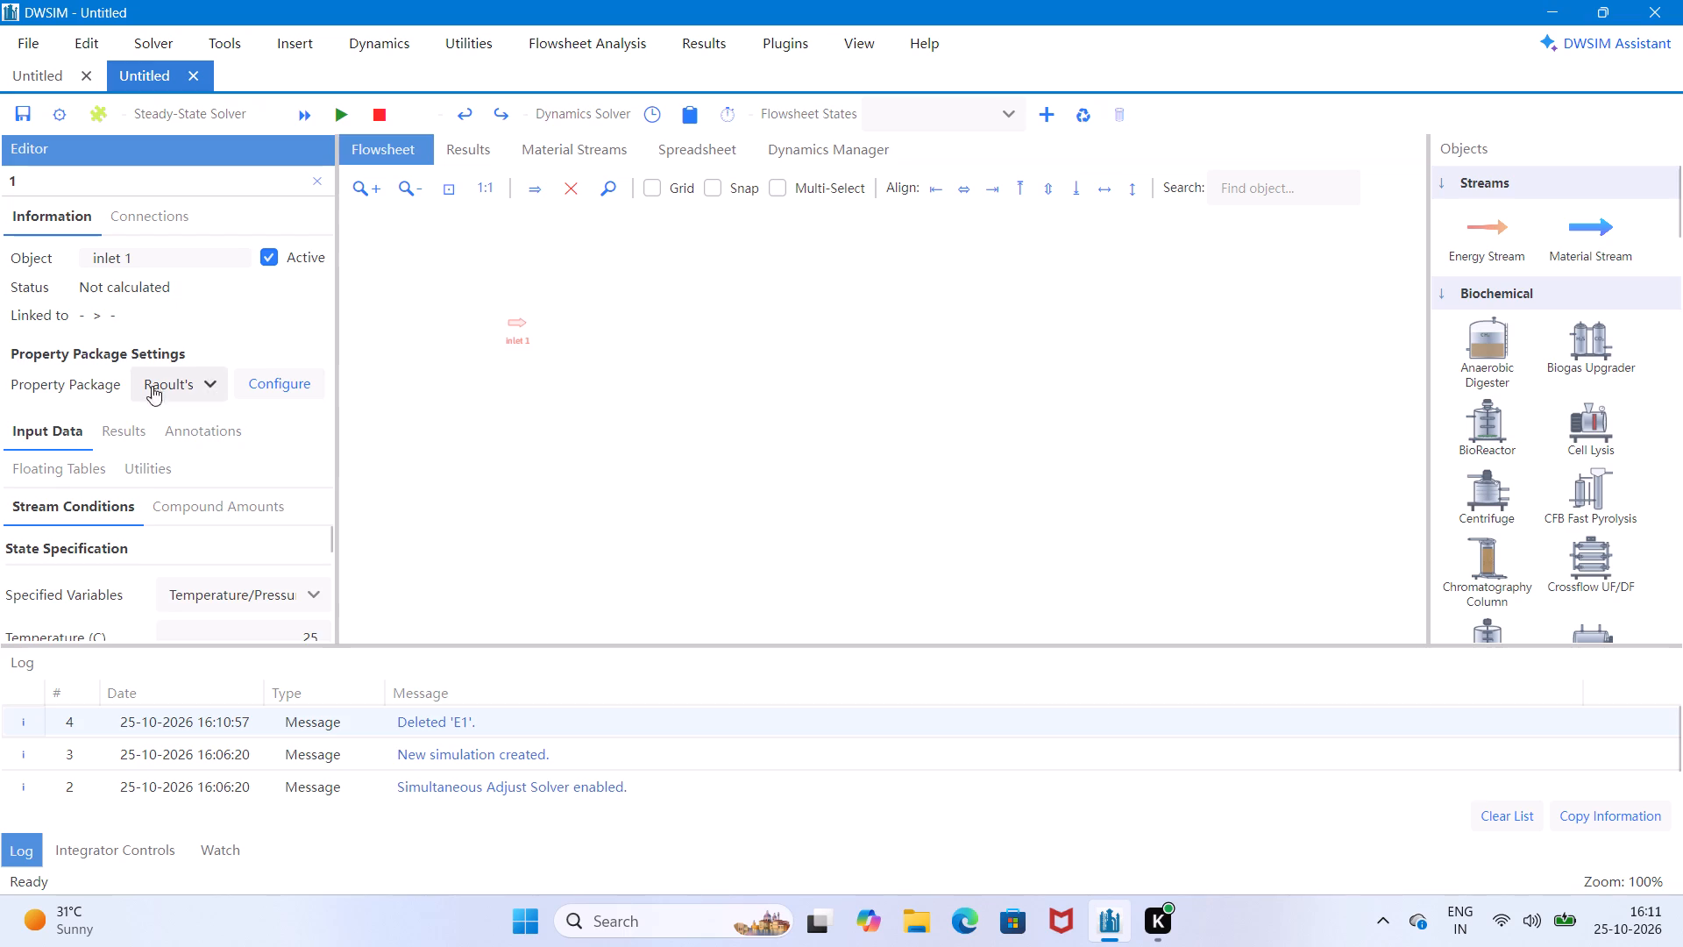
click(126, 426)
click(182, 421)
click(66, 429)
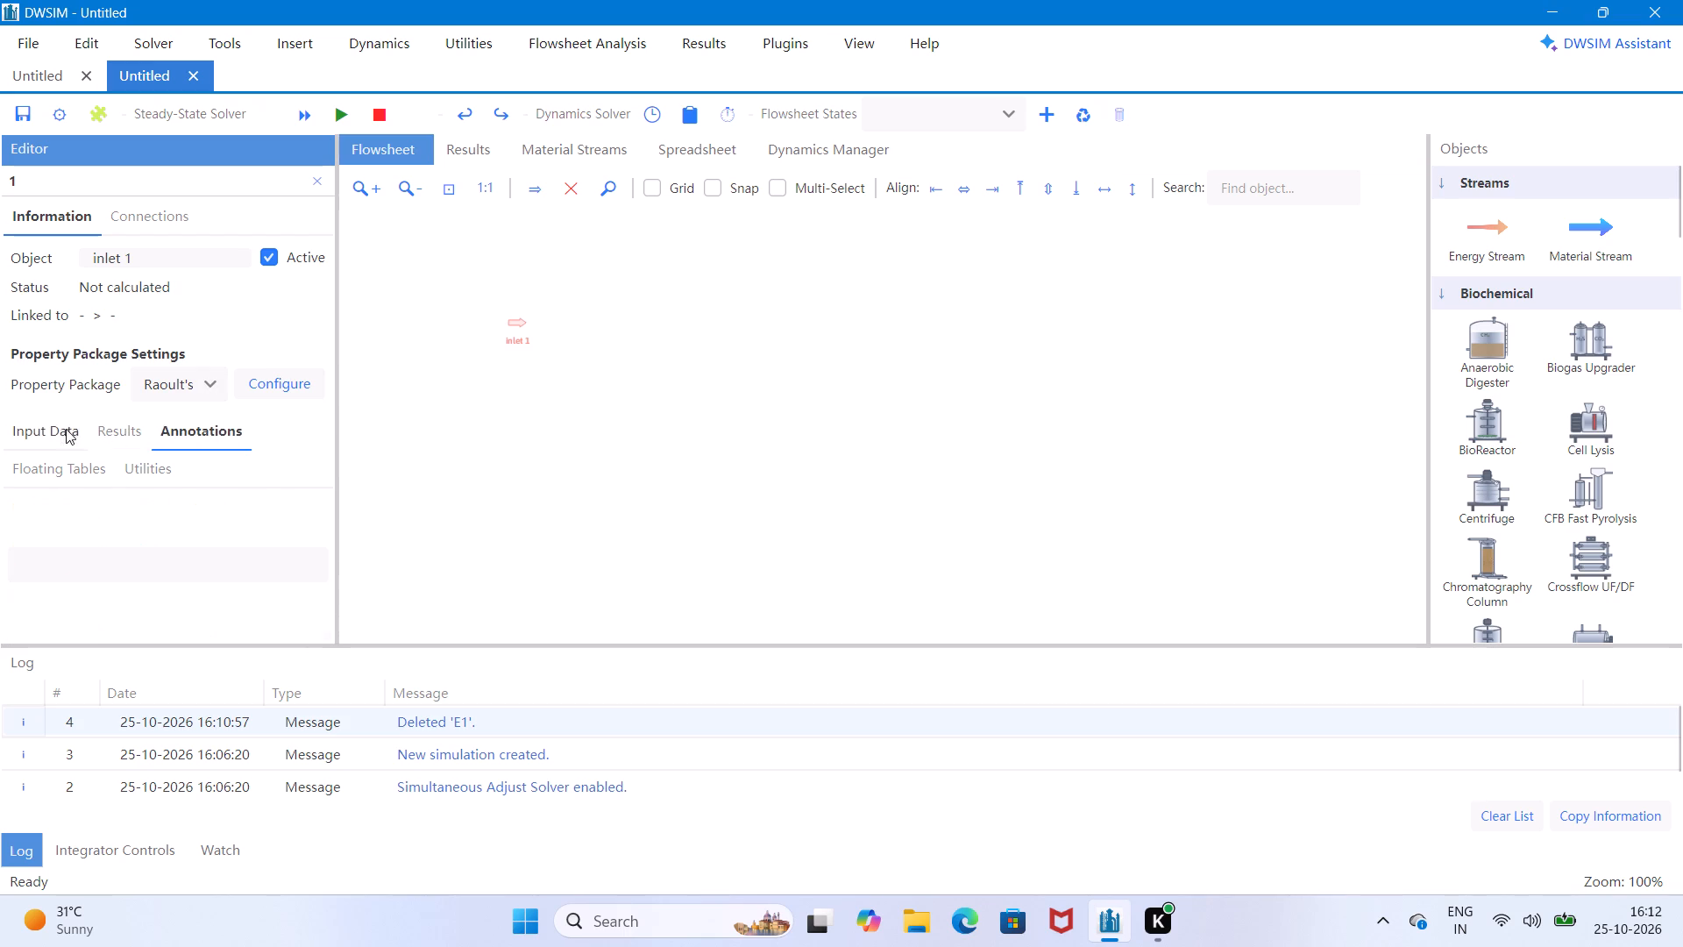
click(121, 429)
scroll(159, 442, down, 2)
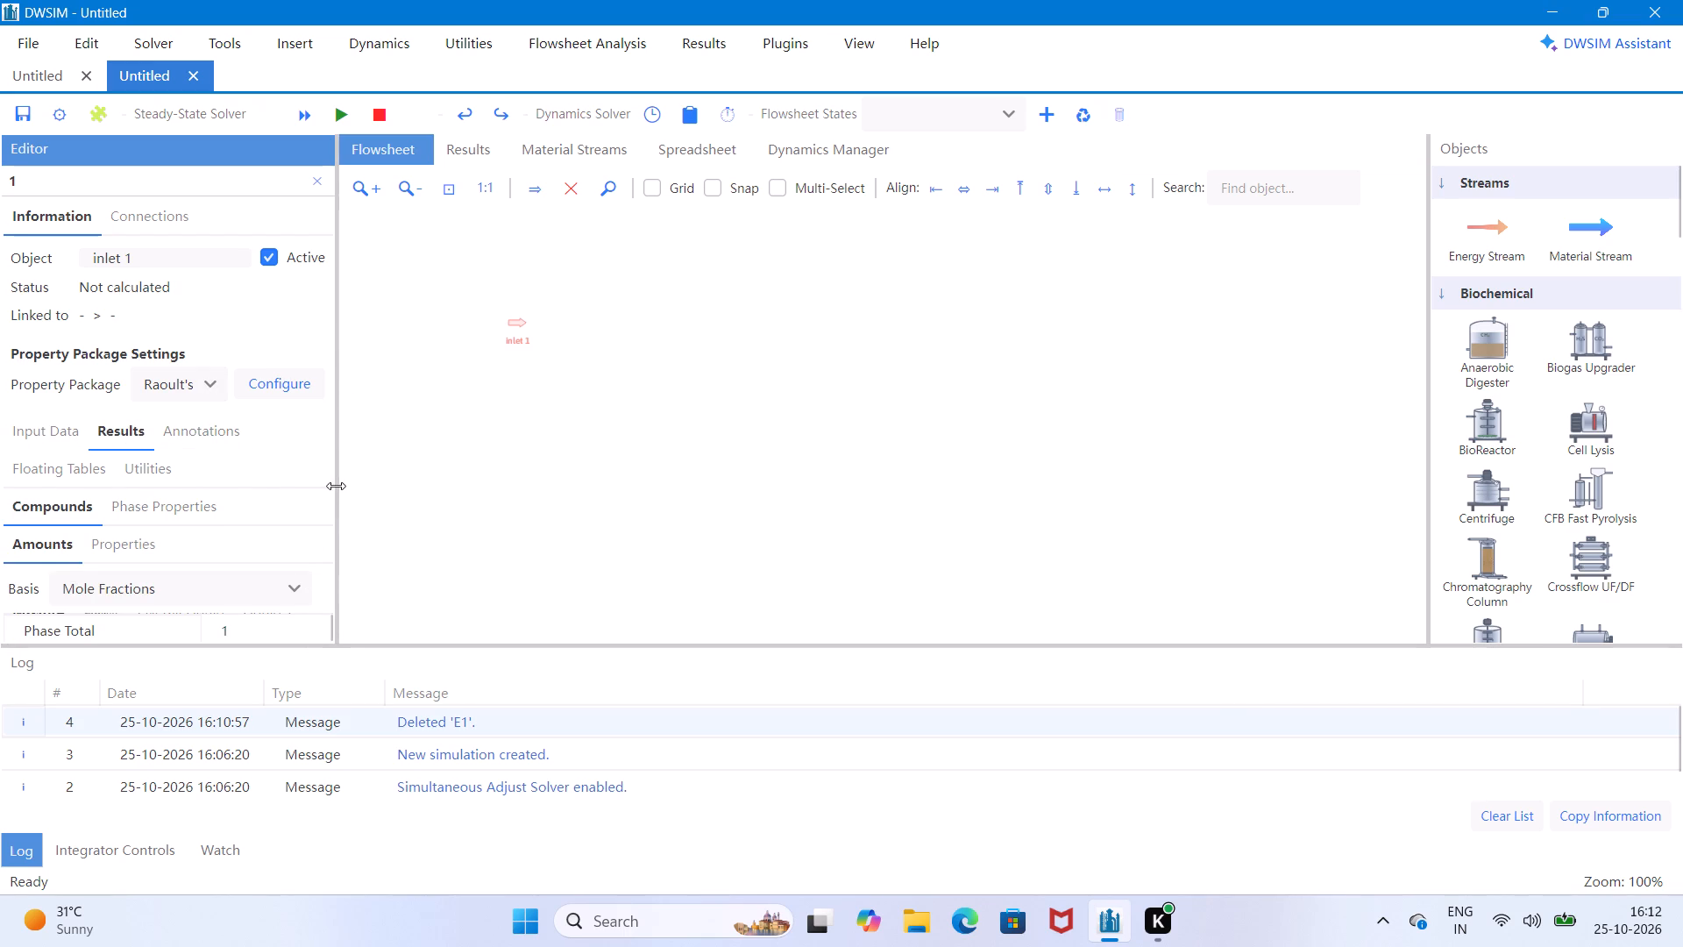
click(270, 330)
click(147, 504)
click(62, 506)
scroll(215, 532, down, 1)
click(299, 591)
click(299, 583)
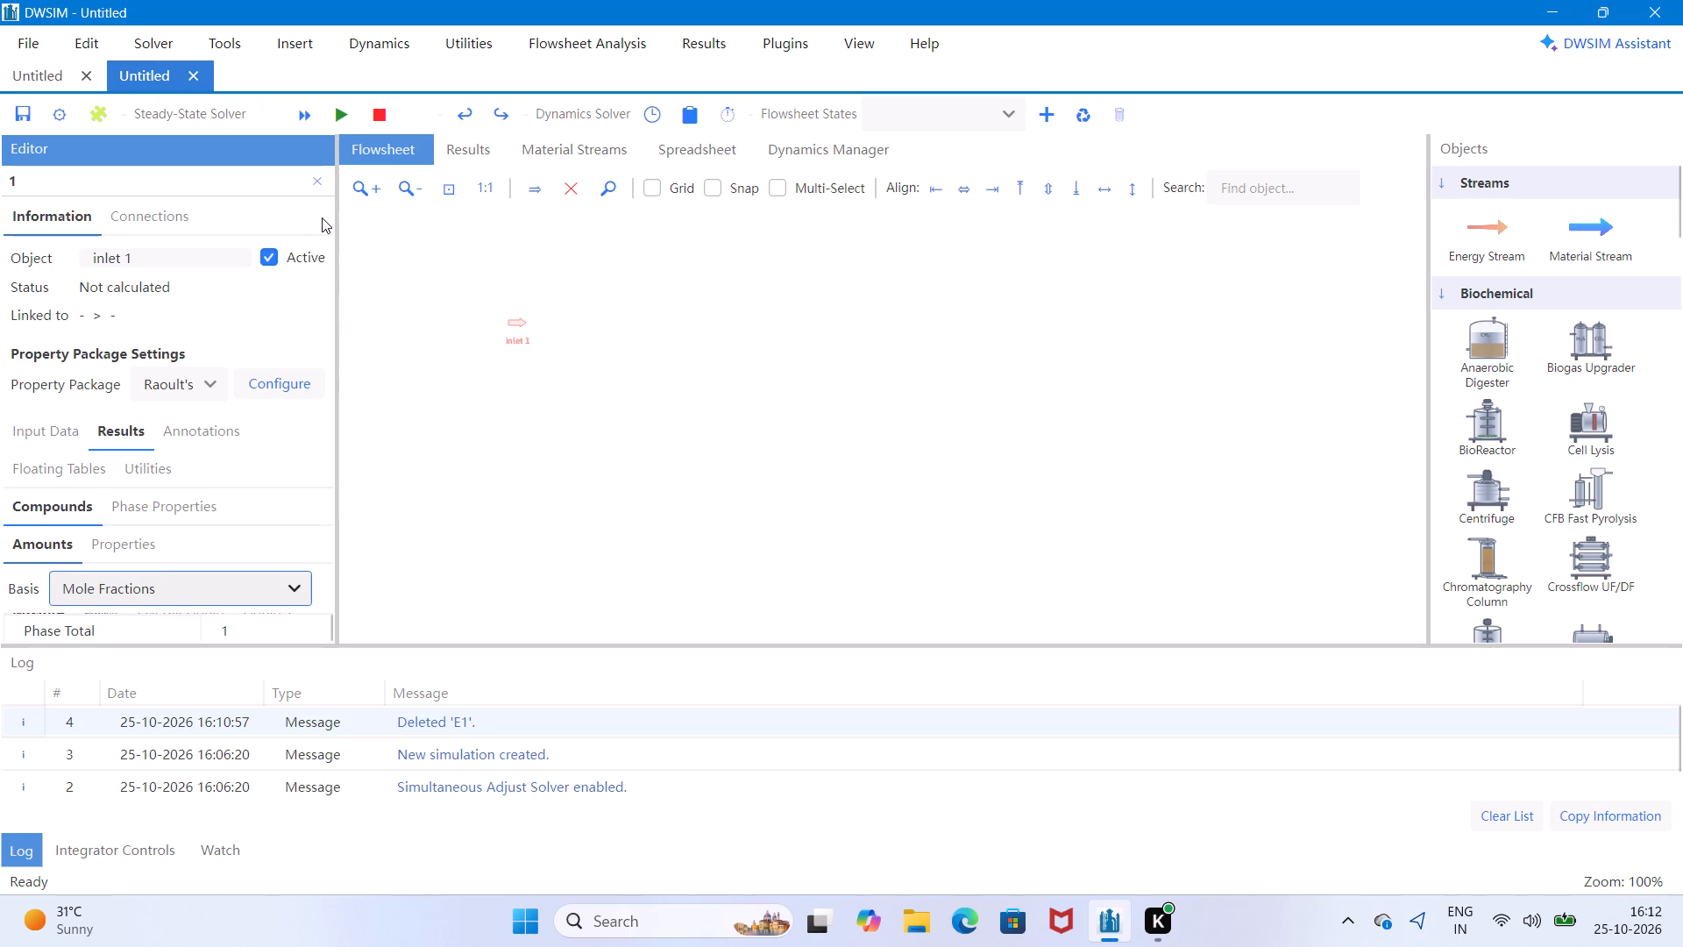
drag(322, 217, 328, 231)
click(160, 207)
click(52, 209)
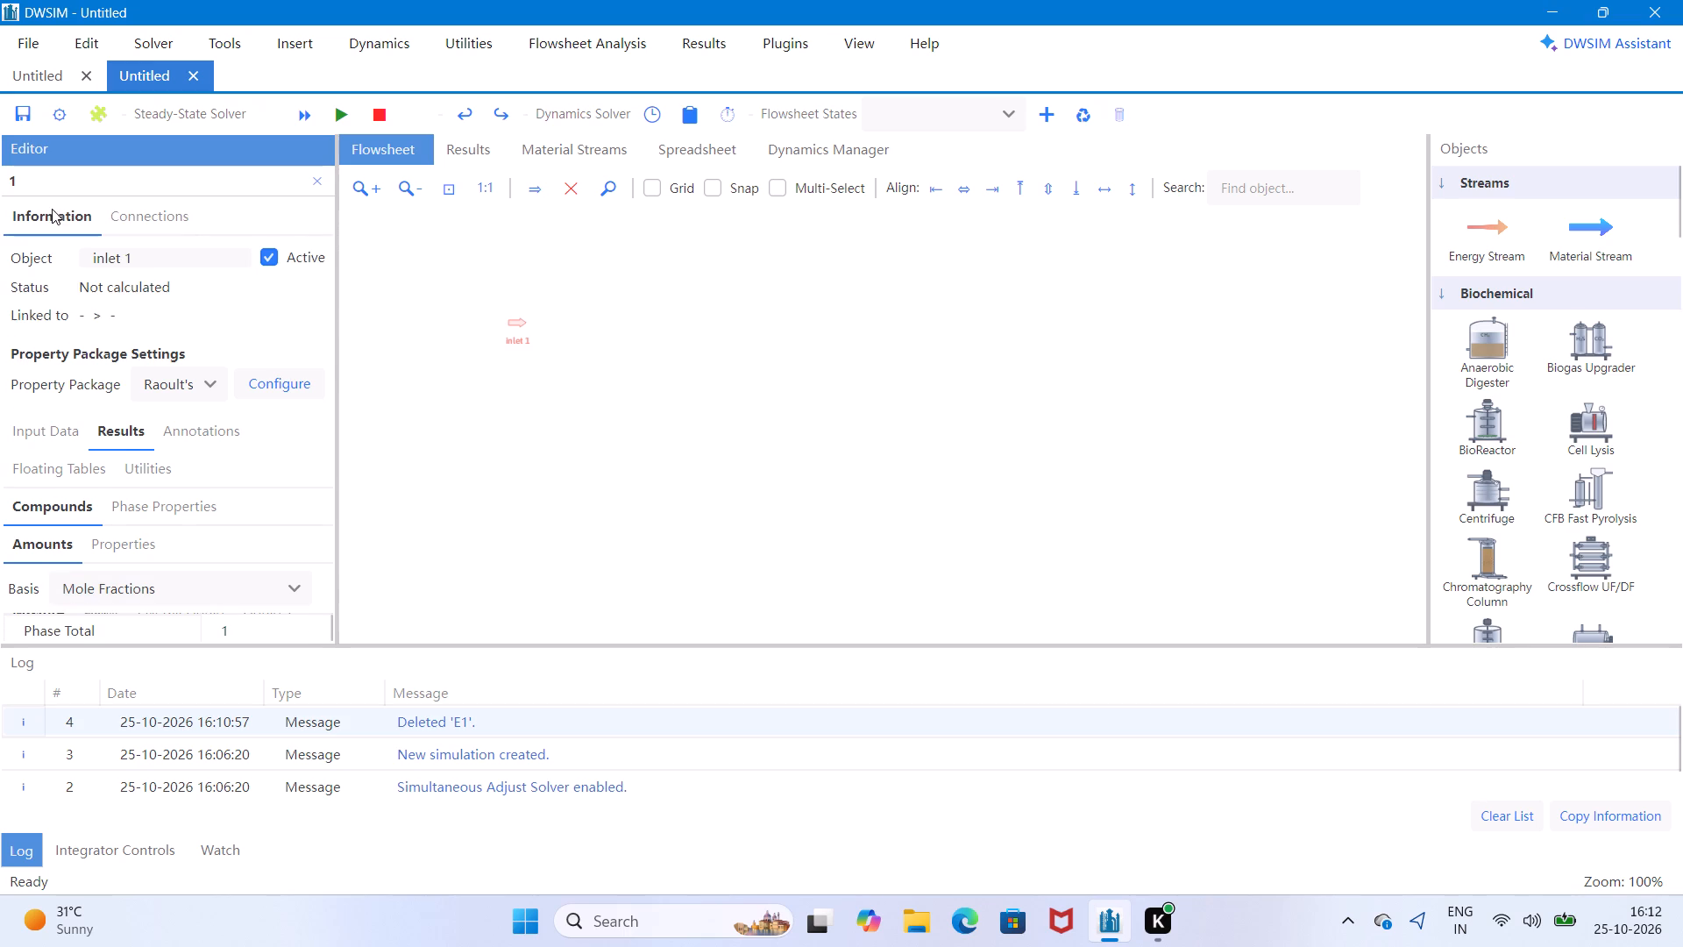
scroll(86, 300, down, 4)
click(53, 426)
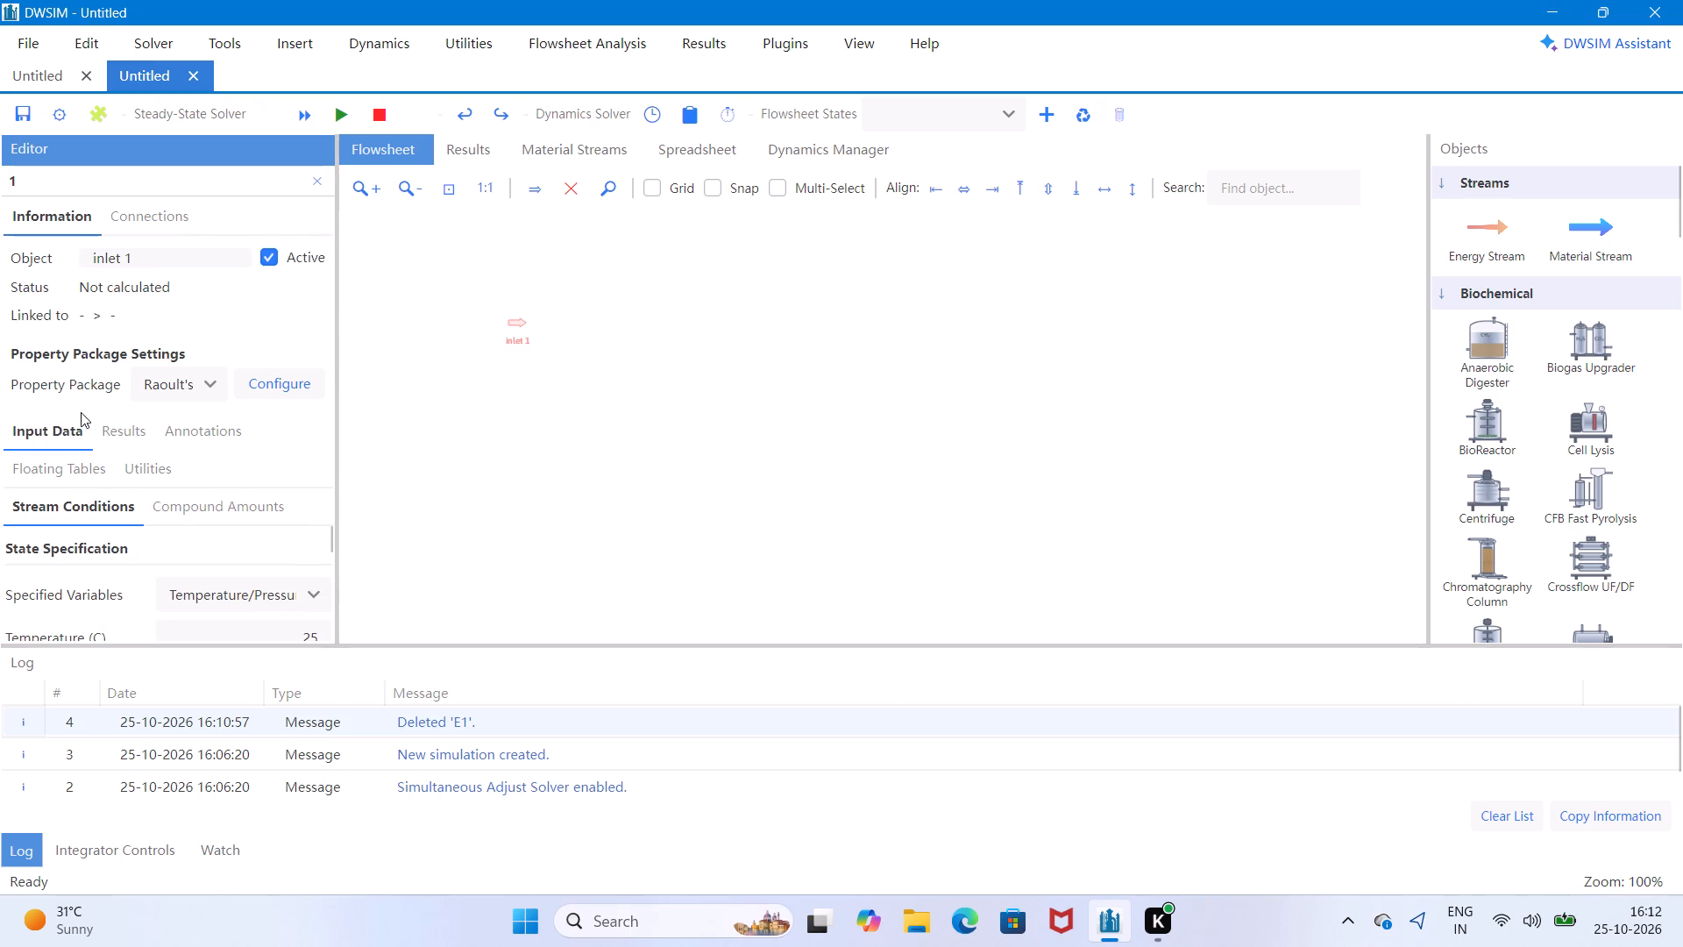
scroll(83, 412, down, 4)
Examine the state and flow specification fields in the stream conditions of inlet 1.
drag(325, 560, 336, 559)
drag(336, 559, 330, 538)
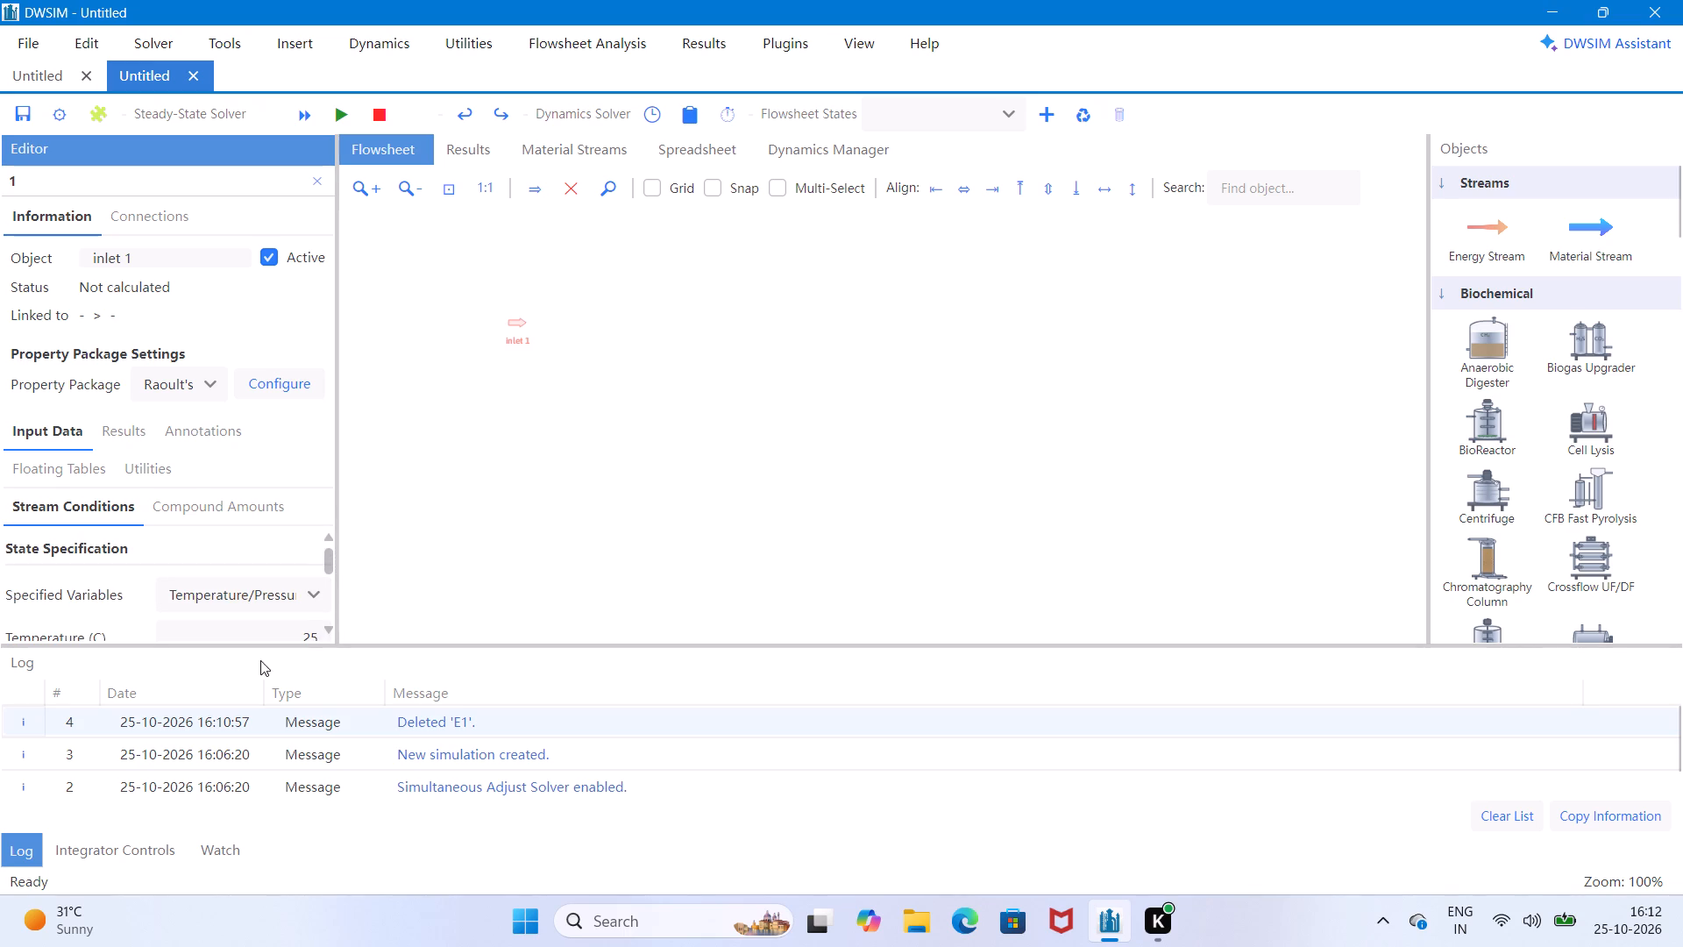
drag(139, 660, 168, 666)
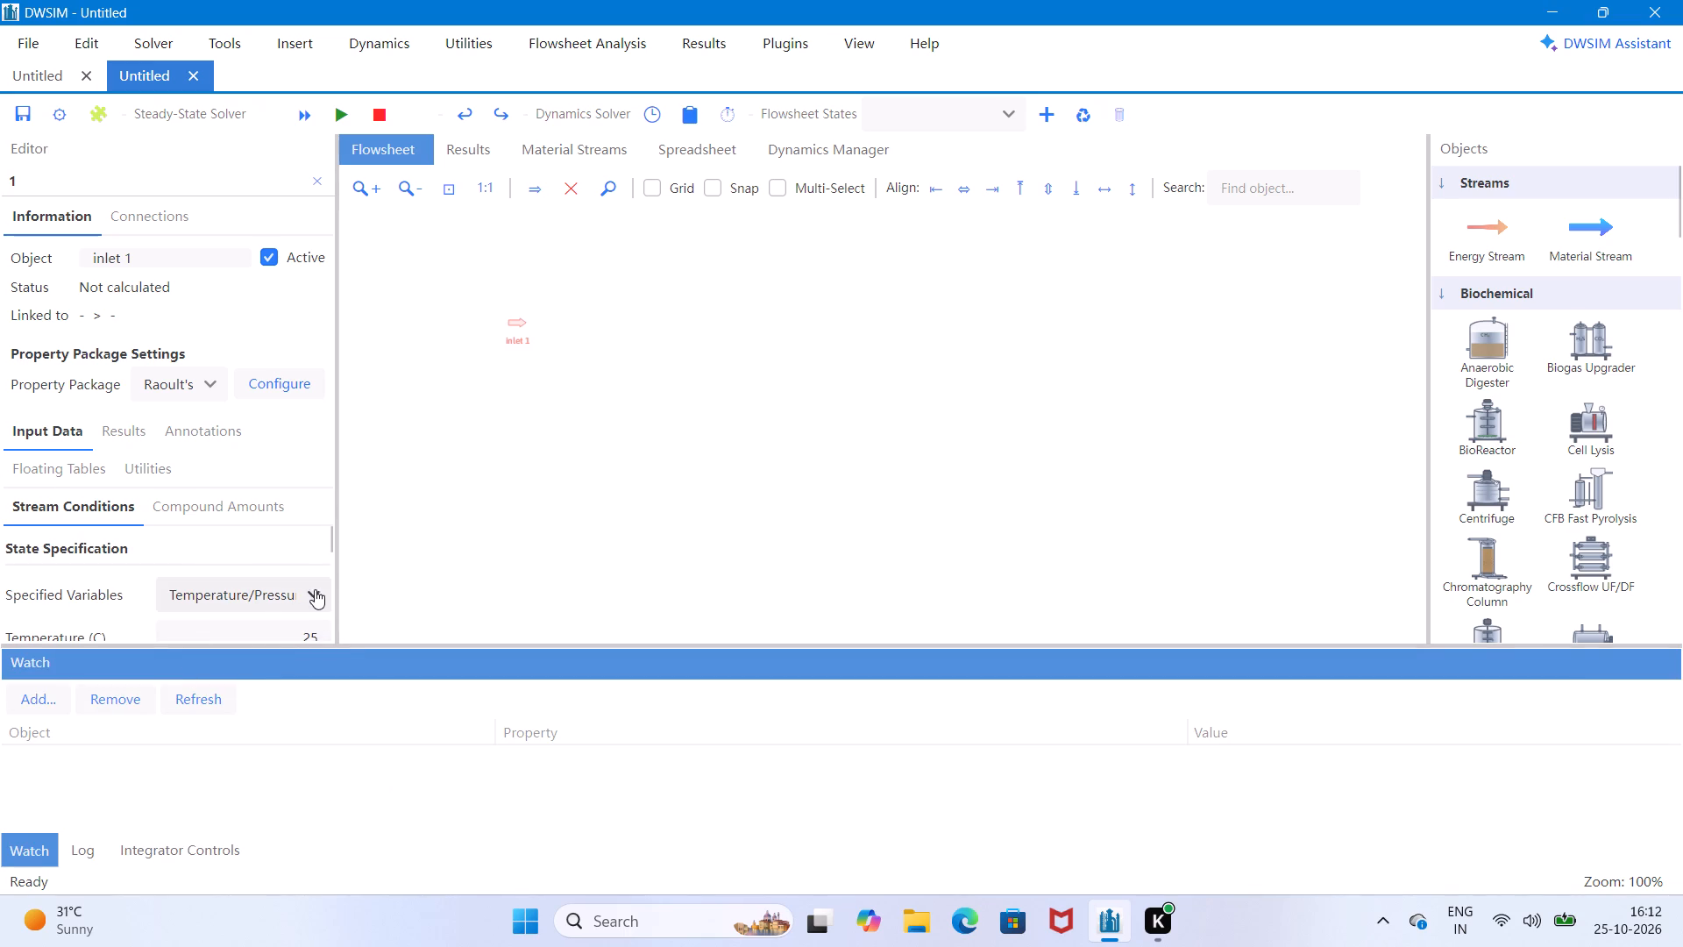
drag(326, 563, 322, 594)
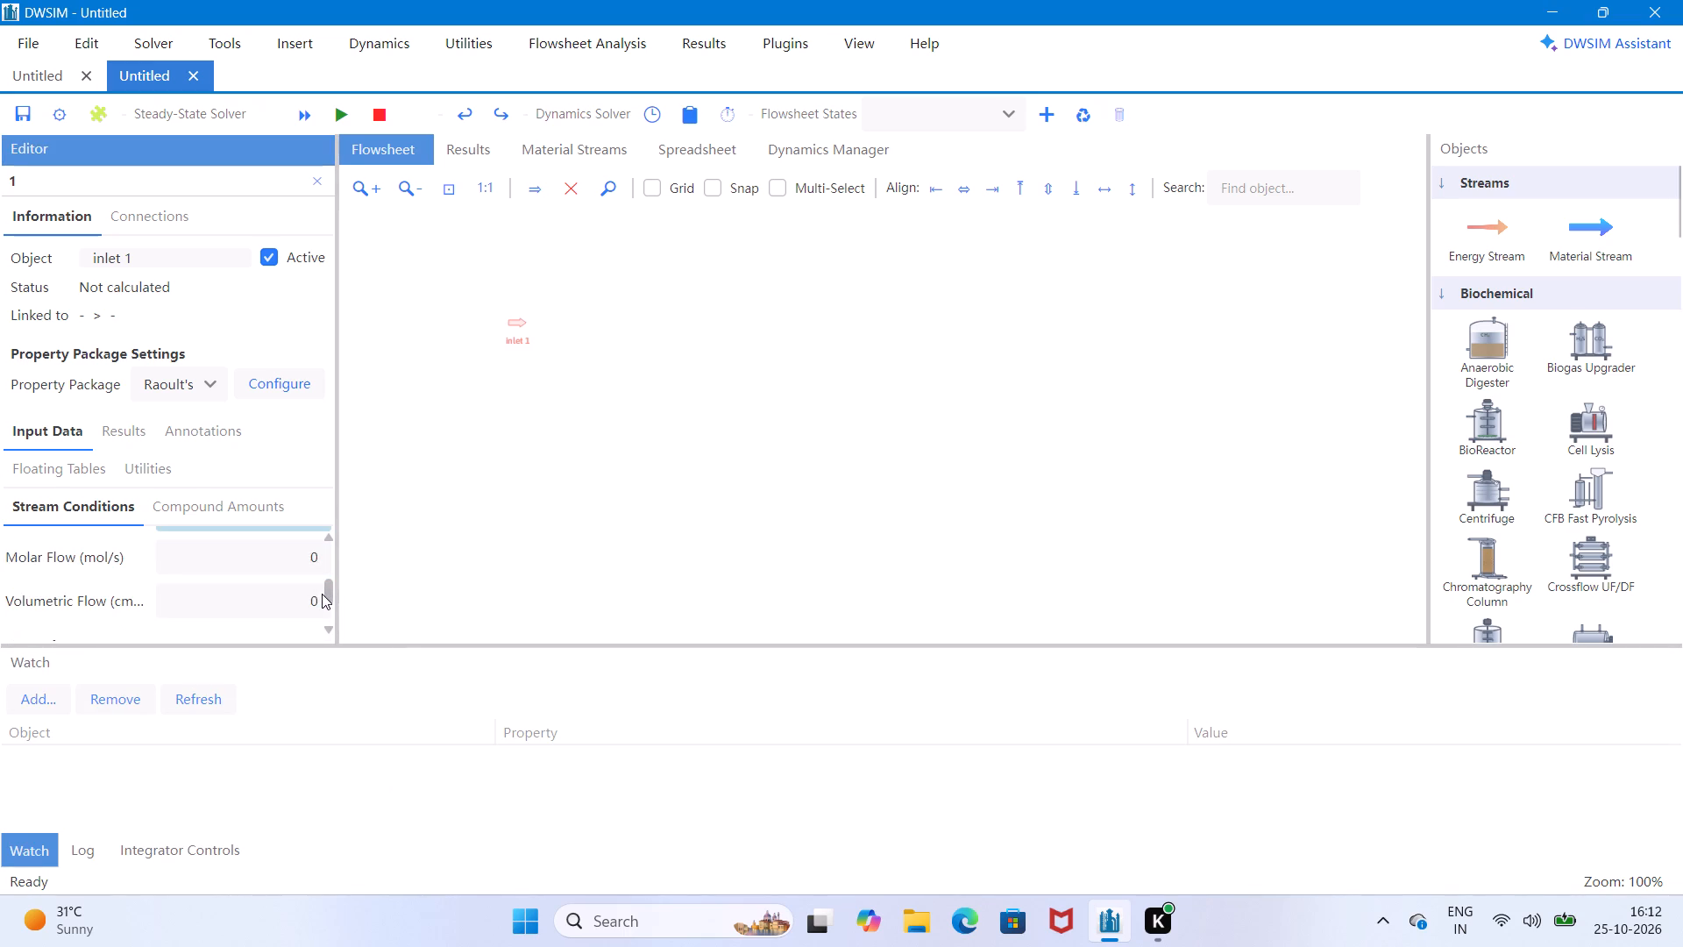
drag(322, 594, 323, 590)
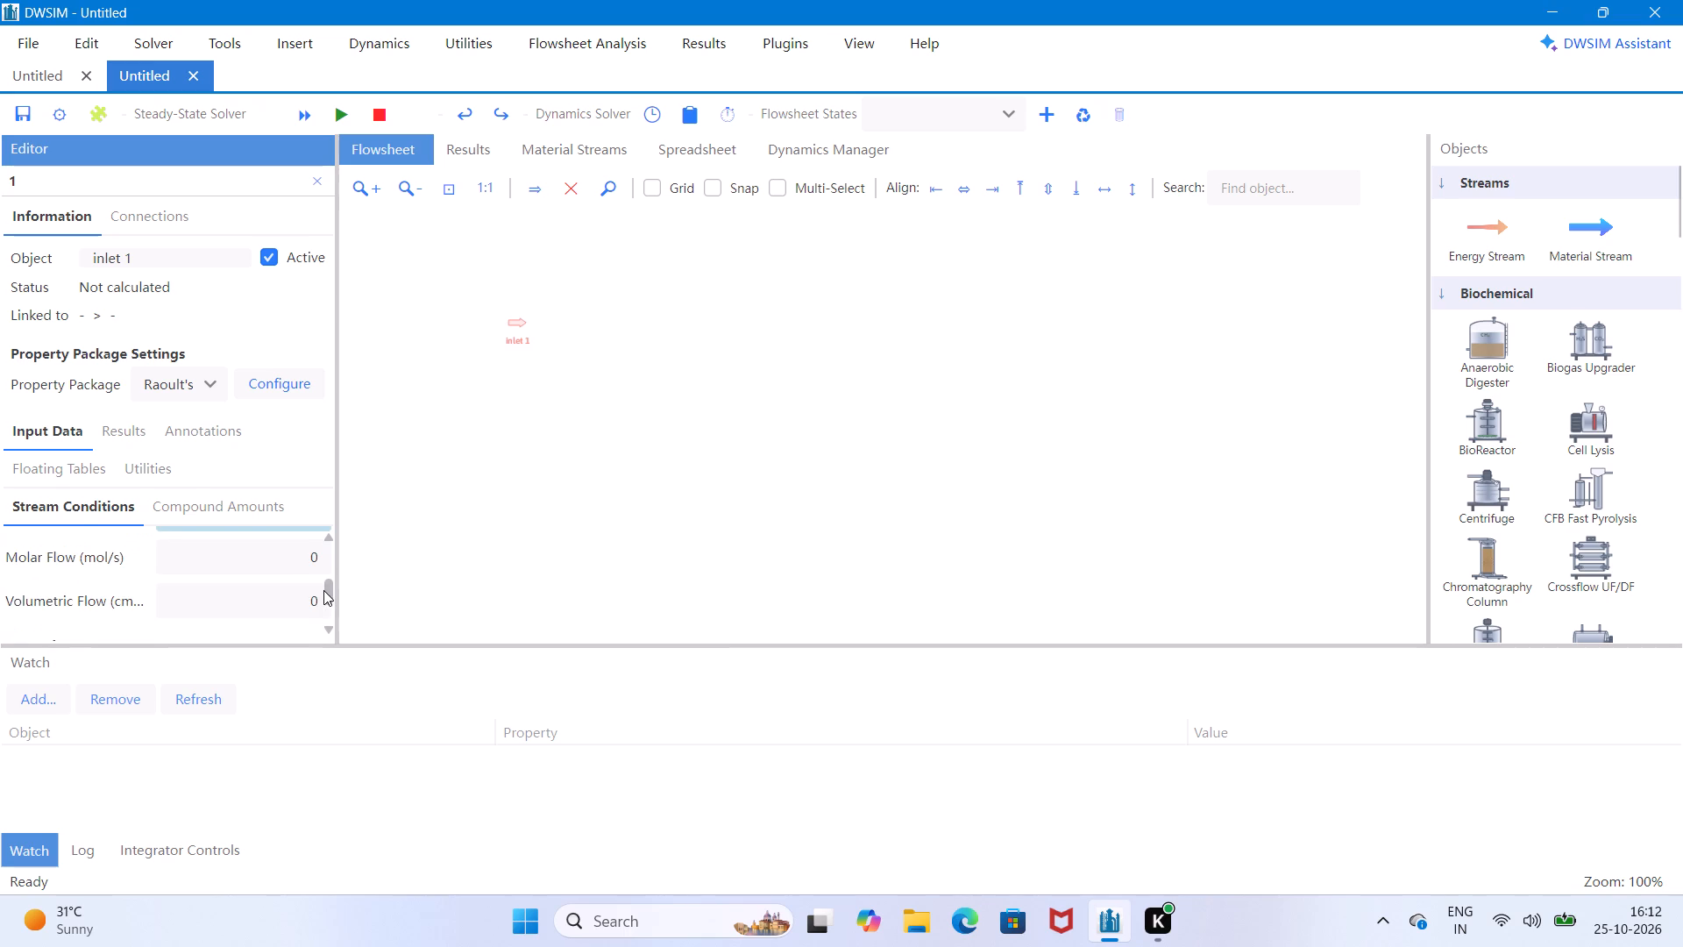
drag(323, 590, 323, 587)
click(323, 587)
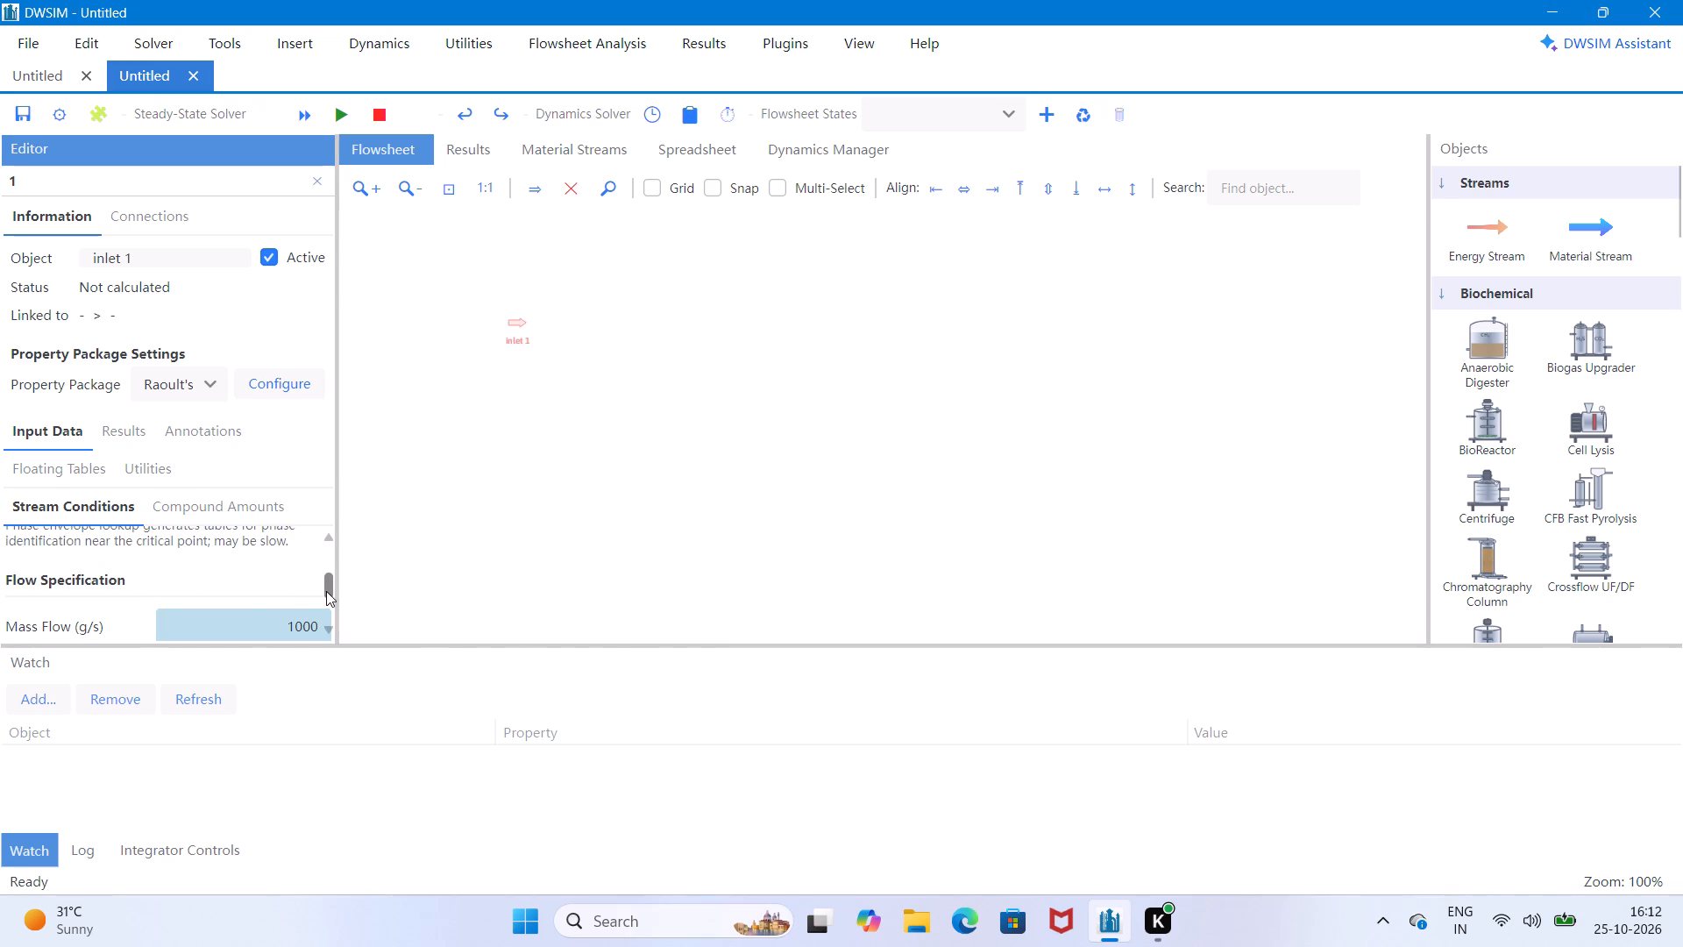
drag(326, 591, 331, 566)
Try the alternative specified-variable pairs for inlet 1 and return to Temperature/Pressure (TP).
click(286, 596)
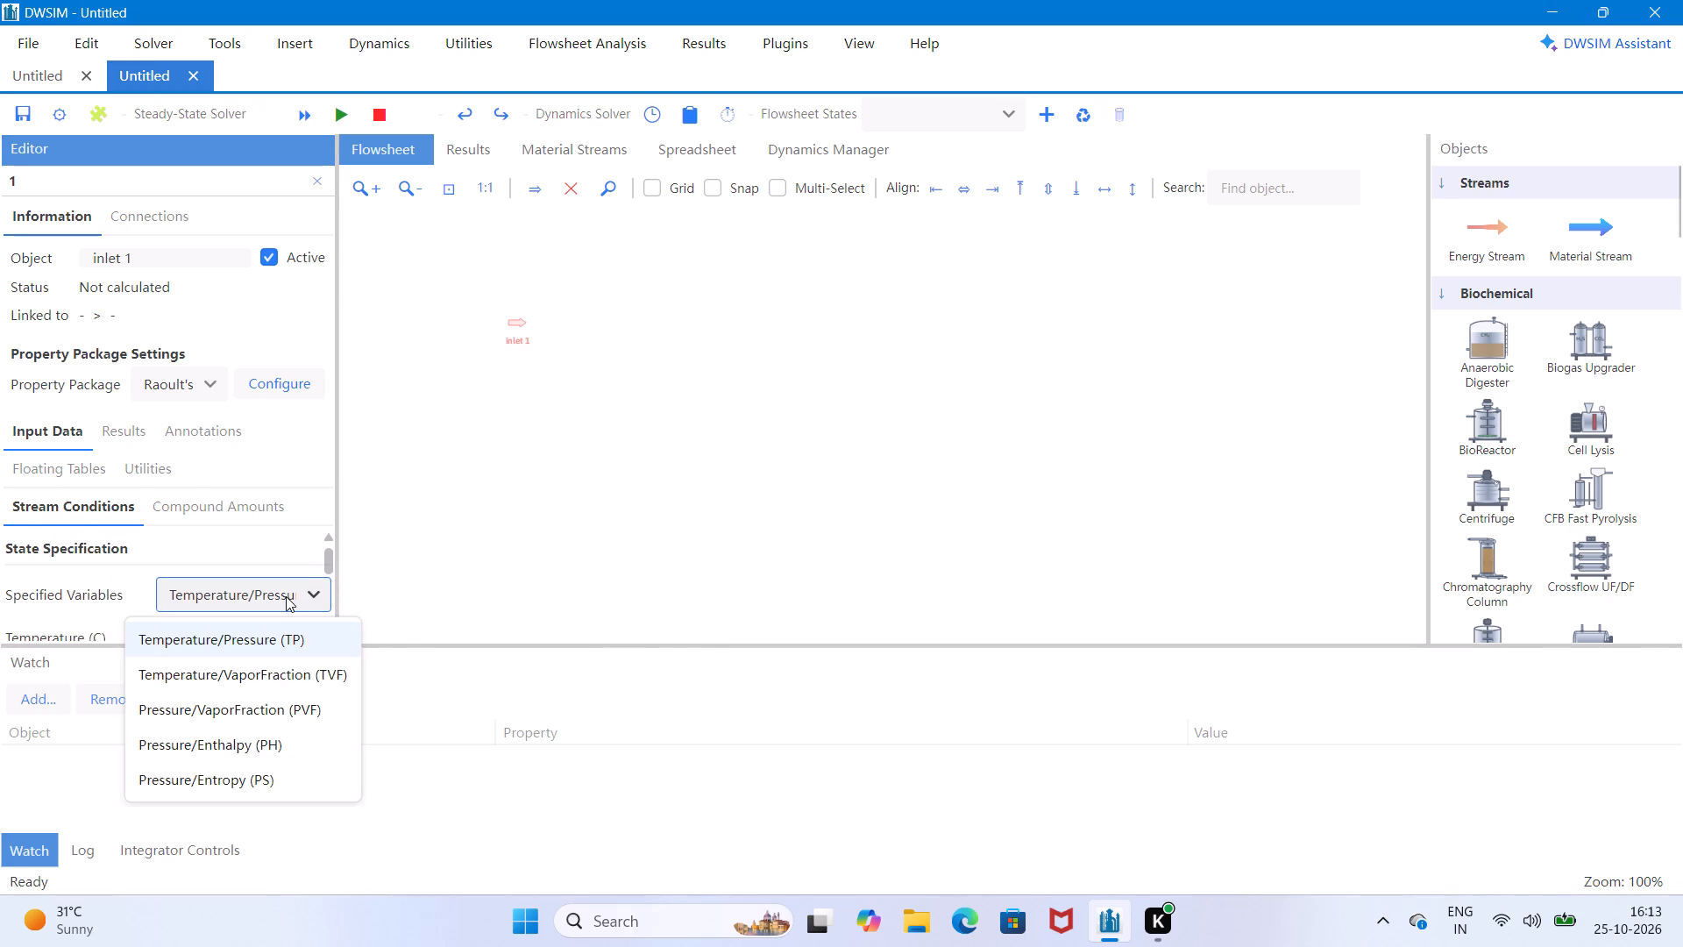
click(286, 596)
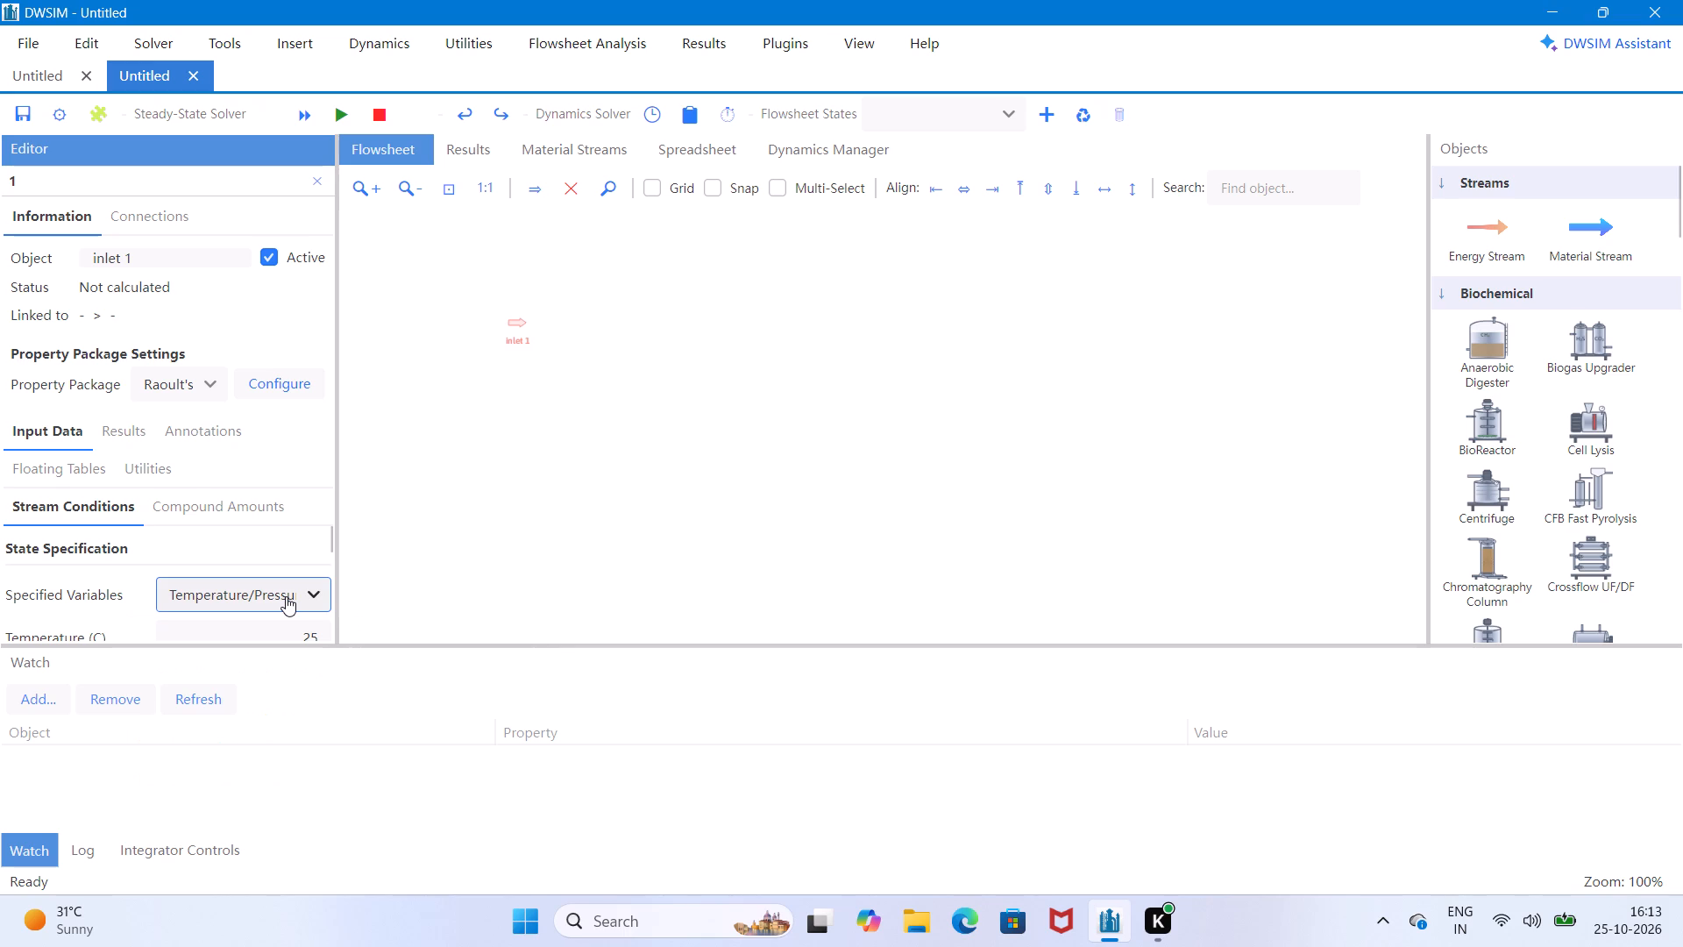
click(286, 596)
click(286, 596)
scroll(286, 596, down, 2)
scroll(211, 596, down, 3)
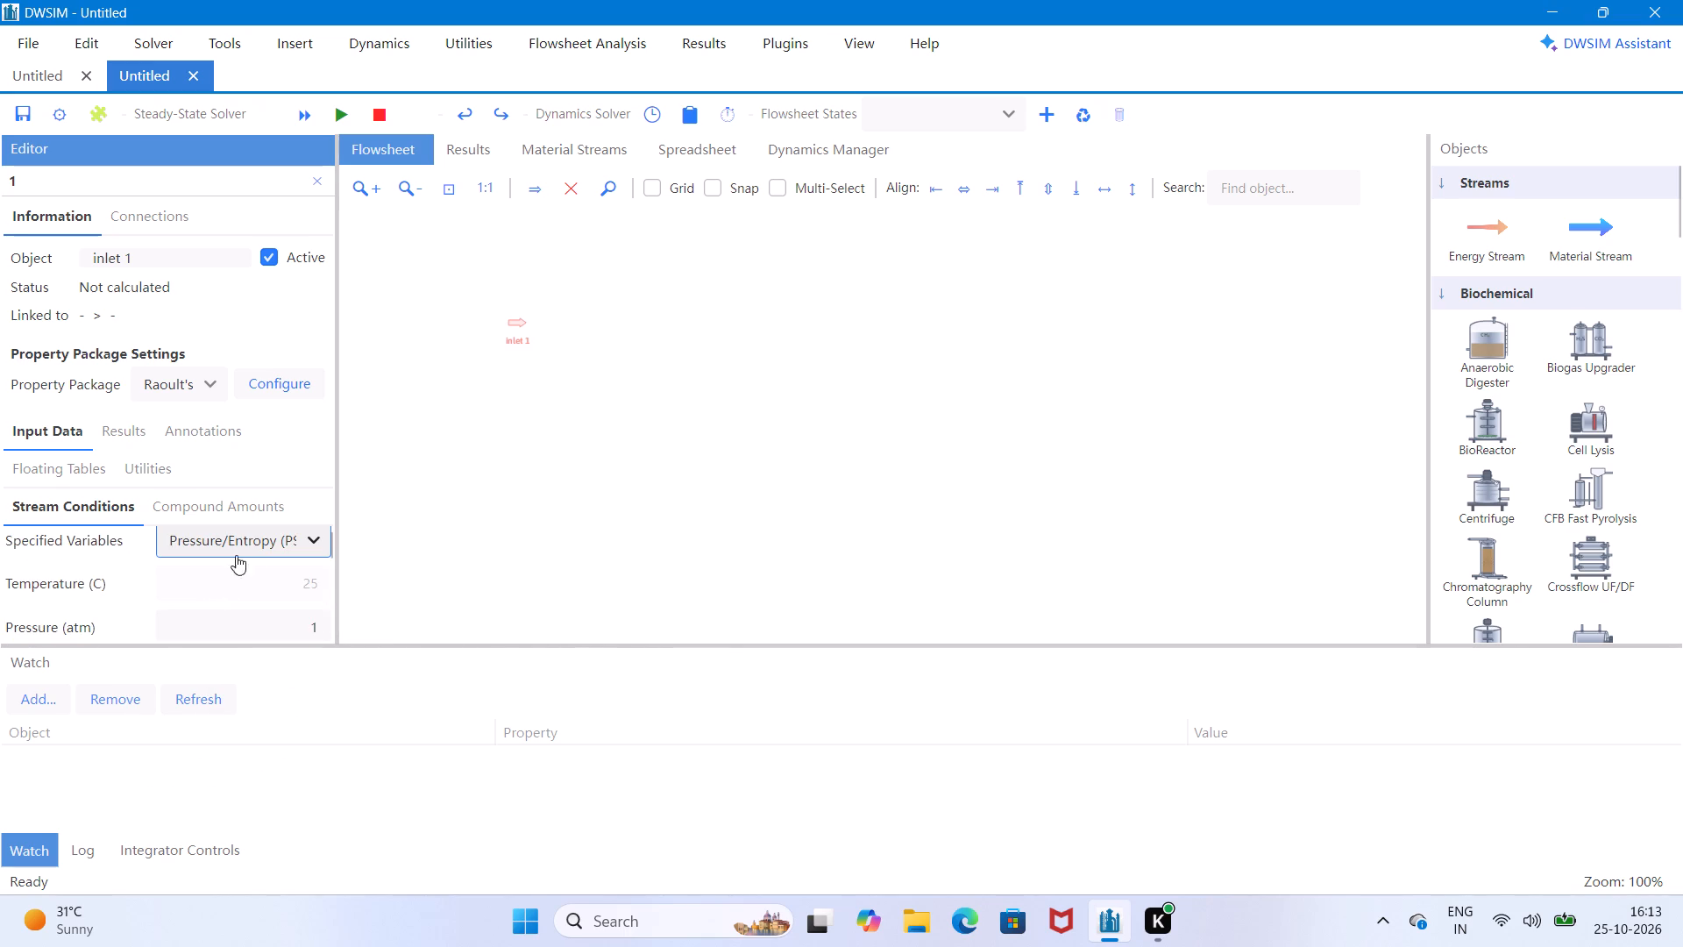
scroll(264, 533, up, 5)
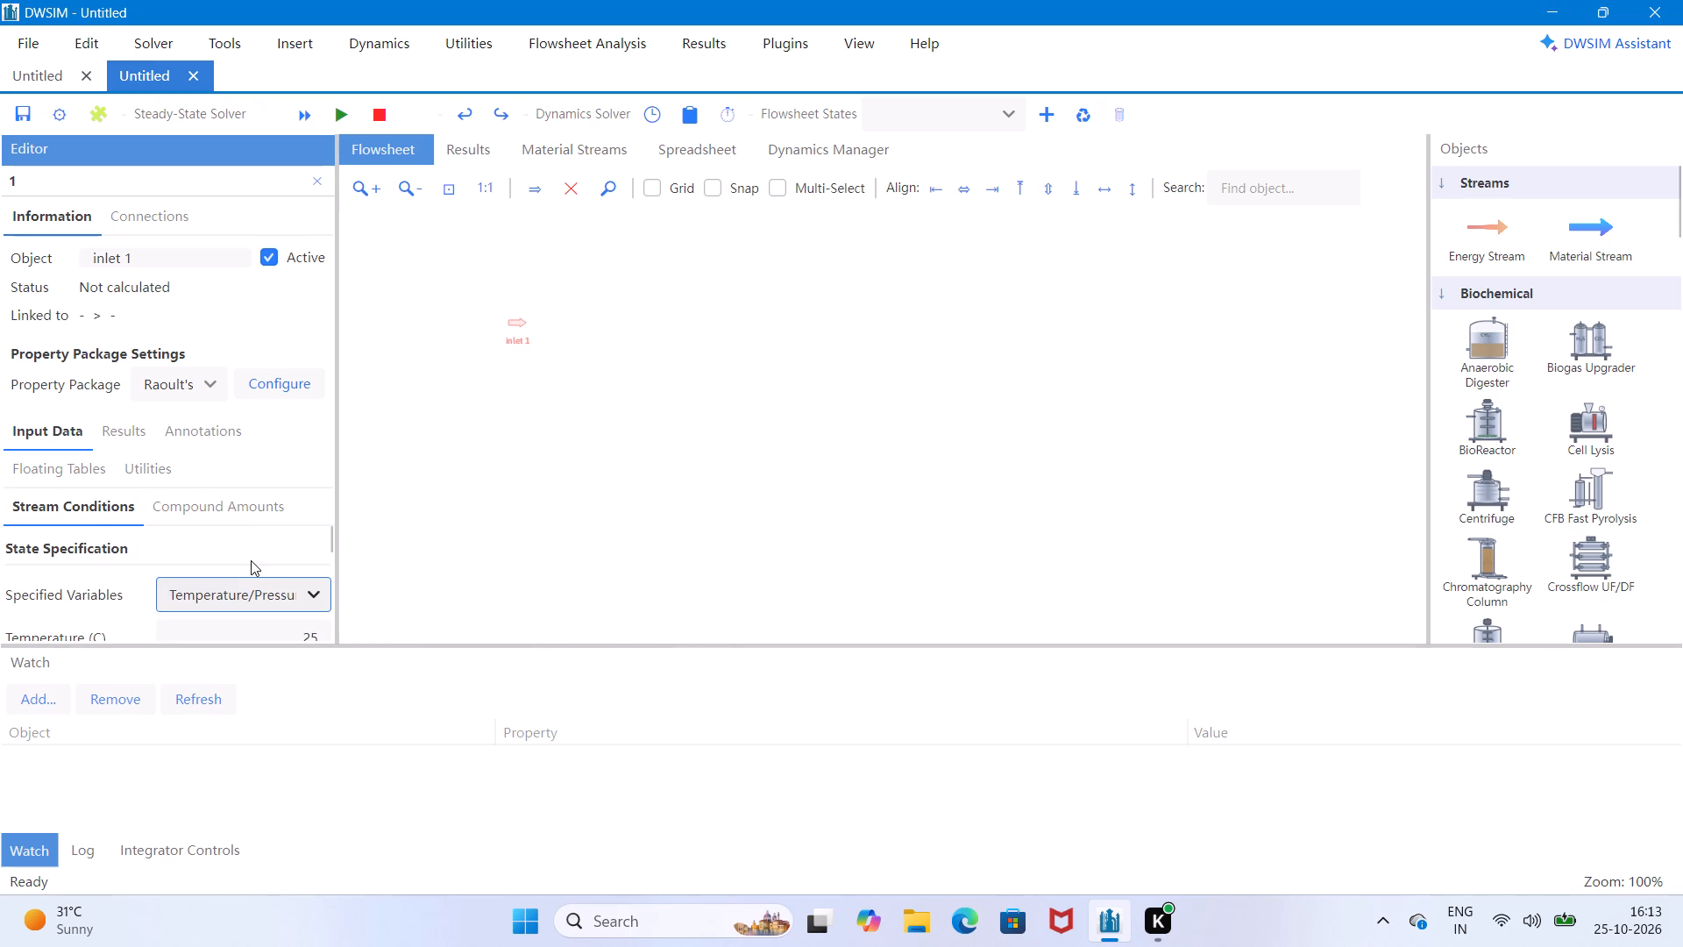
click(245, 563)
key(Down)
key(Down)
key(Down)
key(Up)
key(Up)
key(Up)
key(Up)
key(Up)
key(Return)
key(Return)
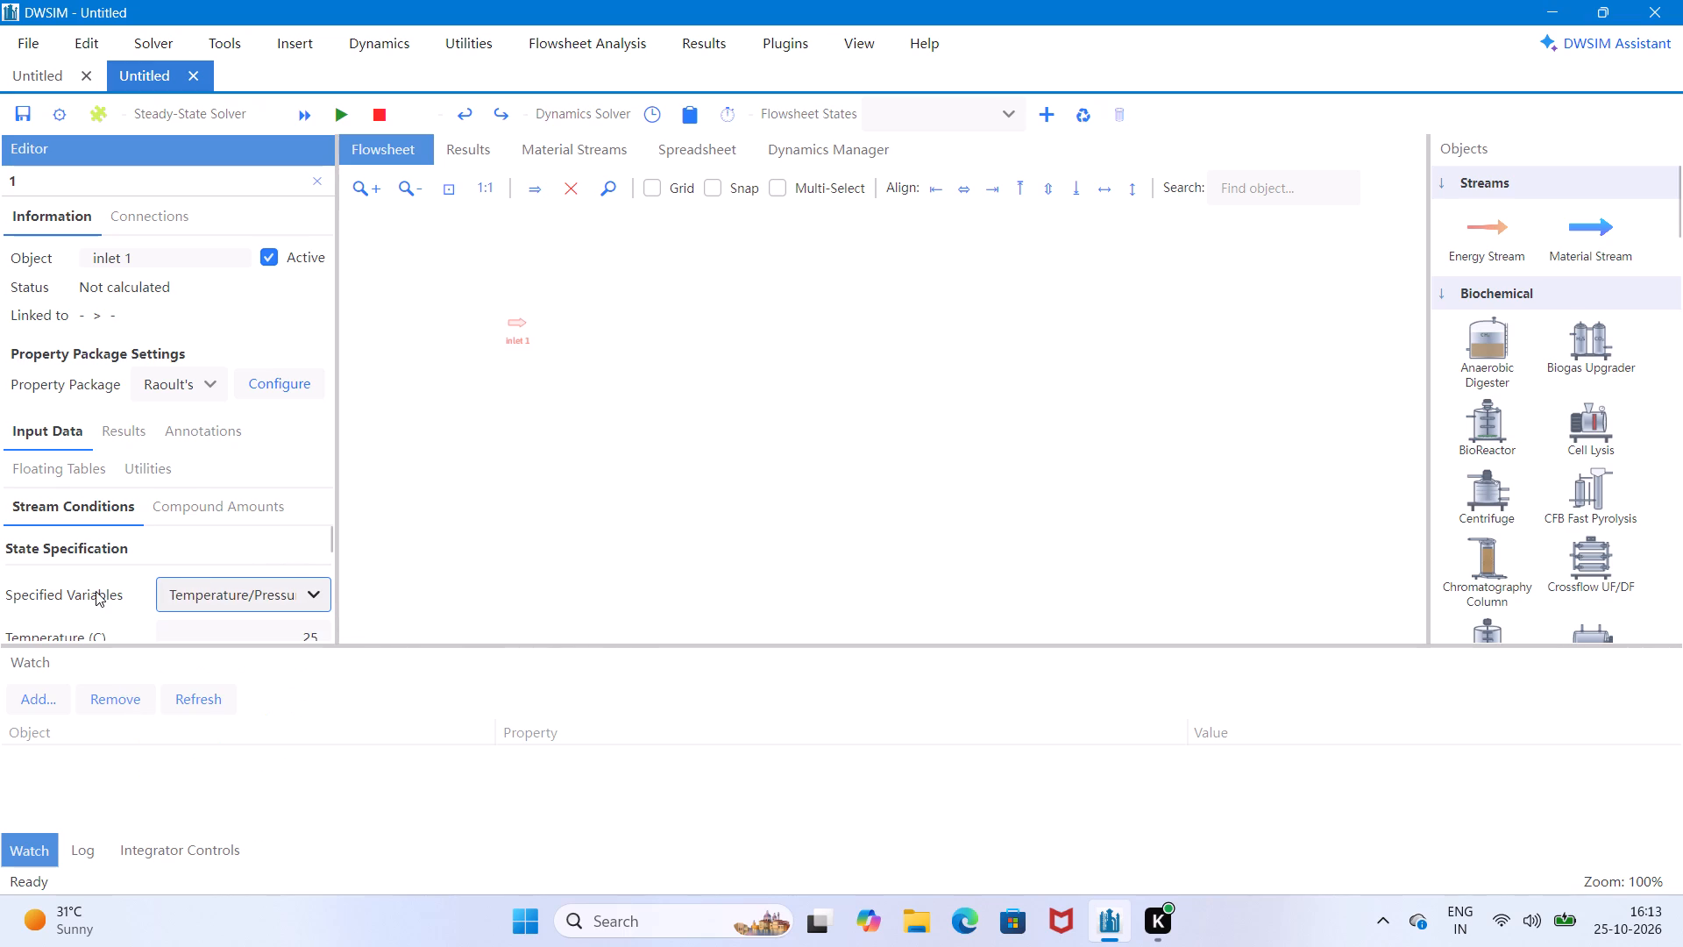
Review the inlet 1 stream conditions, from temperature and pressure through phase envelope lookup to the flow specification.
click(92, 591)
scroll(117, 572, down, 2)
click(196, 540)
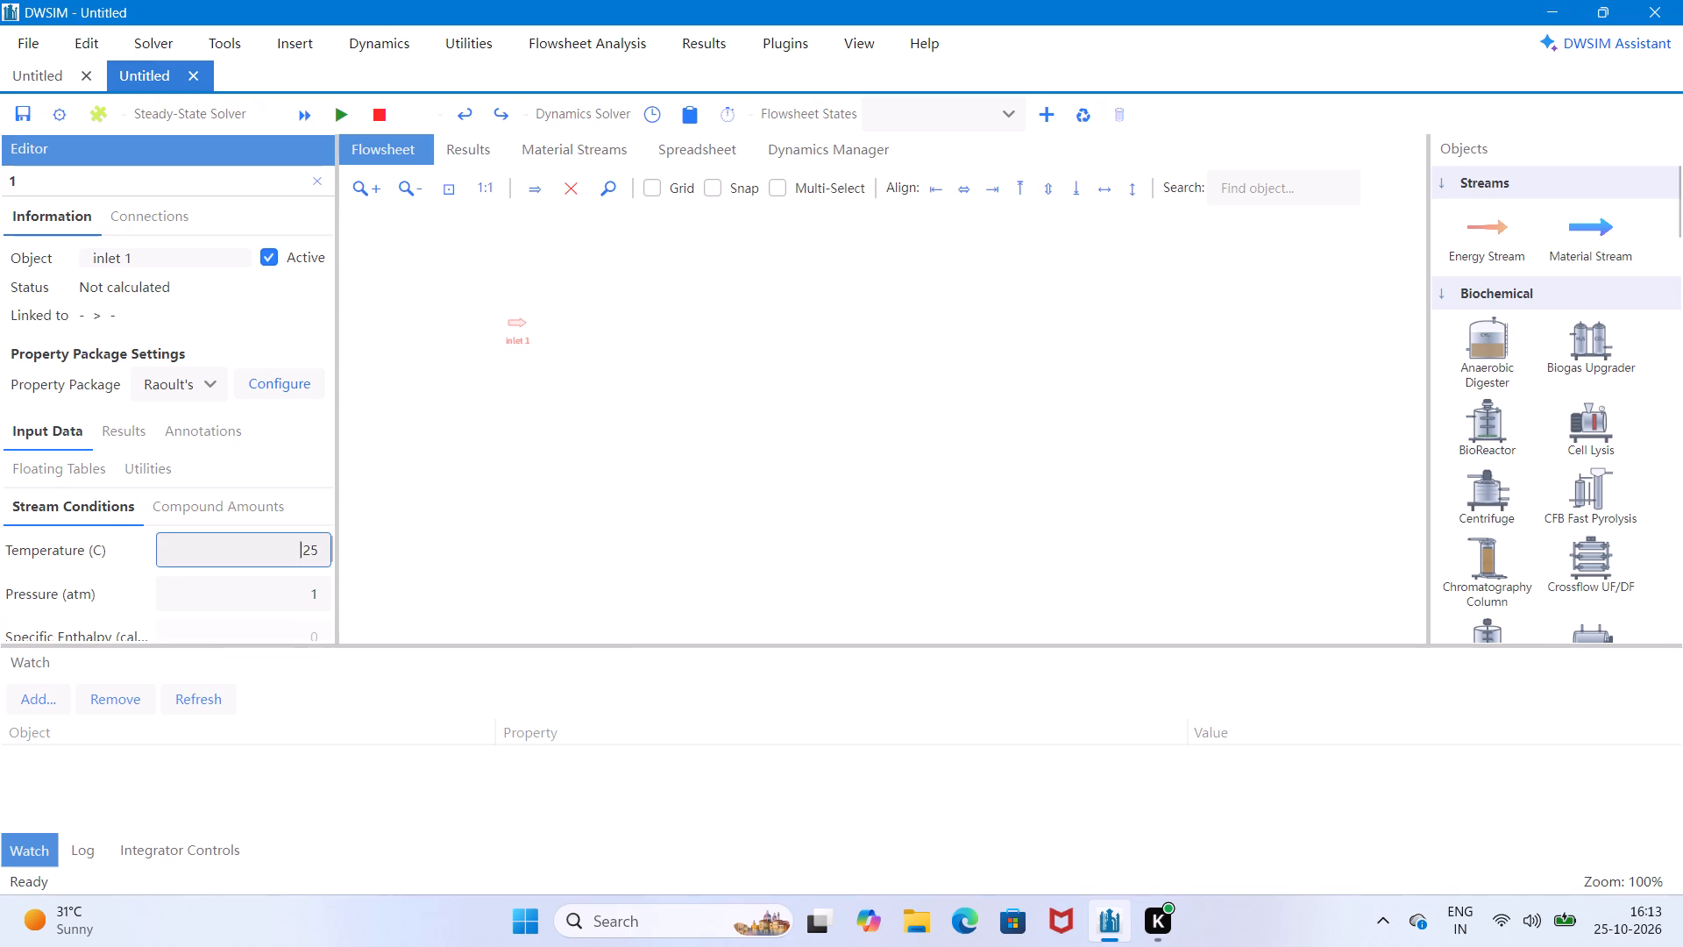
scroll(172, 563, down, 1)
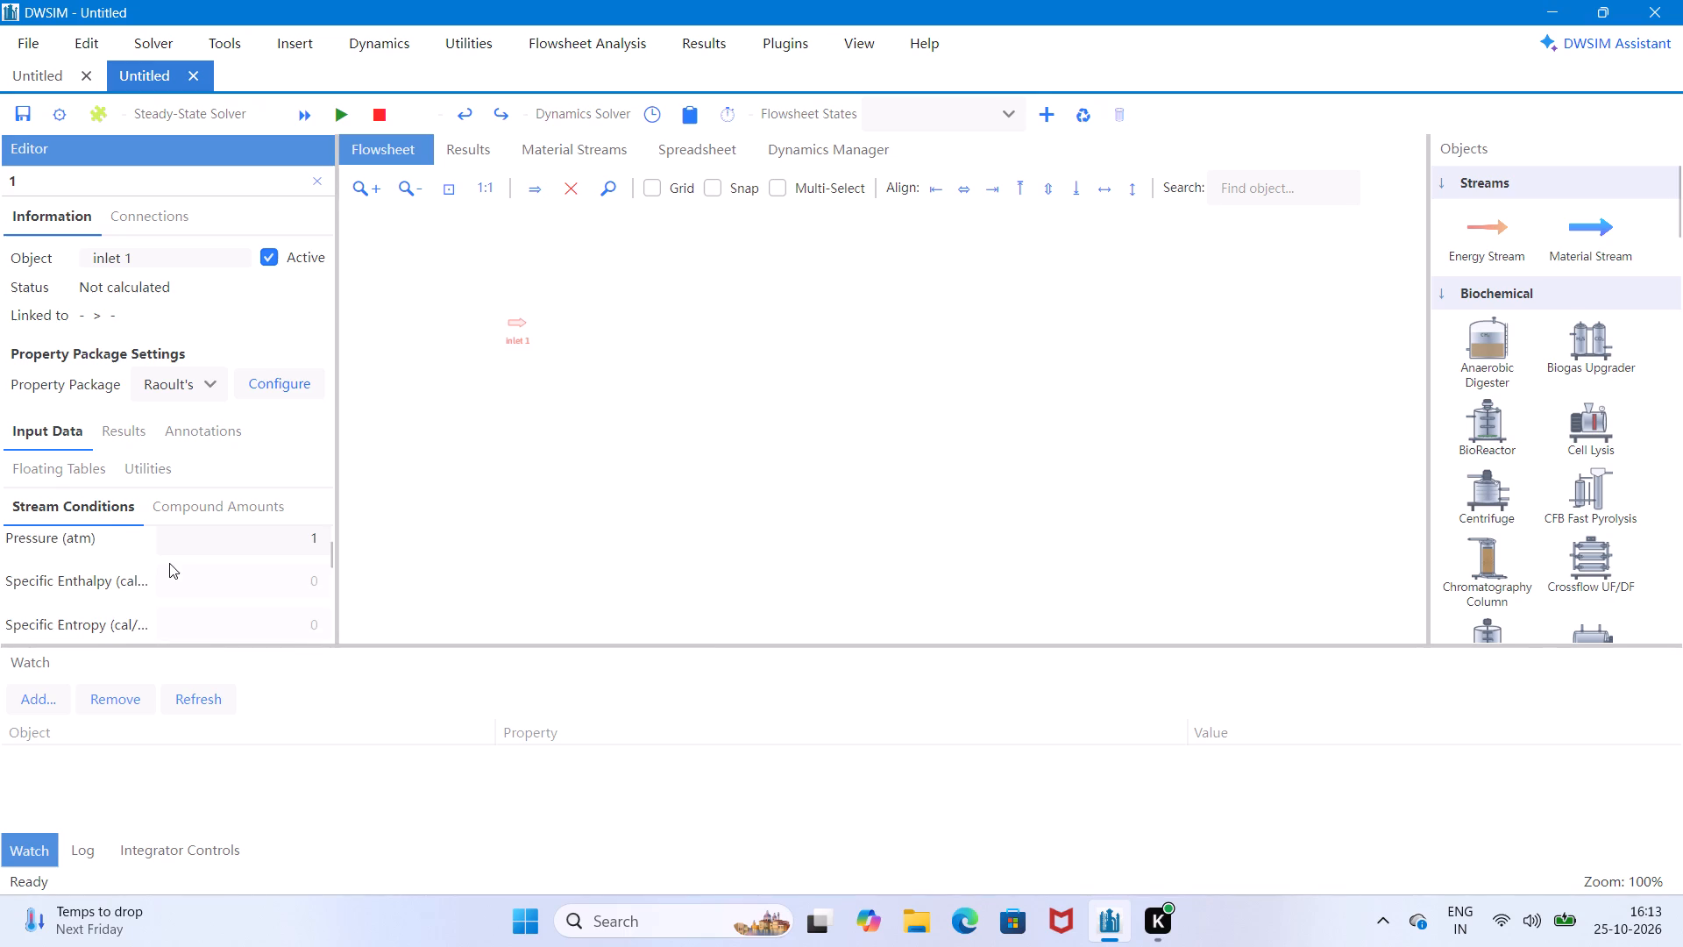
scroll(177, 552, down, 1)
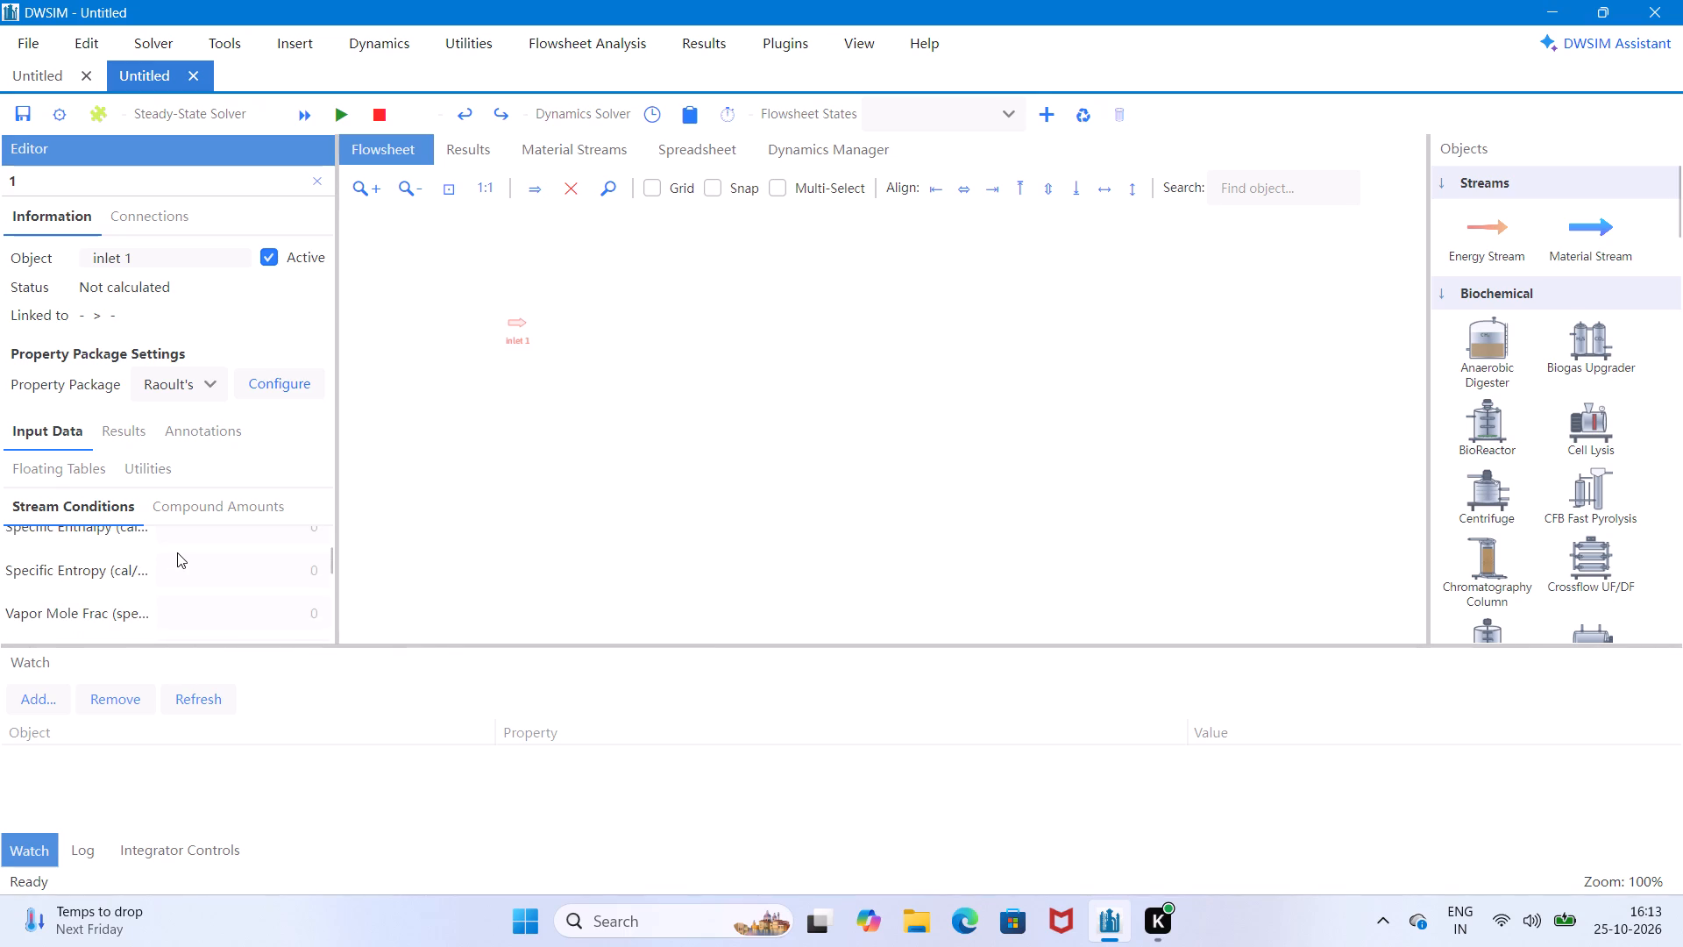
scroll(177, 552, down, 2)
scroll(177, 552, up, 1)
scroll(177, 552, down, 2)
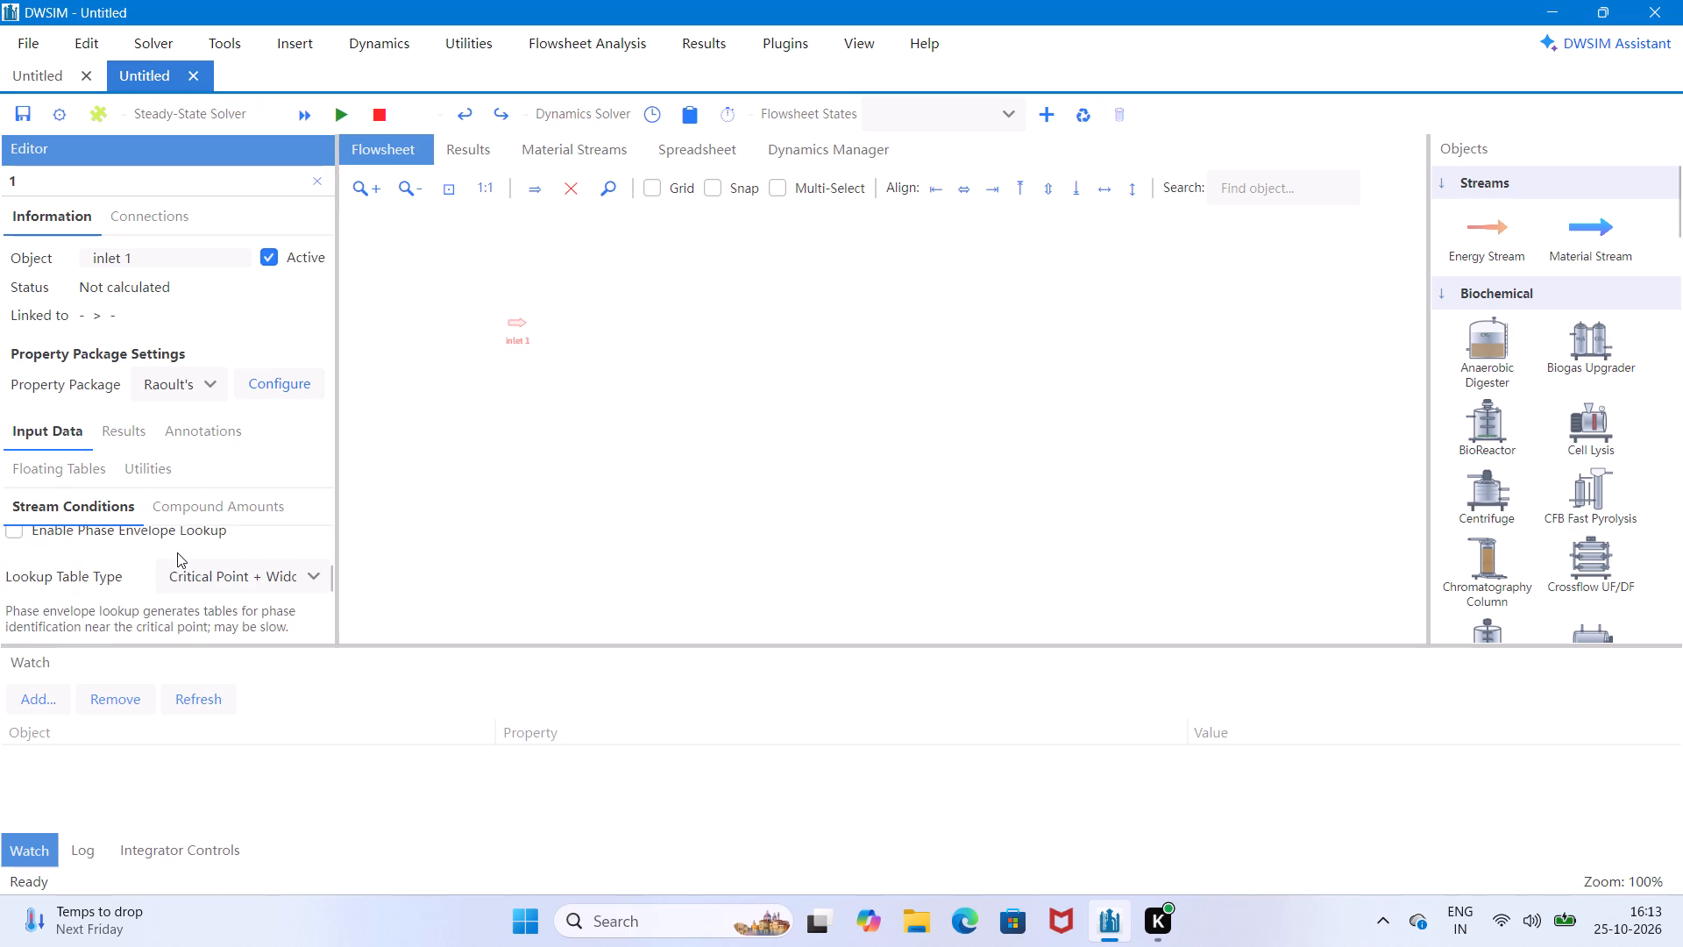
scroll(177, 552, down, 1)
scroll(177, 552, up, 8)
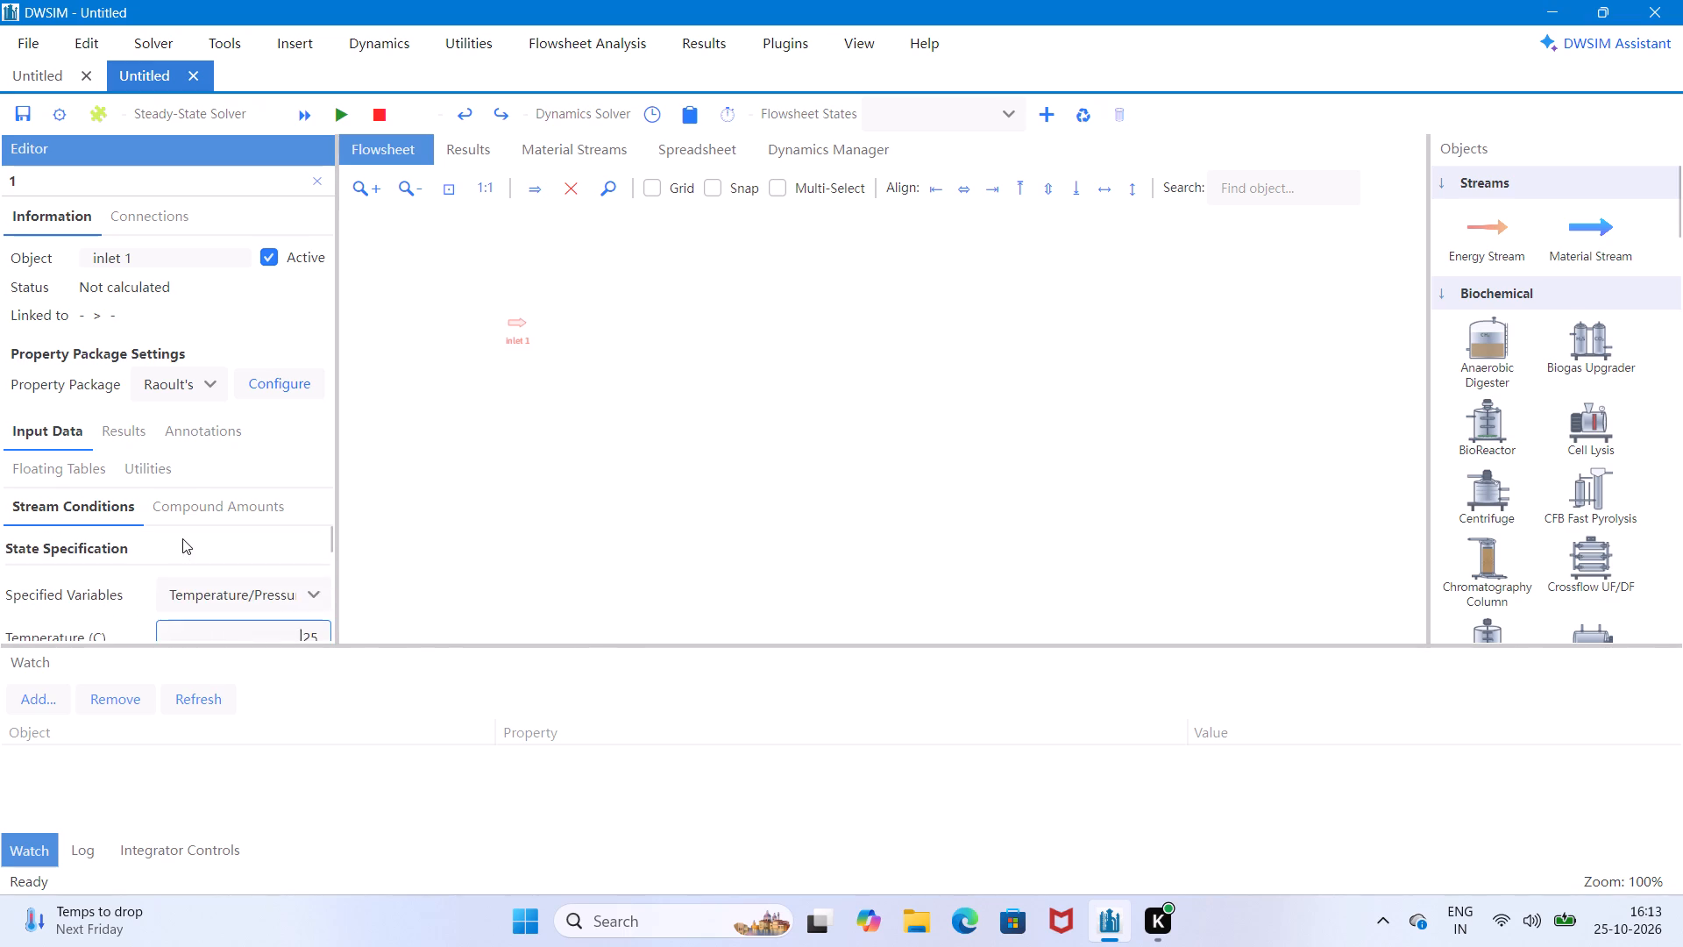
scroll(182, 538, down, 10)
scroll(182, 538, up, 1)
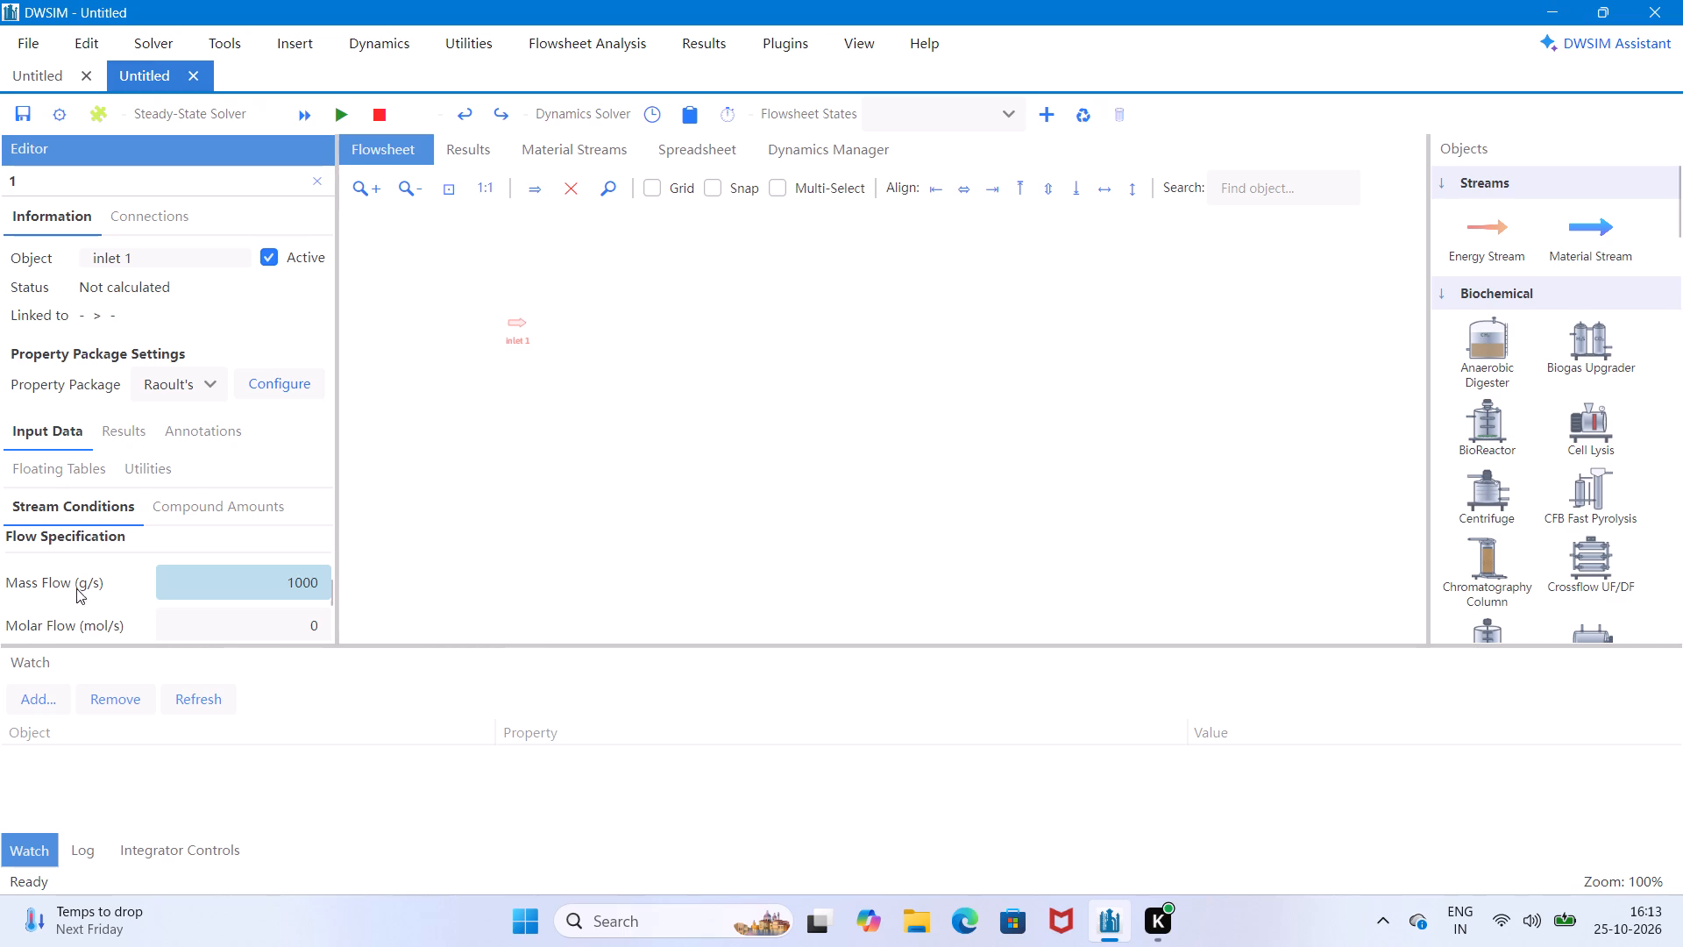
Set the molar flow of inlet 1 to 11.7474 mol/s in the flow specification.
scroll(76, 589, down, 2)
scroll(82, 586, up, 1)
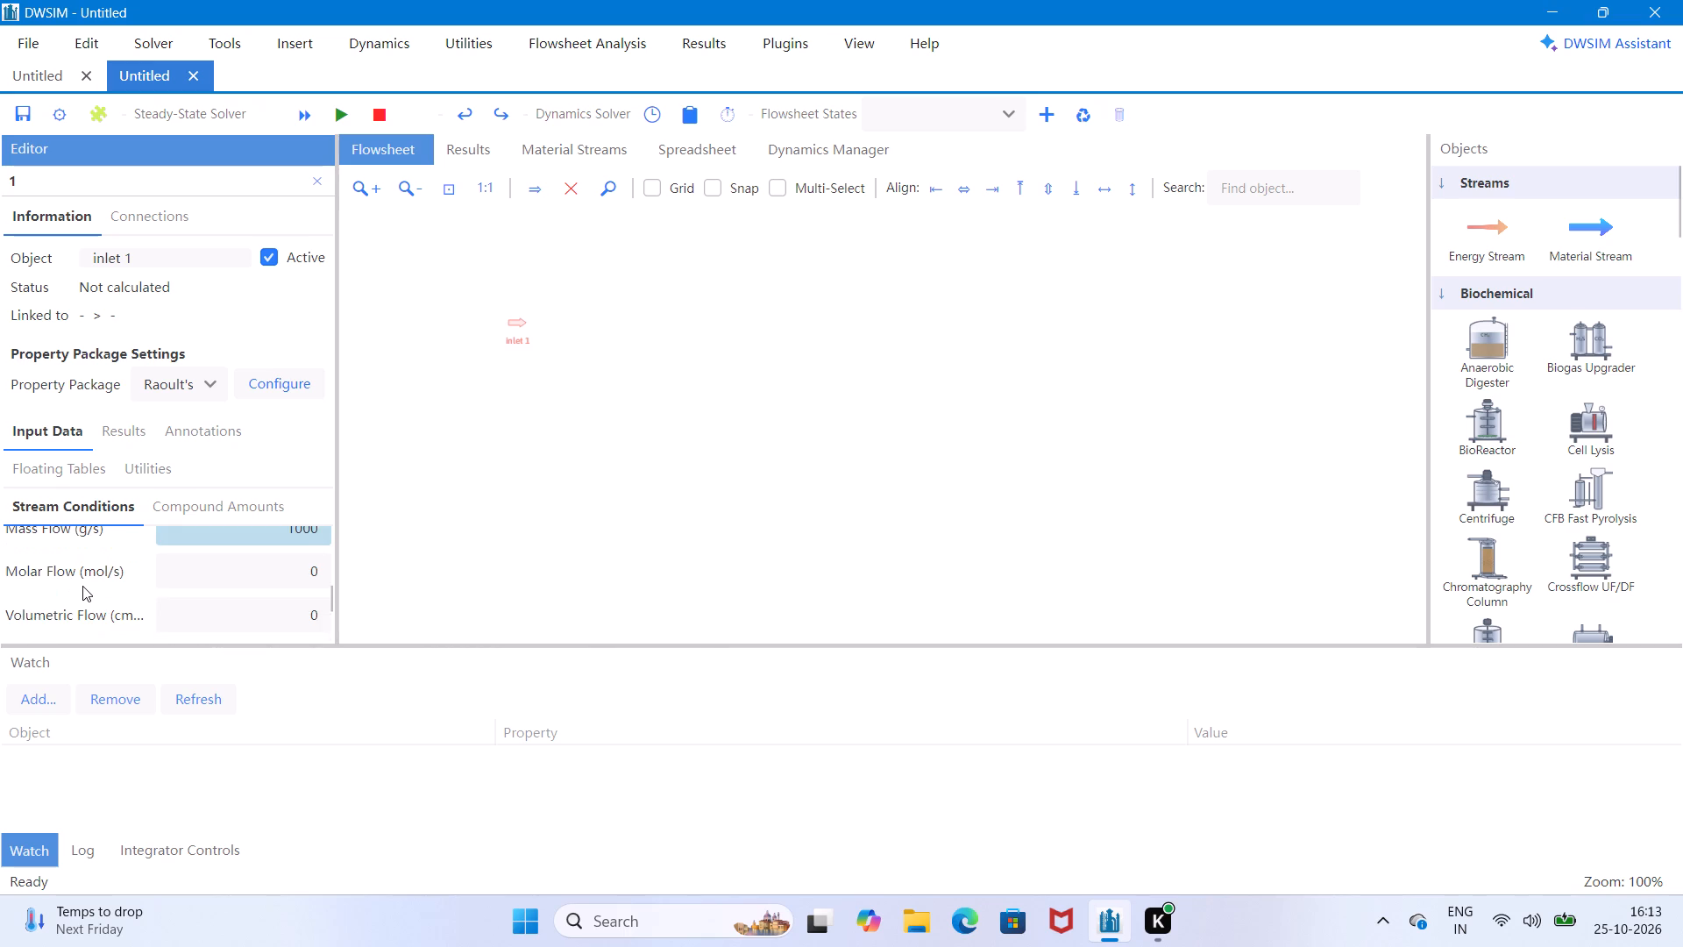
scroll(82, 586, up, 1)
scroll(82, 586, down, 1)
click(189, 567)
text(11)
key(BackSpace)
key(BackSpace)
key(BackSpace)
key(period)
key(BackSpace)
key(Right)
key(Right)
key(BackSpace)
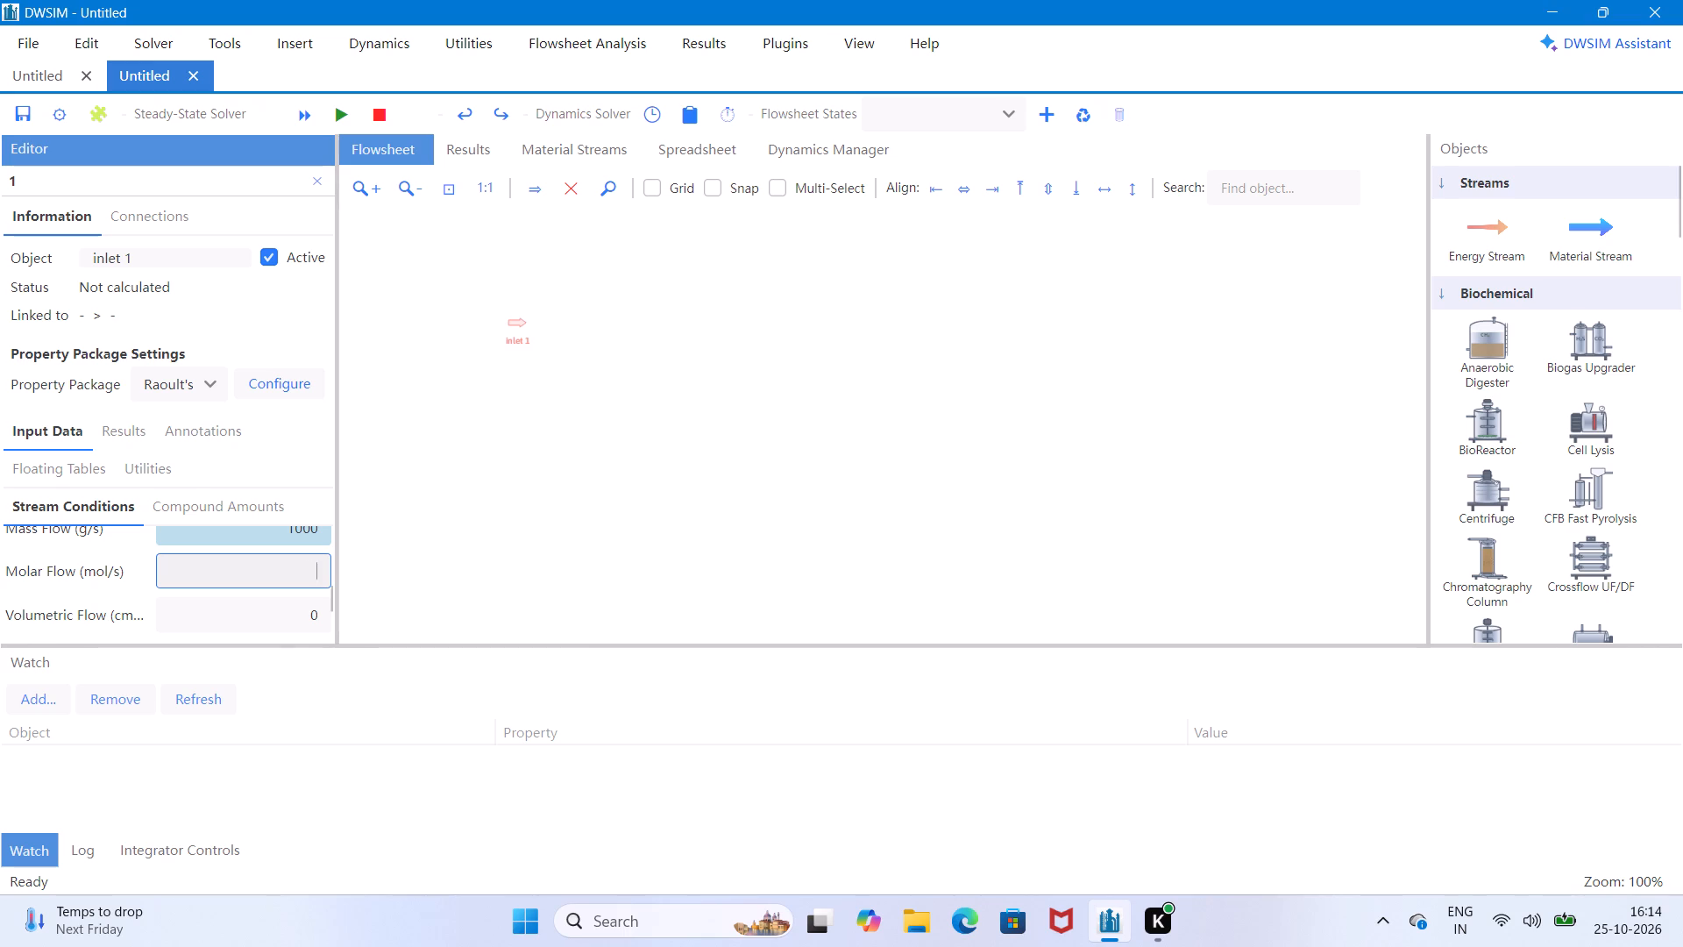
text(11)
text(.7474)
Enter 1151 for the volumetric flow of inlet 1 in the flow specification.
click(211, 623)
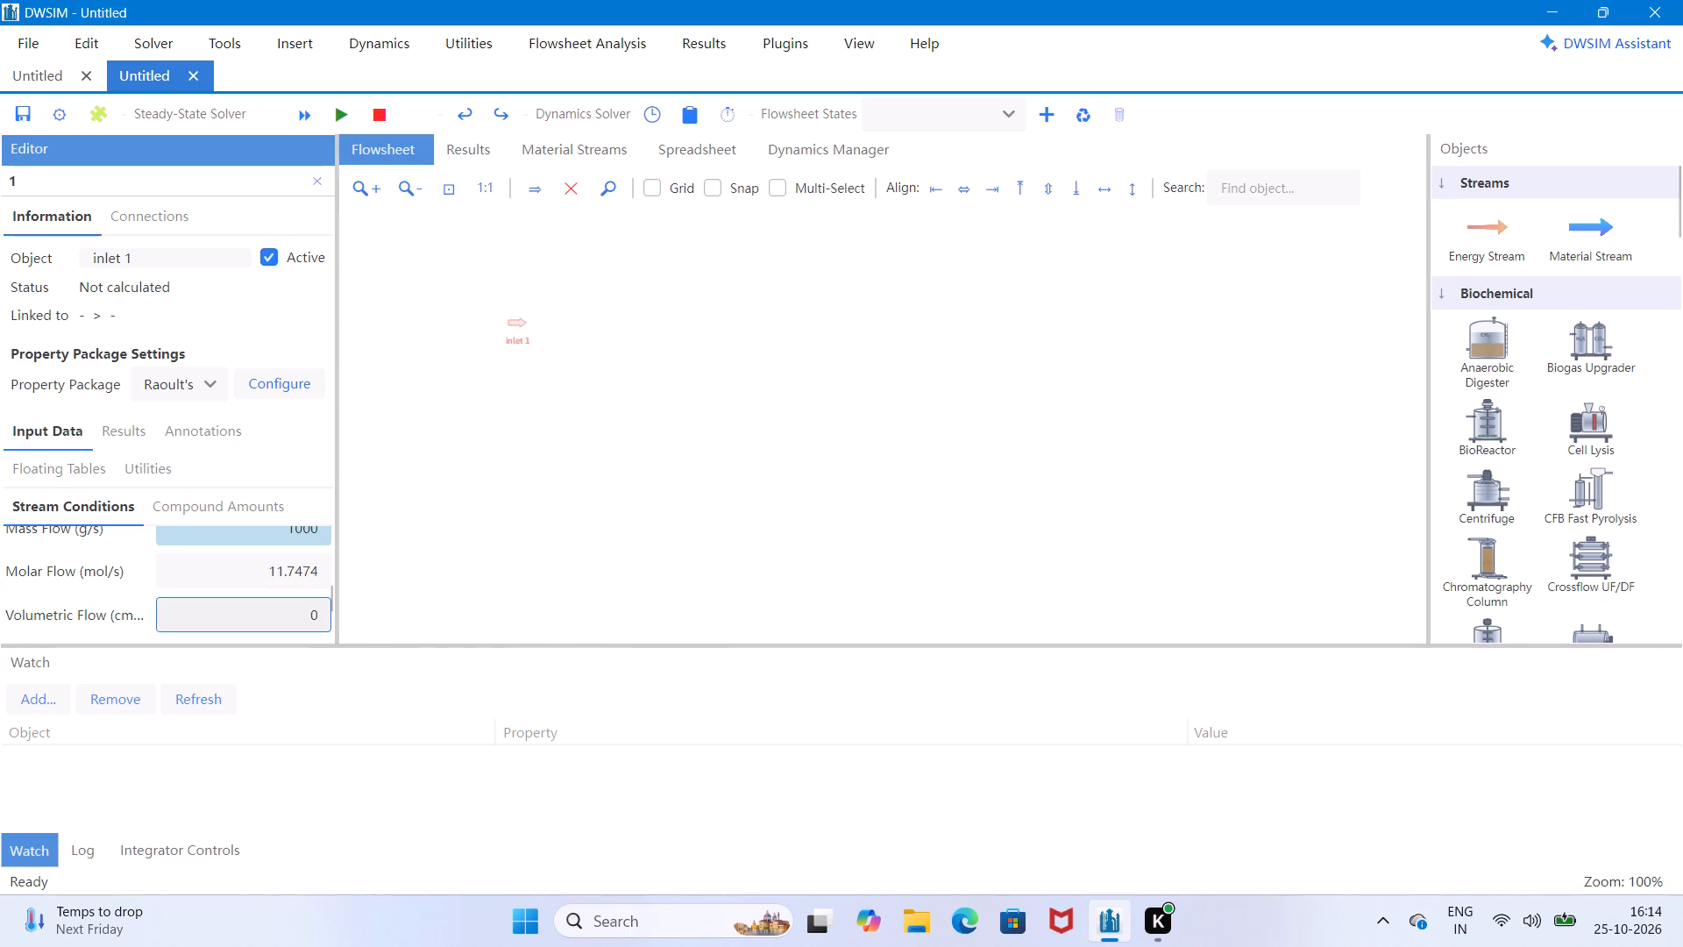
text(1151)
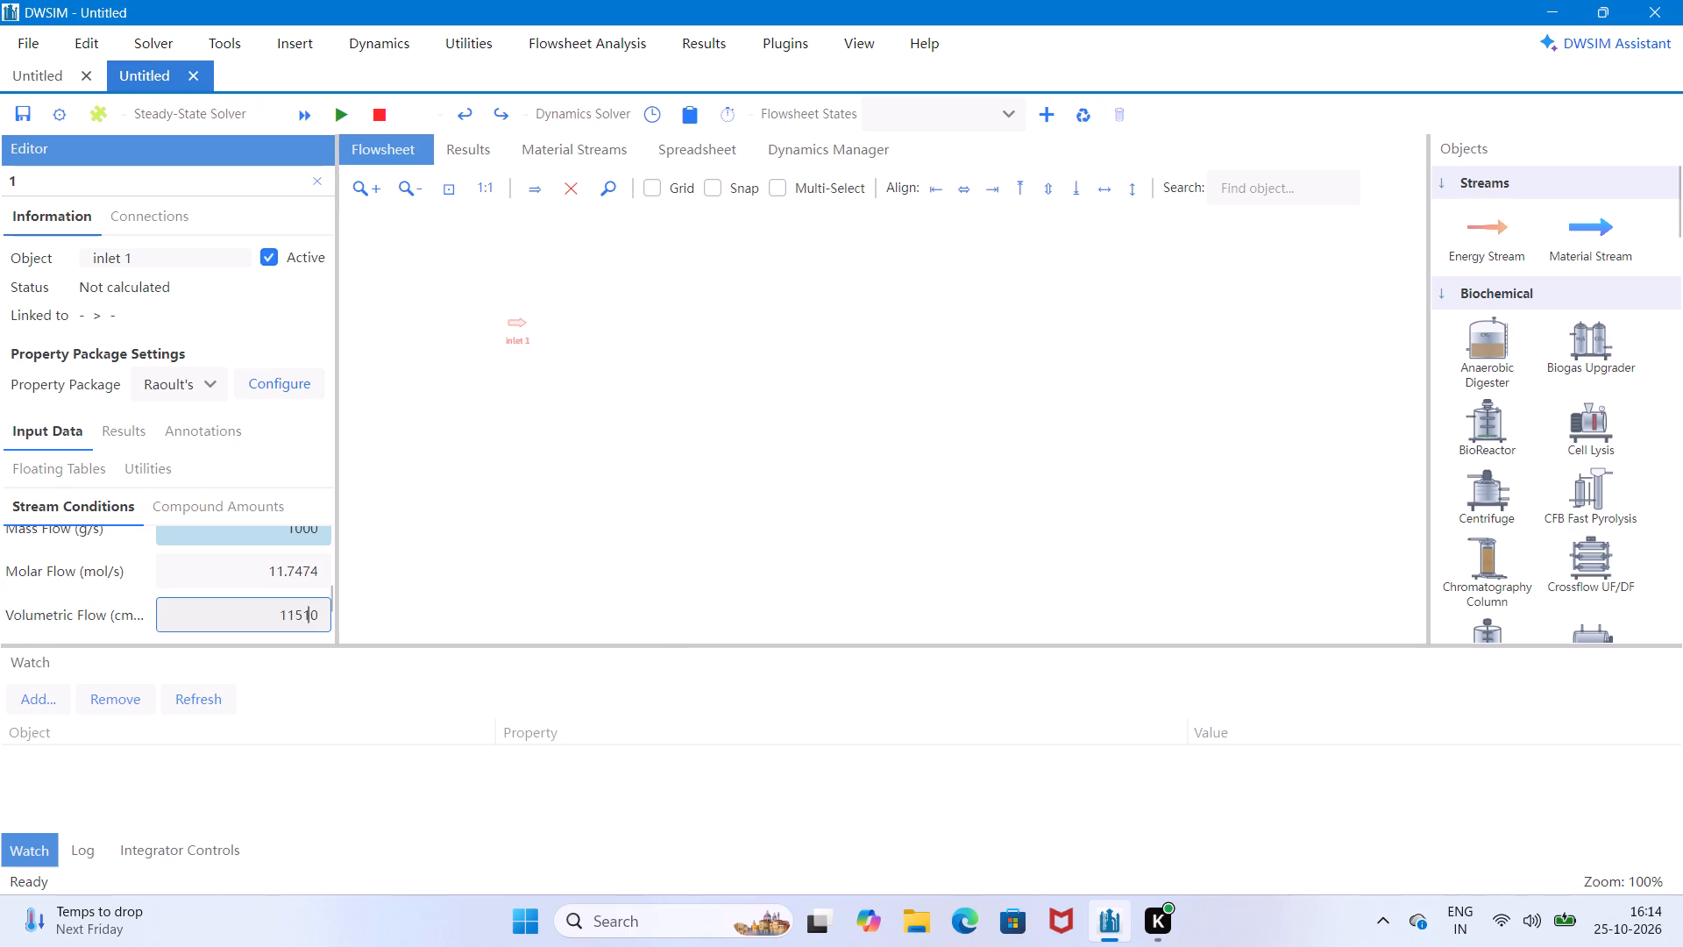
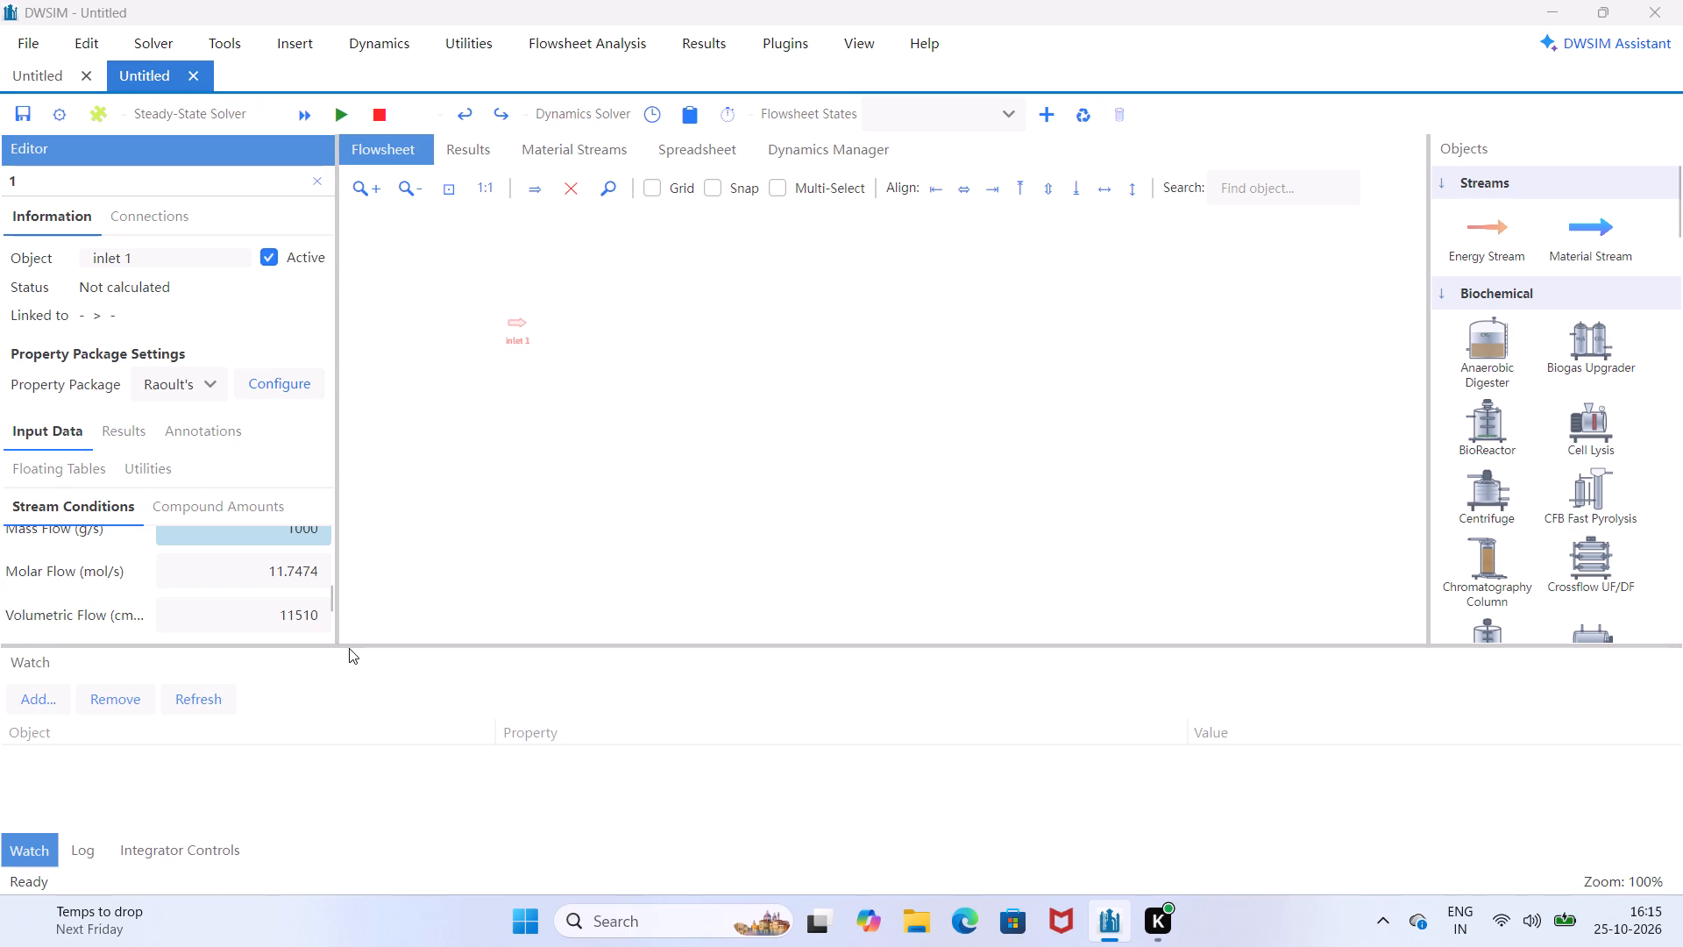
Open the volumetric flow value of inlet 1 for editing in the stream conditions.
click(292, 623)
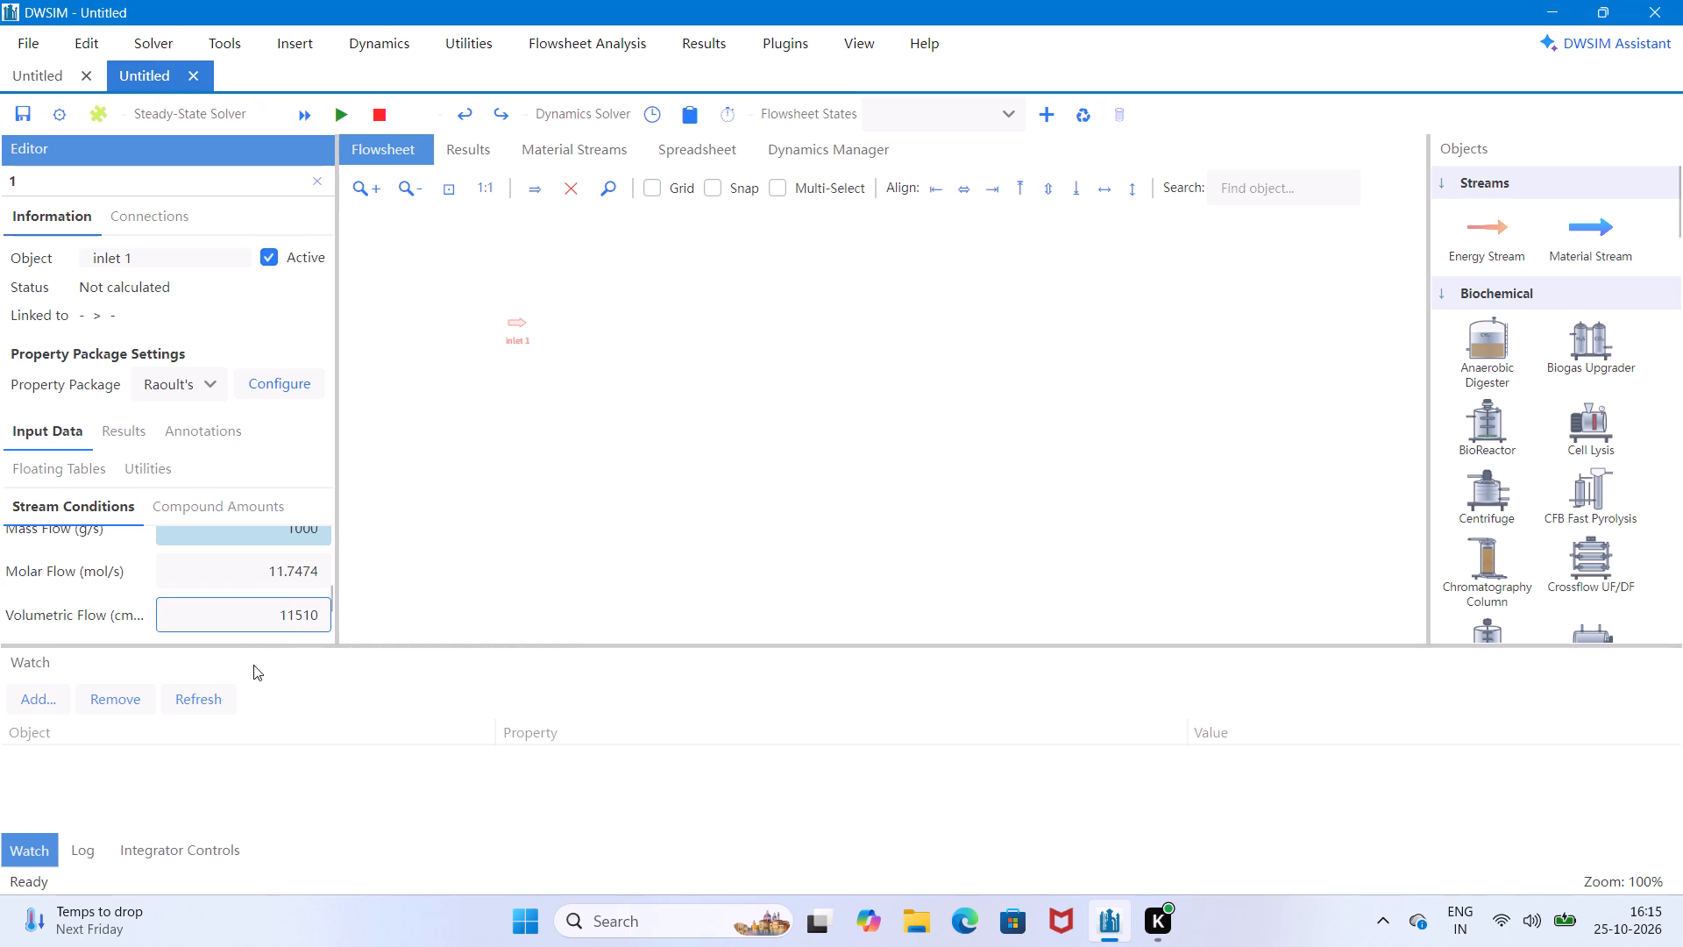
Set the volumetric flow of inlet 1 to 0 in the flow specification.
drag(281, 623, 338, 605)
key(BackSpace)
key(0)
Review inlet 1's stream conditions, from specific enthalpy, entropy and vapor fraction through the flow specification to the dynamics section.
scroll(300, 604, down, 3)
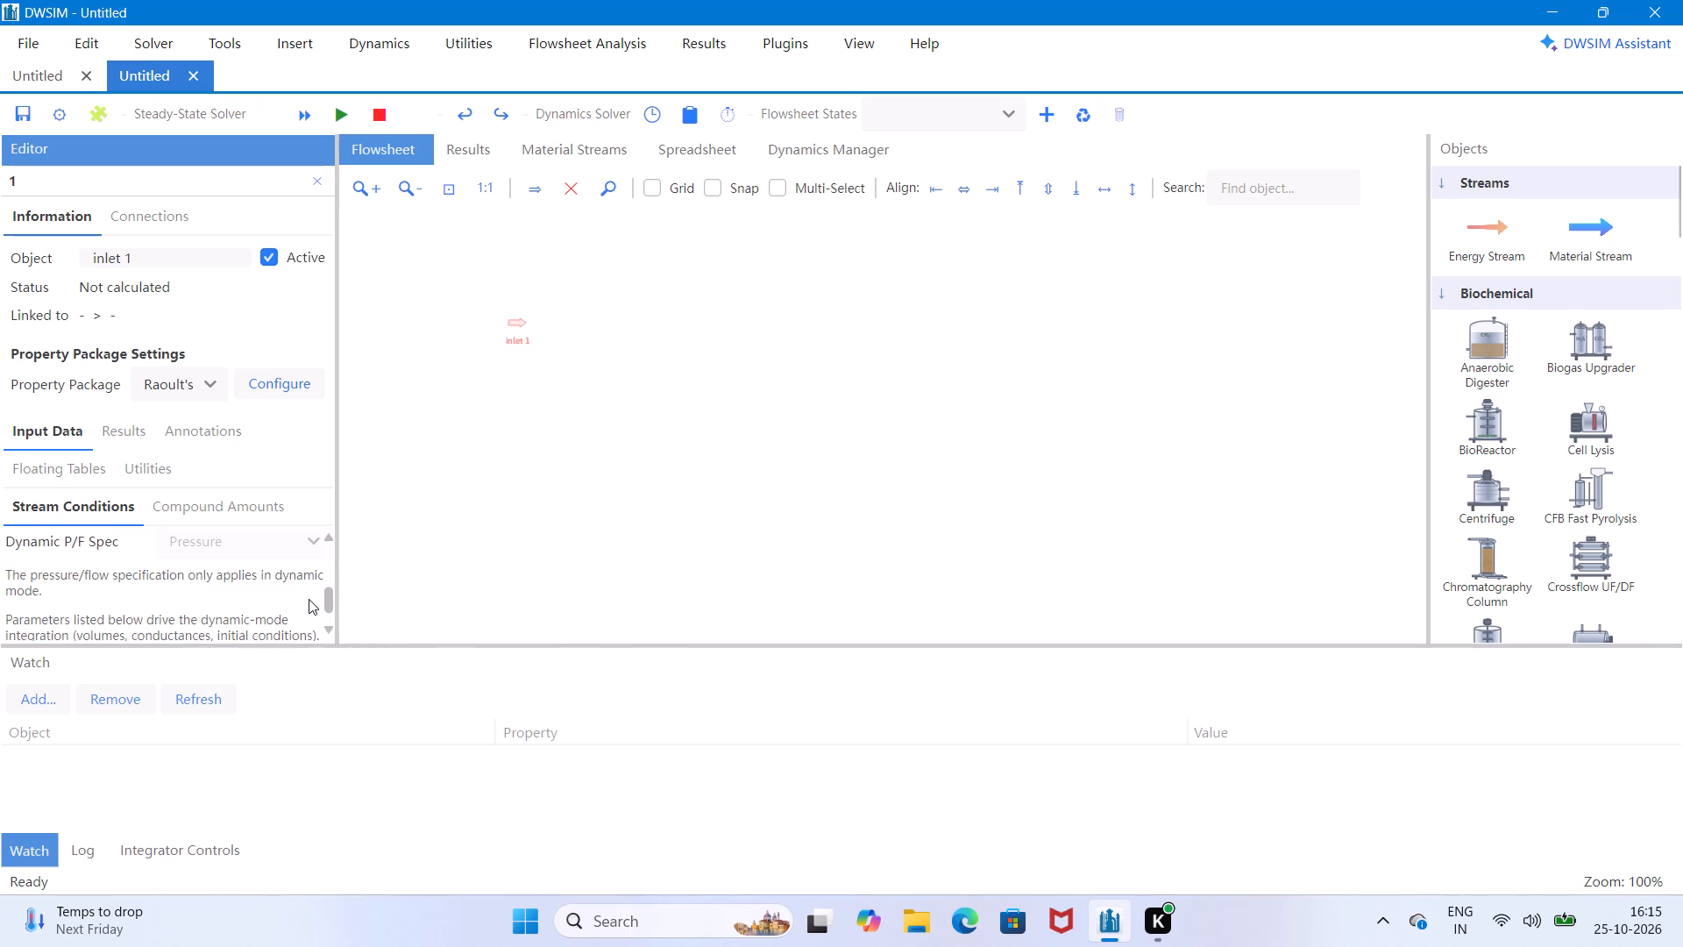
scroll(307, 601, up, 3)
scroll(298, 616, down, 6)
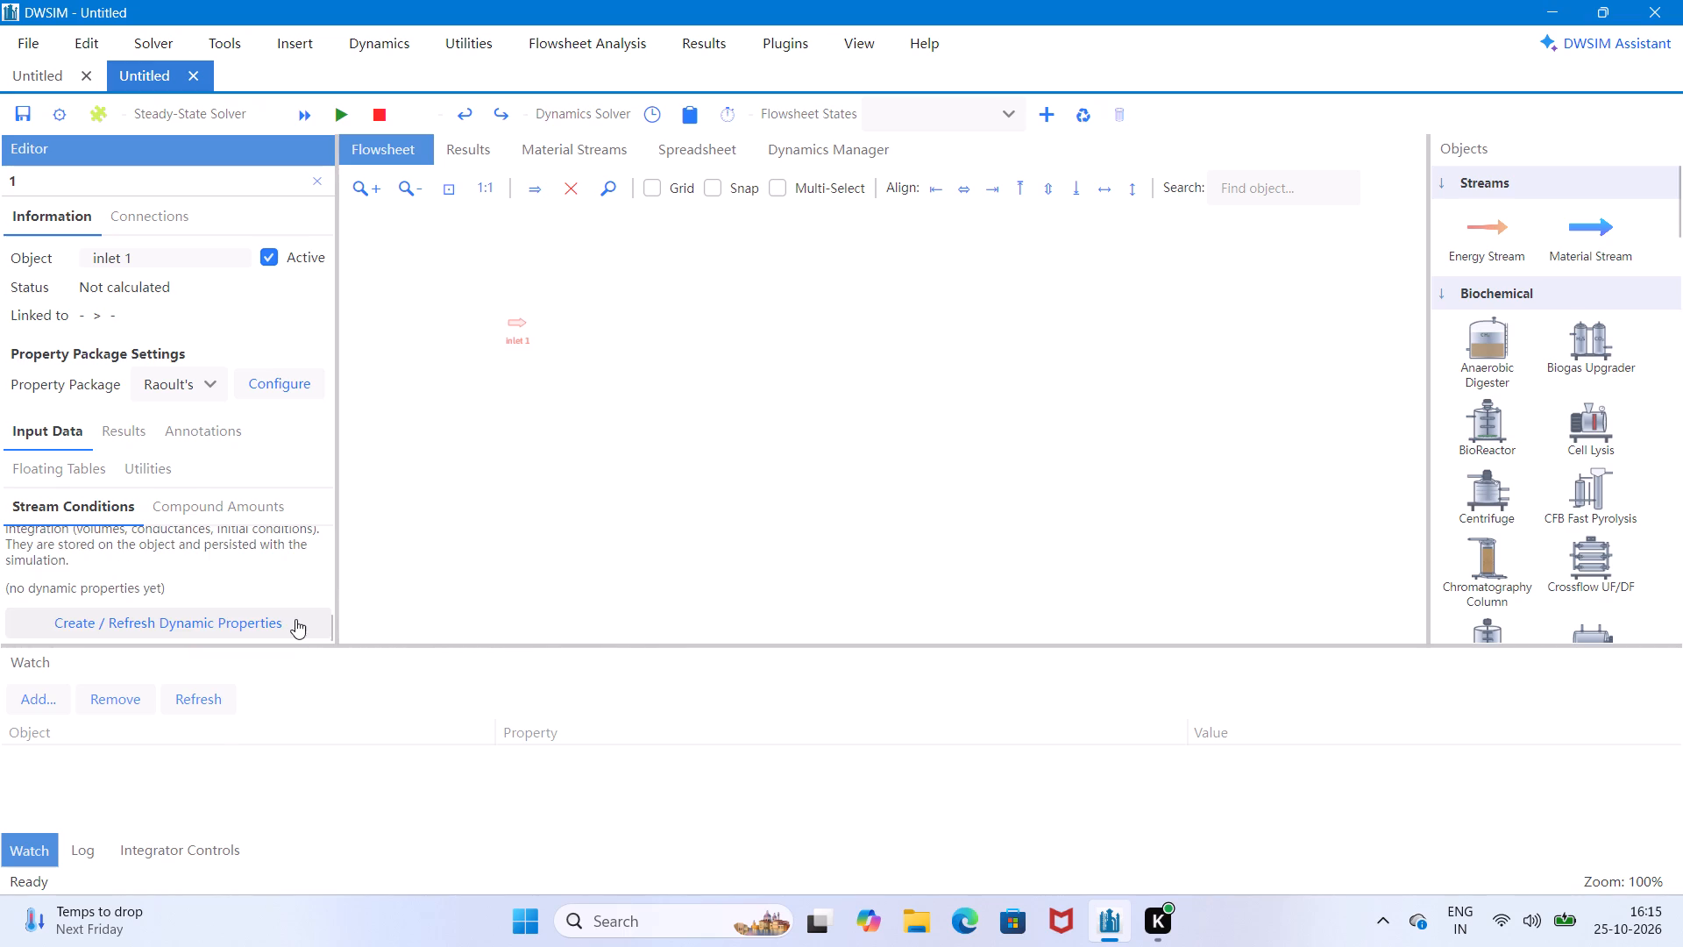
scroll(295, 619, down, 2)
scroll(295, 619, up, 1)
scroll(295, 619, down, 2)
scroll(295, 619, up, 4)
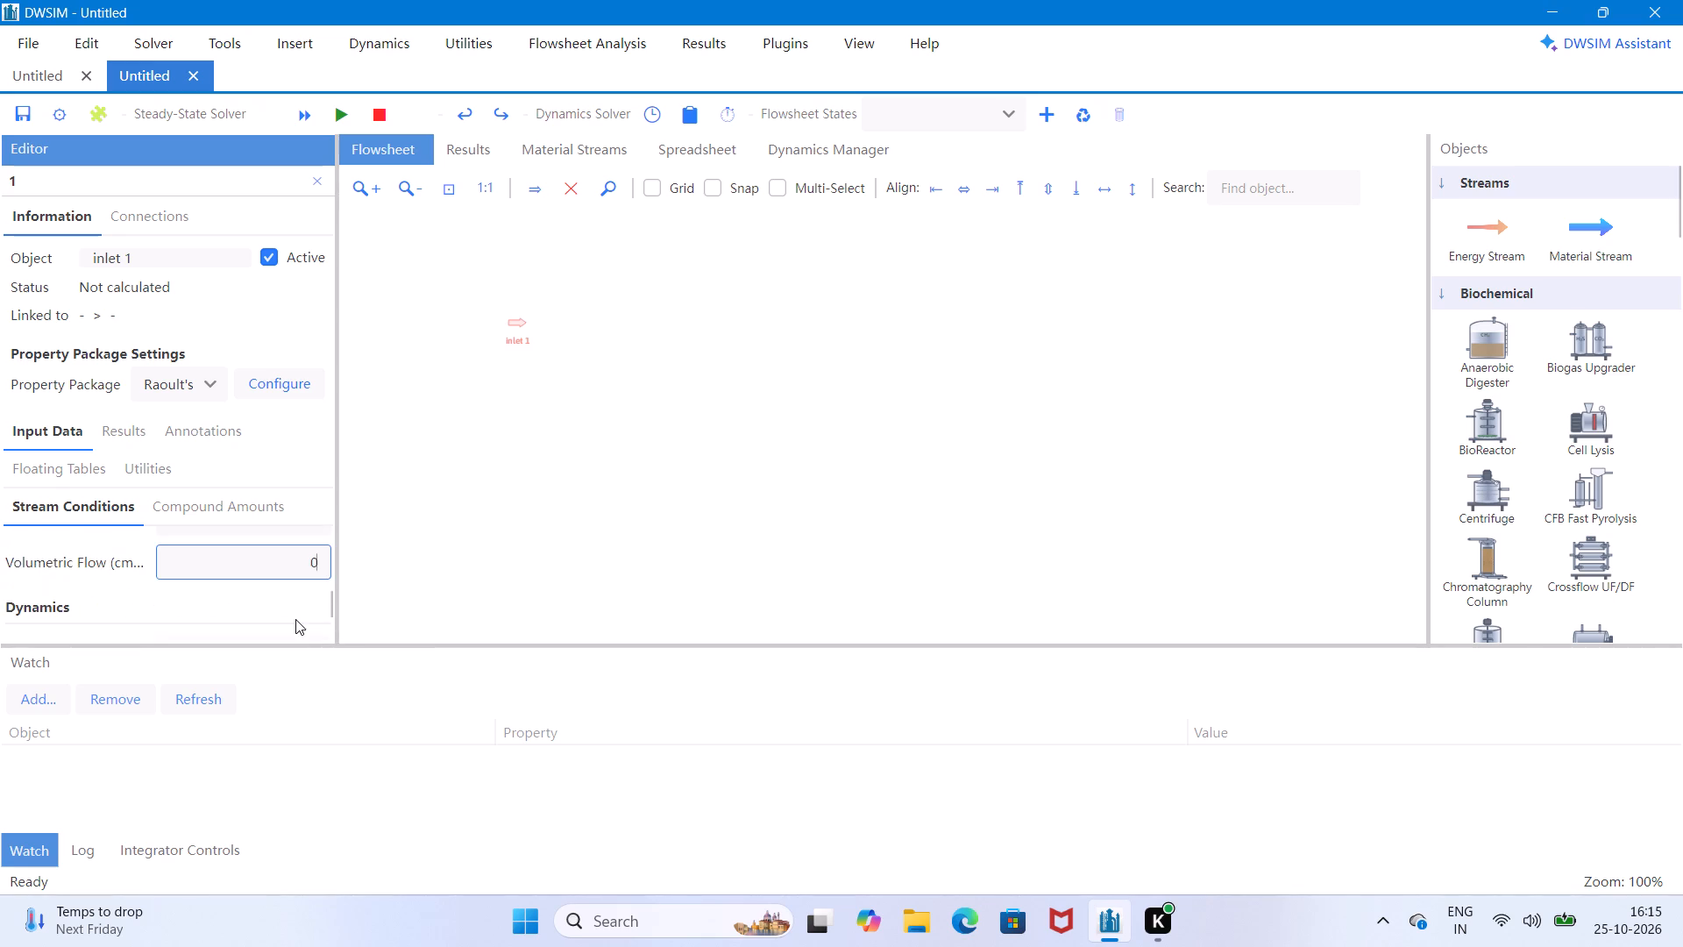
scroll(295, 619, up, 6)
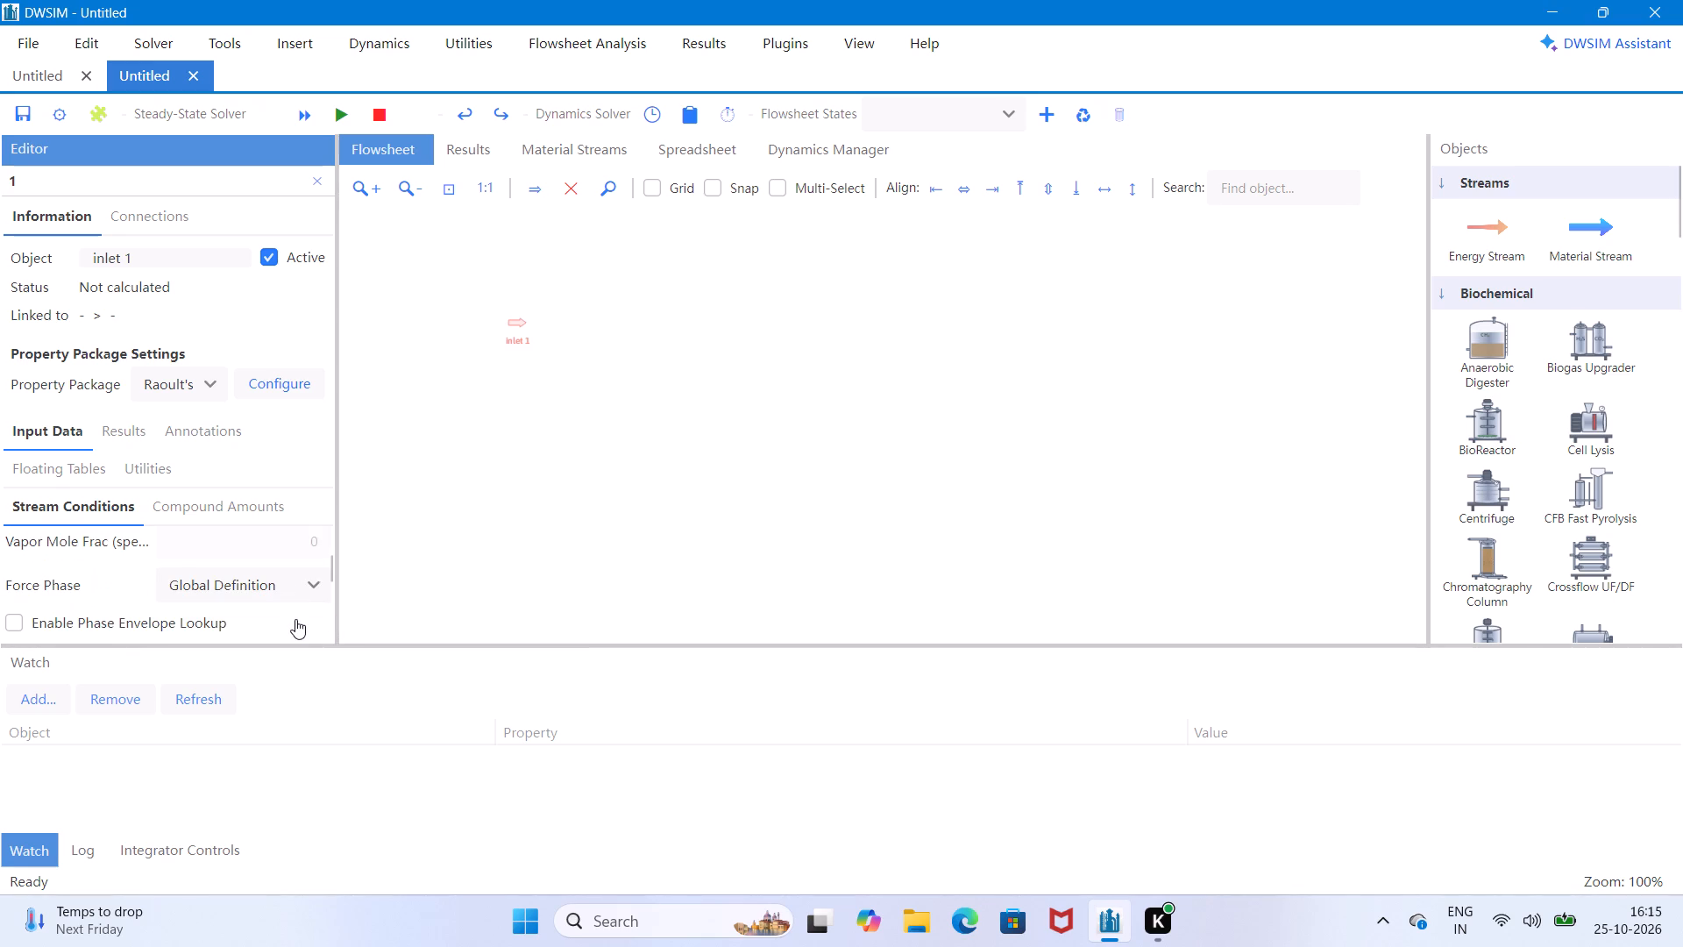
scroll(295, 619, up, 2)
scroll(274, 625, down, 1)
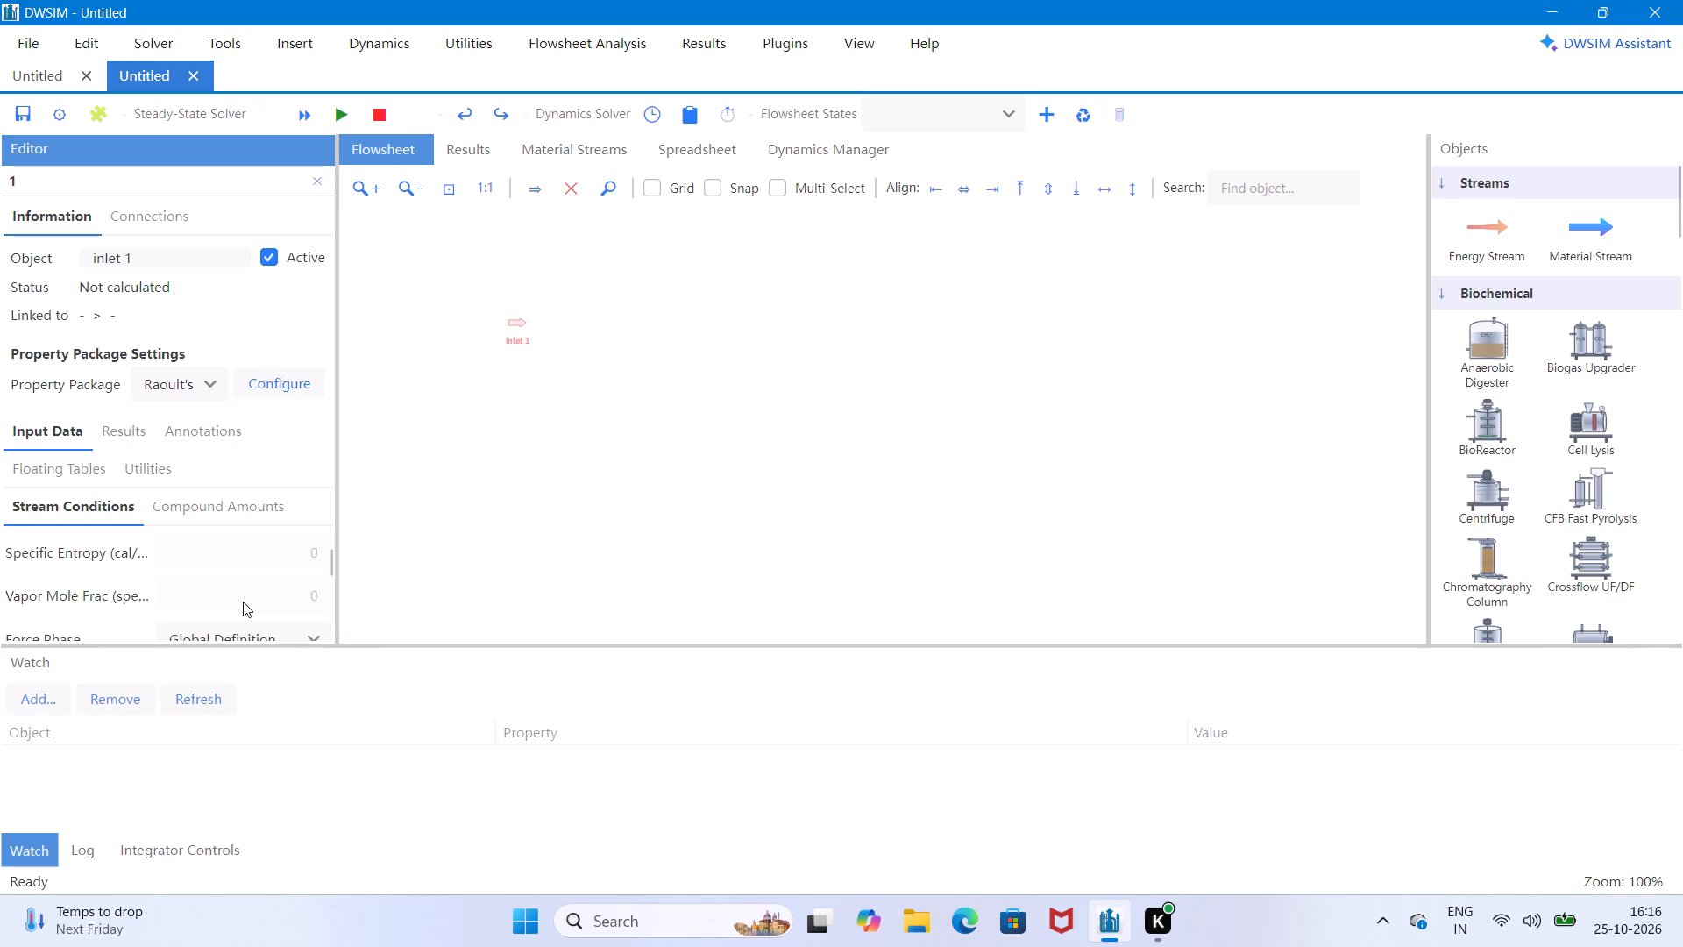
double_click(243, 602)
click(300, 582)
scroll(298, 590, up, 1)
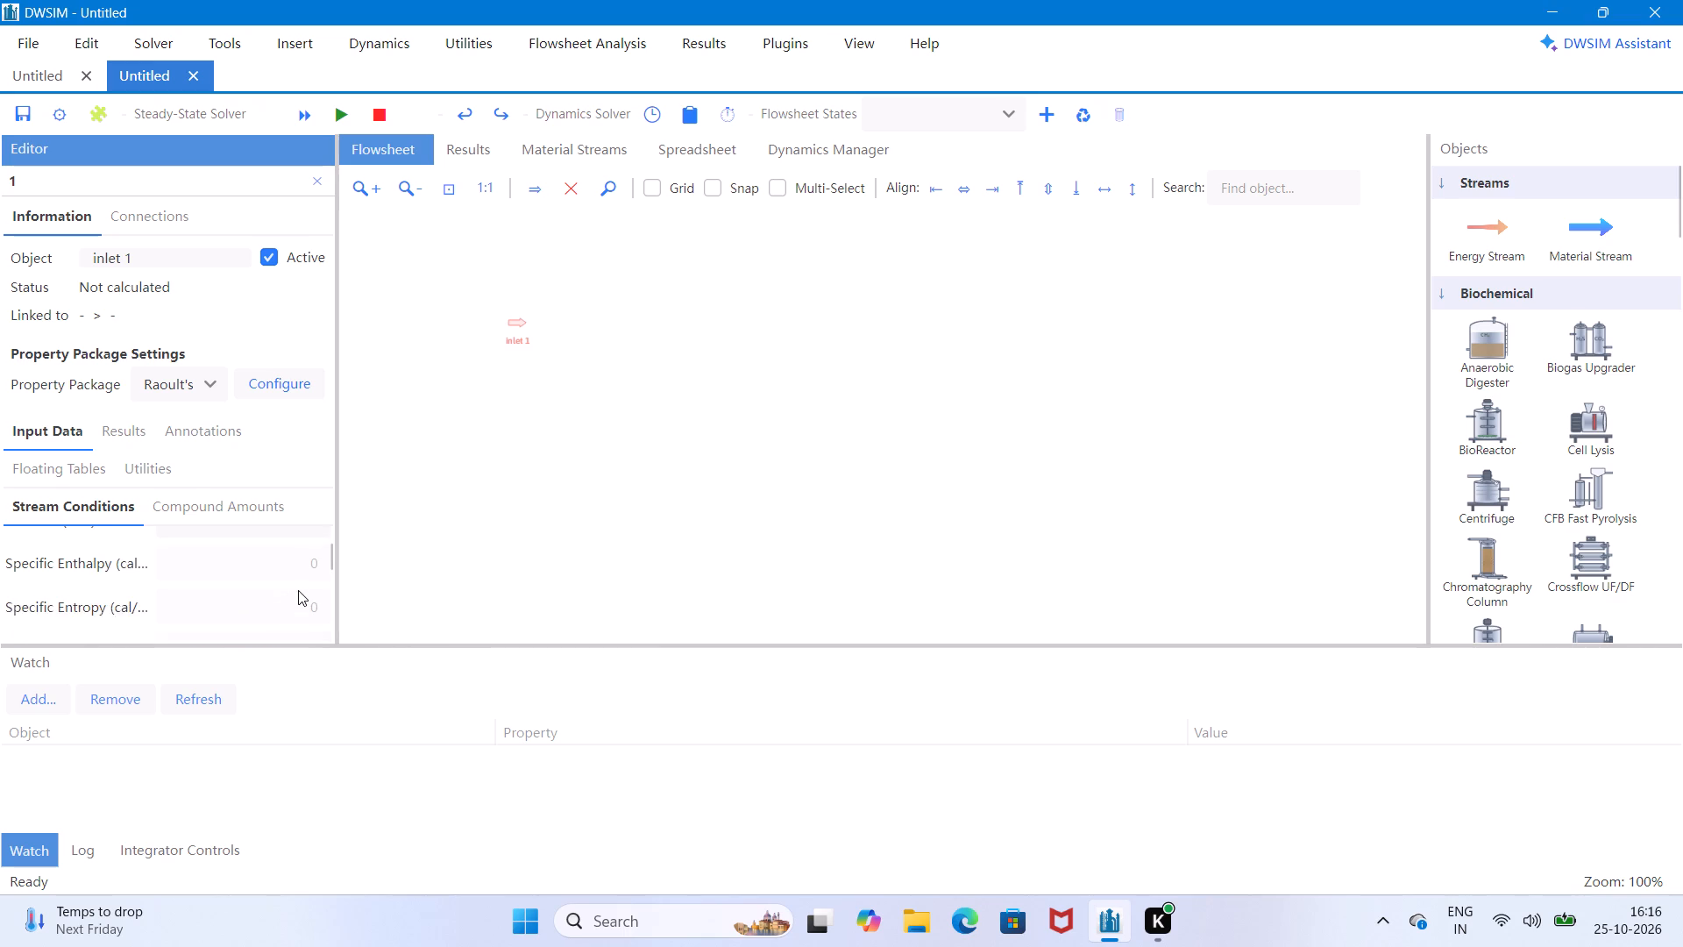
scroll(298, 590, up, 1)
scroll(279, 602, down, 2)
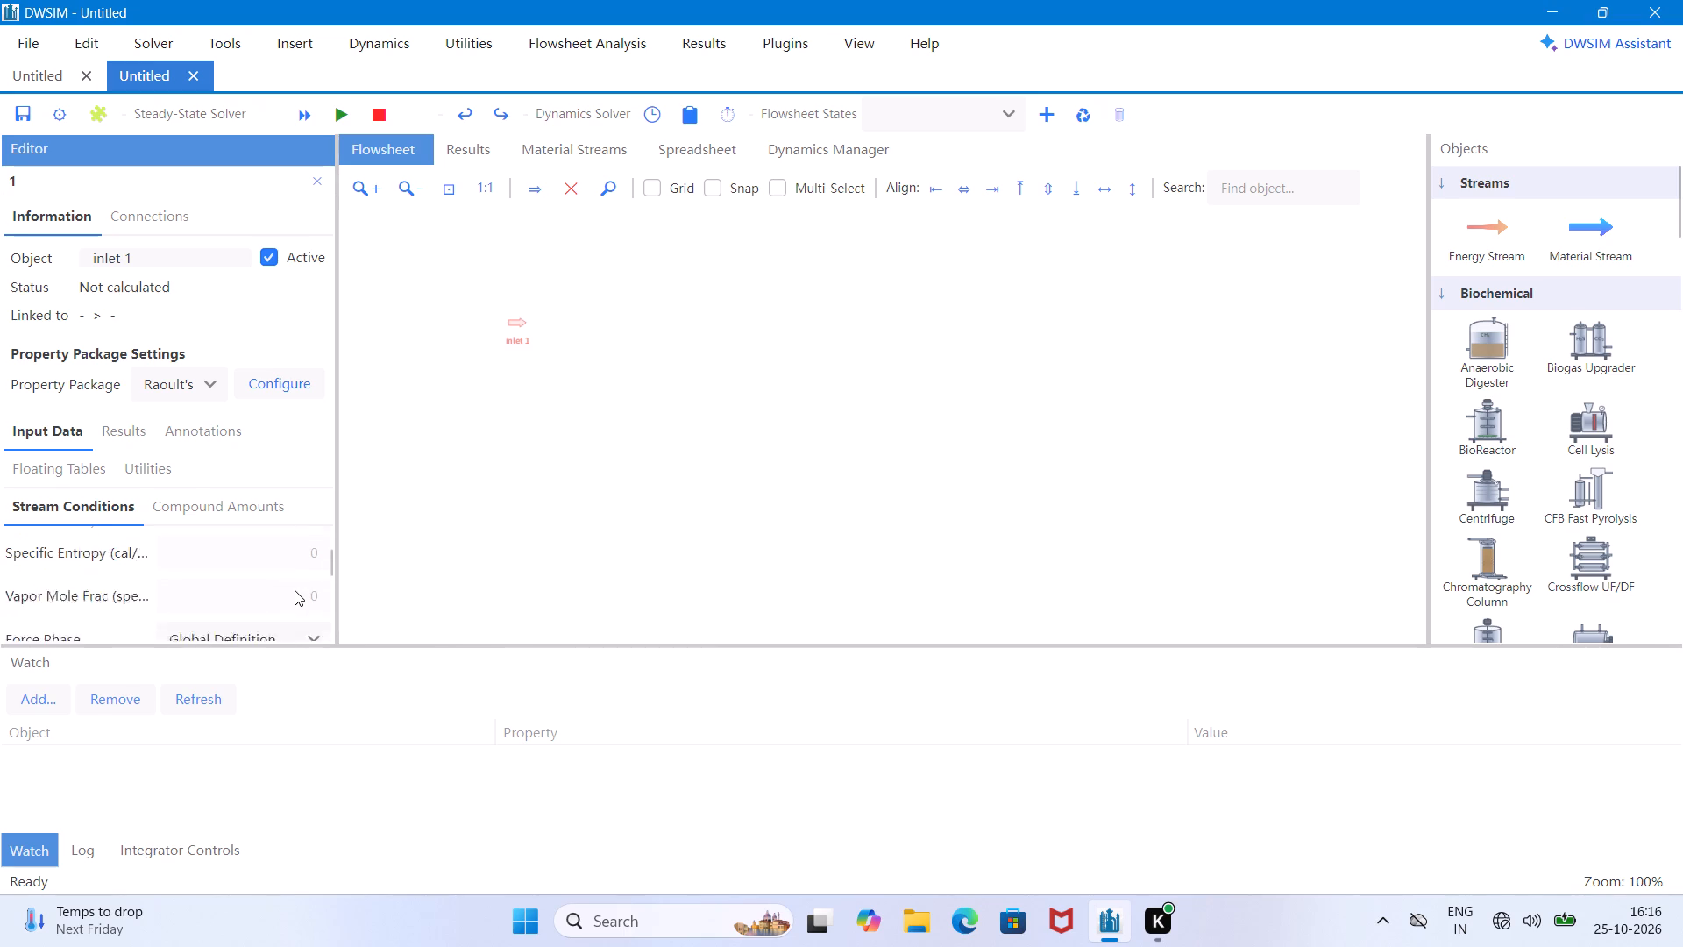
scroll(295, 590, down, 5)
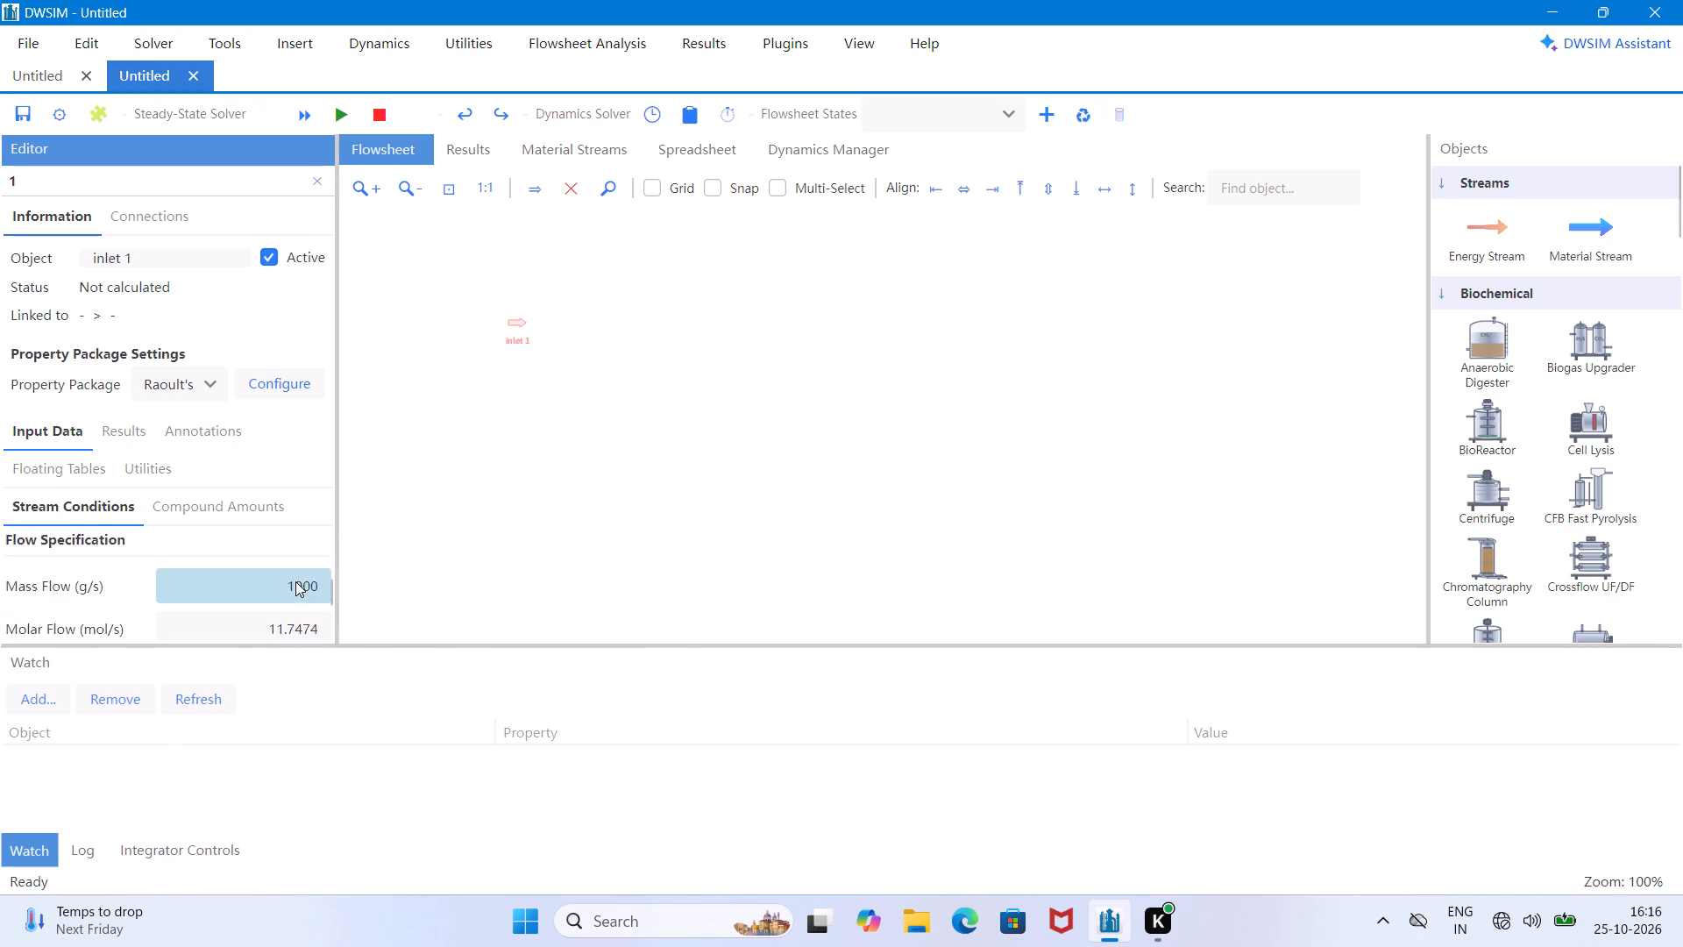
scroll(295, 581, down, 9)
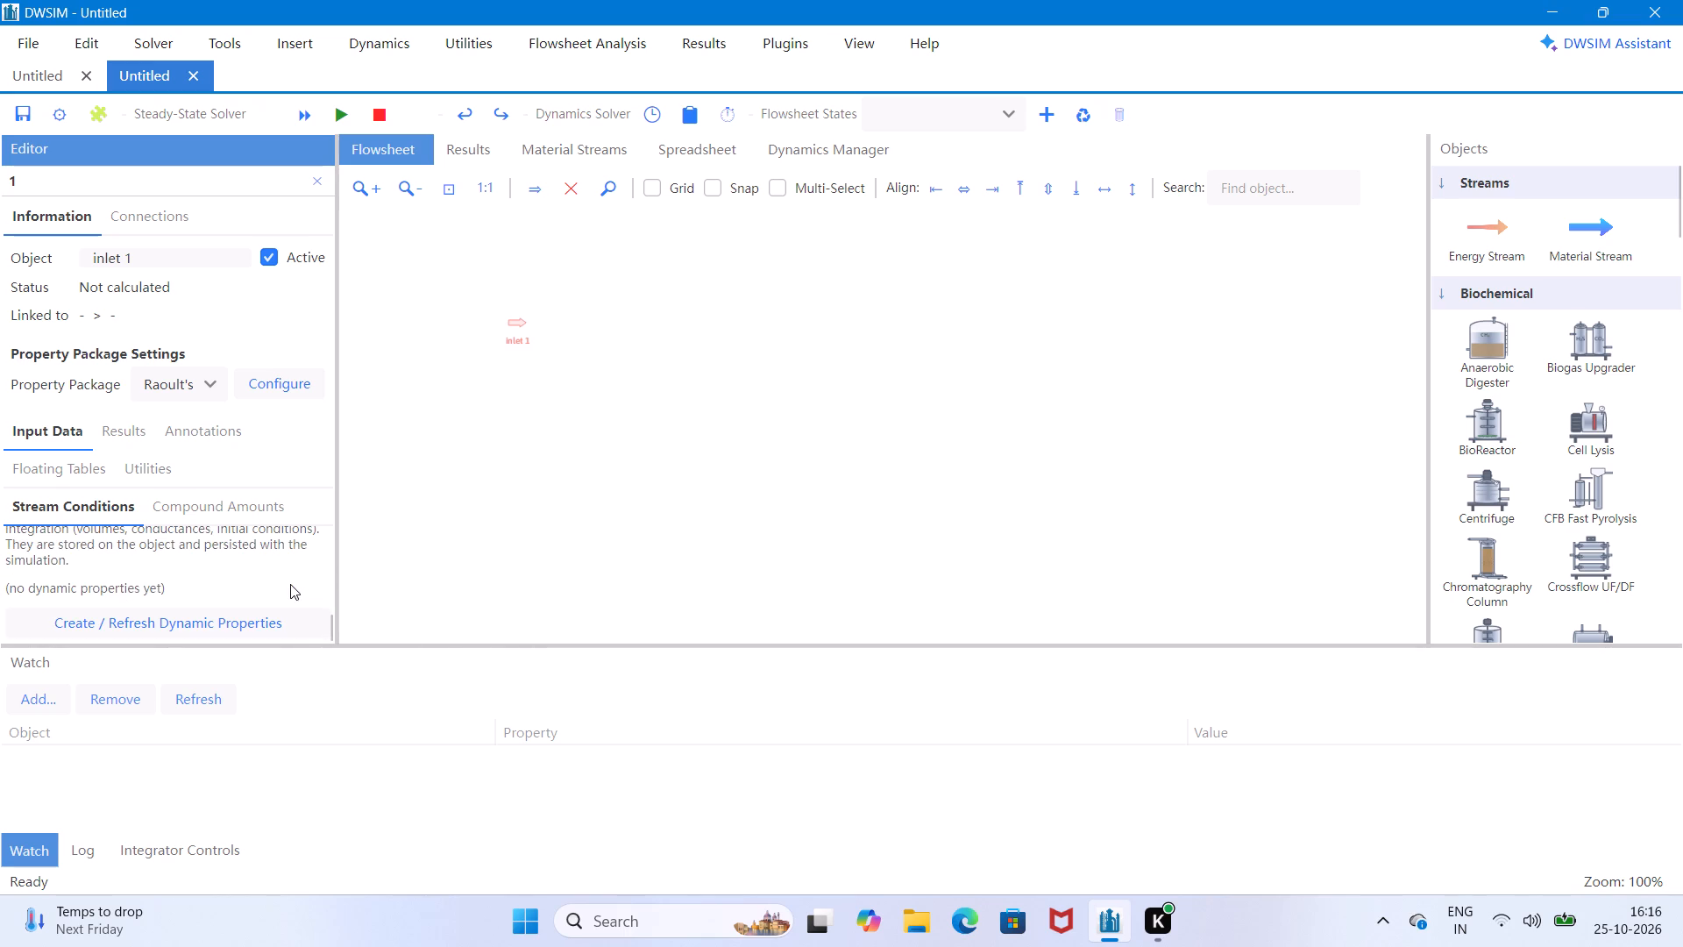
scroll(290, 584, down, 4)
click(444, 486)
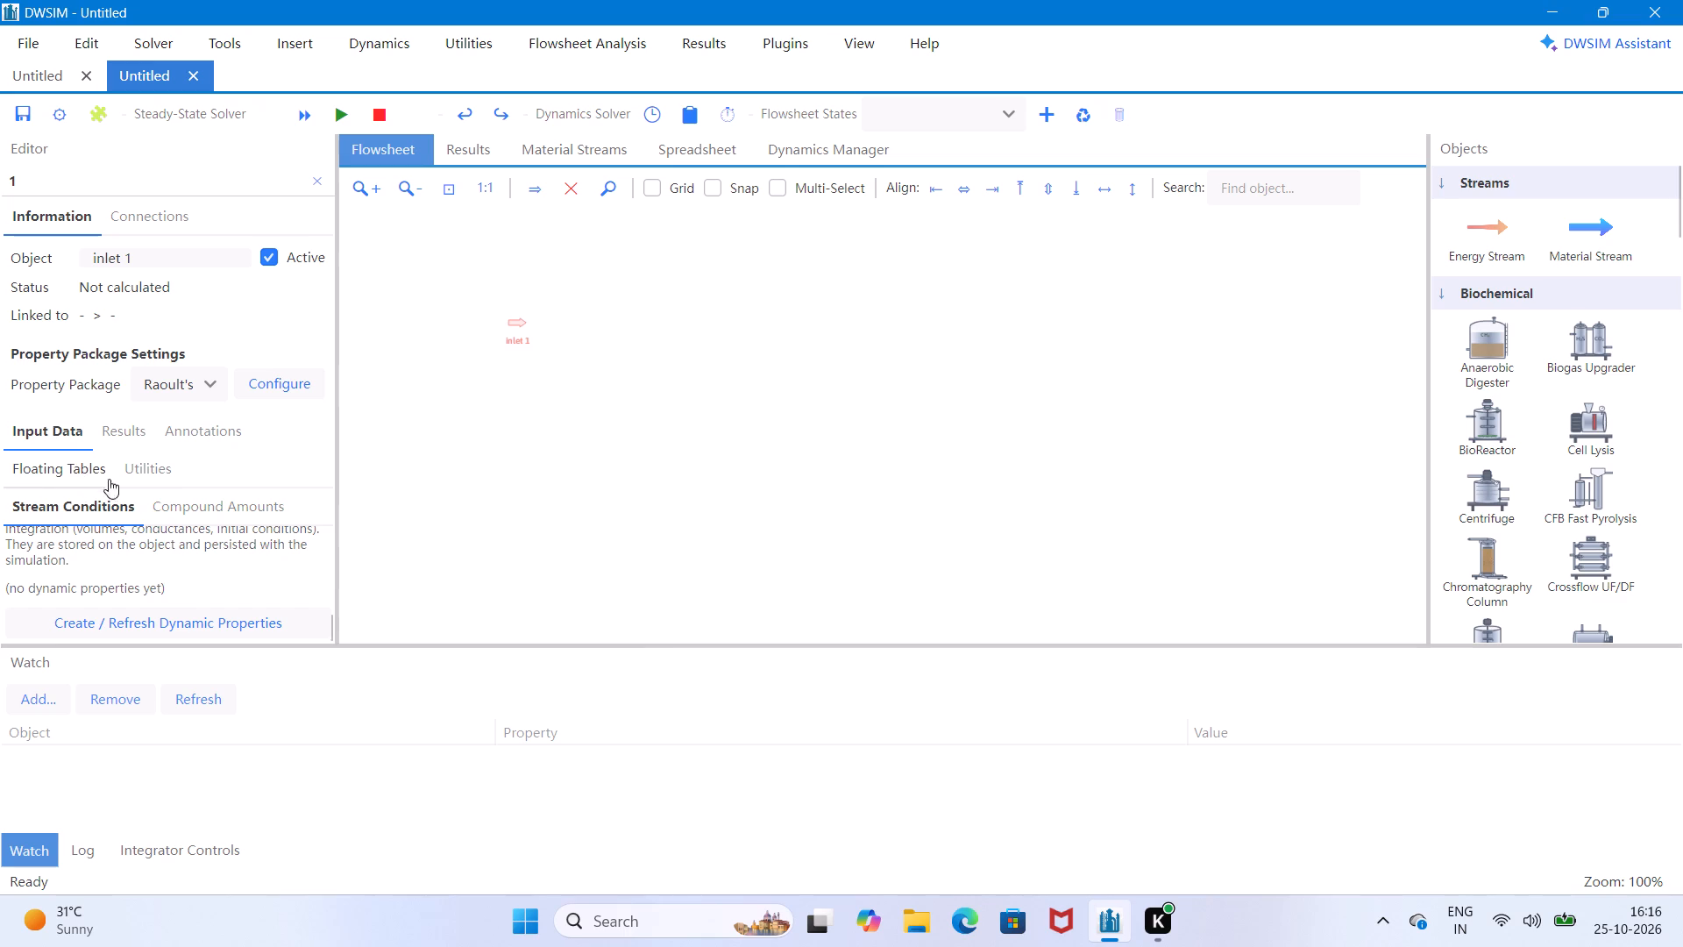
Examine the utilities and the floating table compound basis available for inlet 1.
click(154, 472)
scroll(189, 554, down, 2)
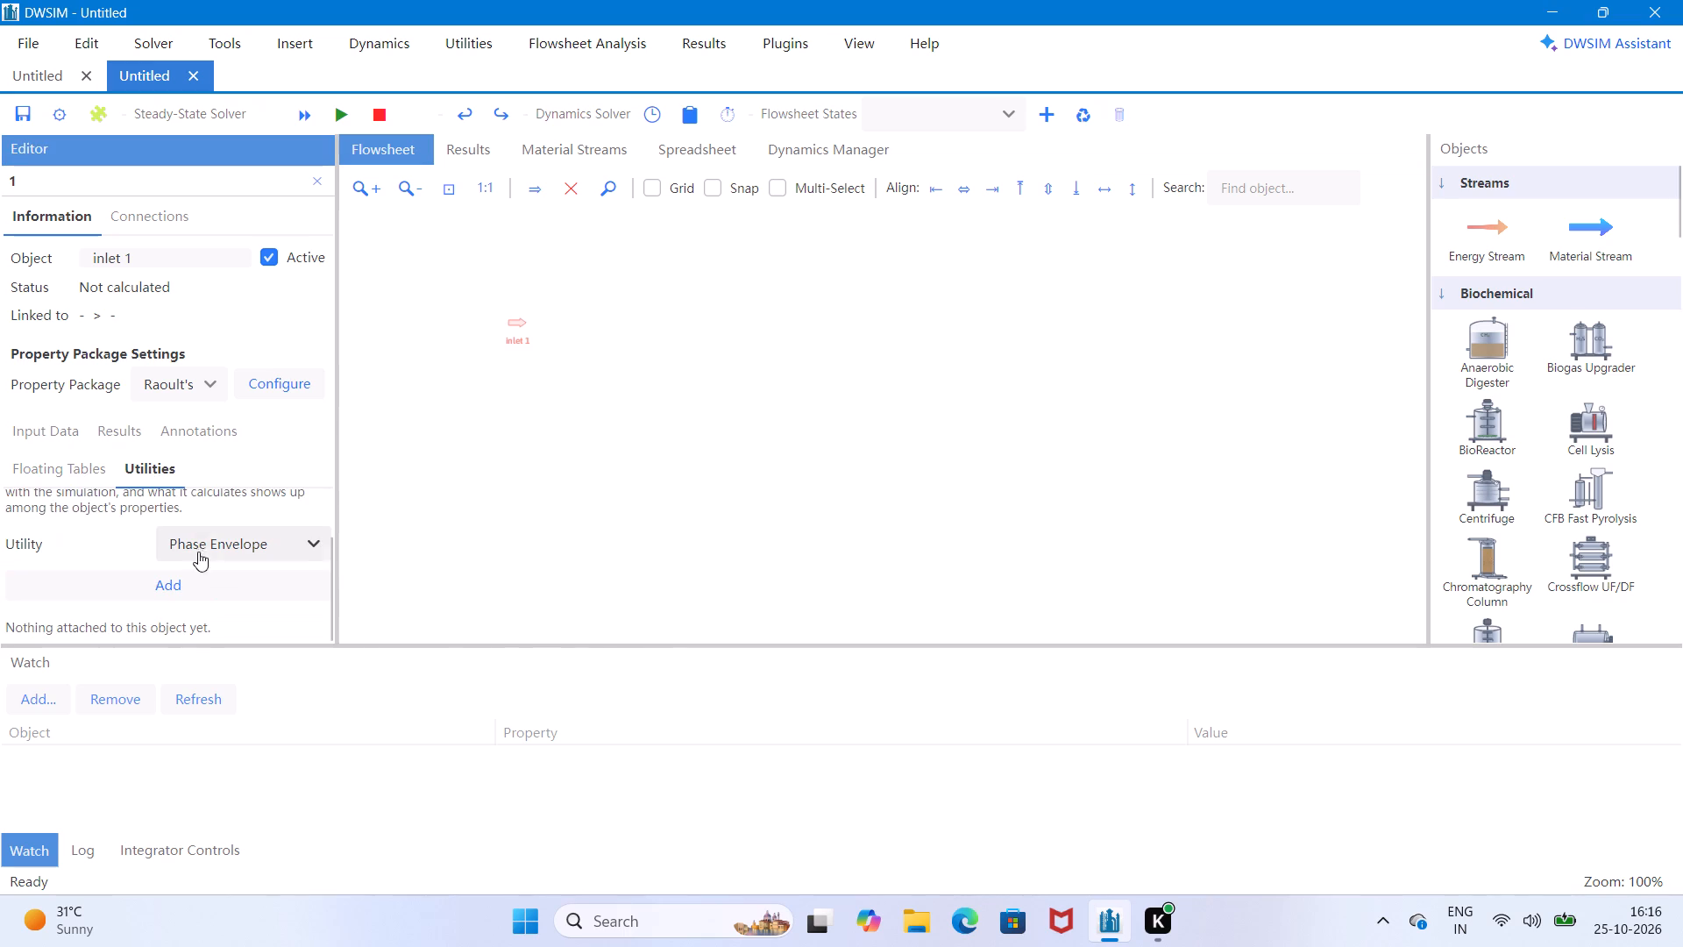
scroll(209, 543, down, 1)
click(60, 477)
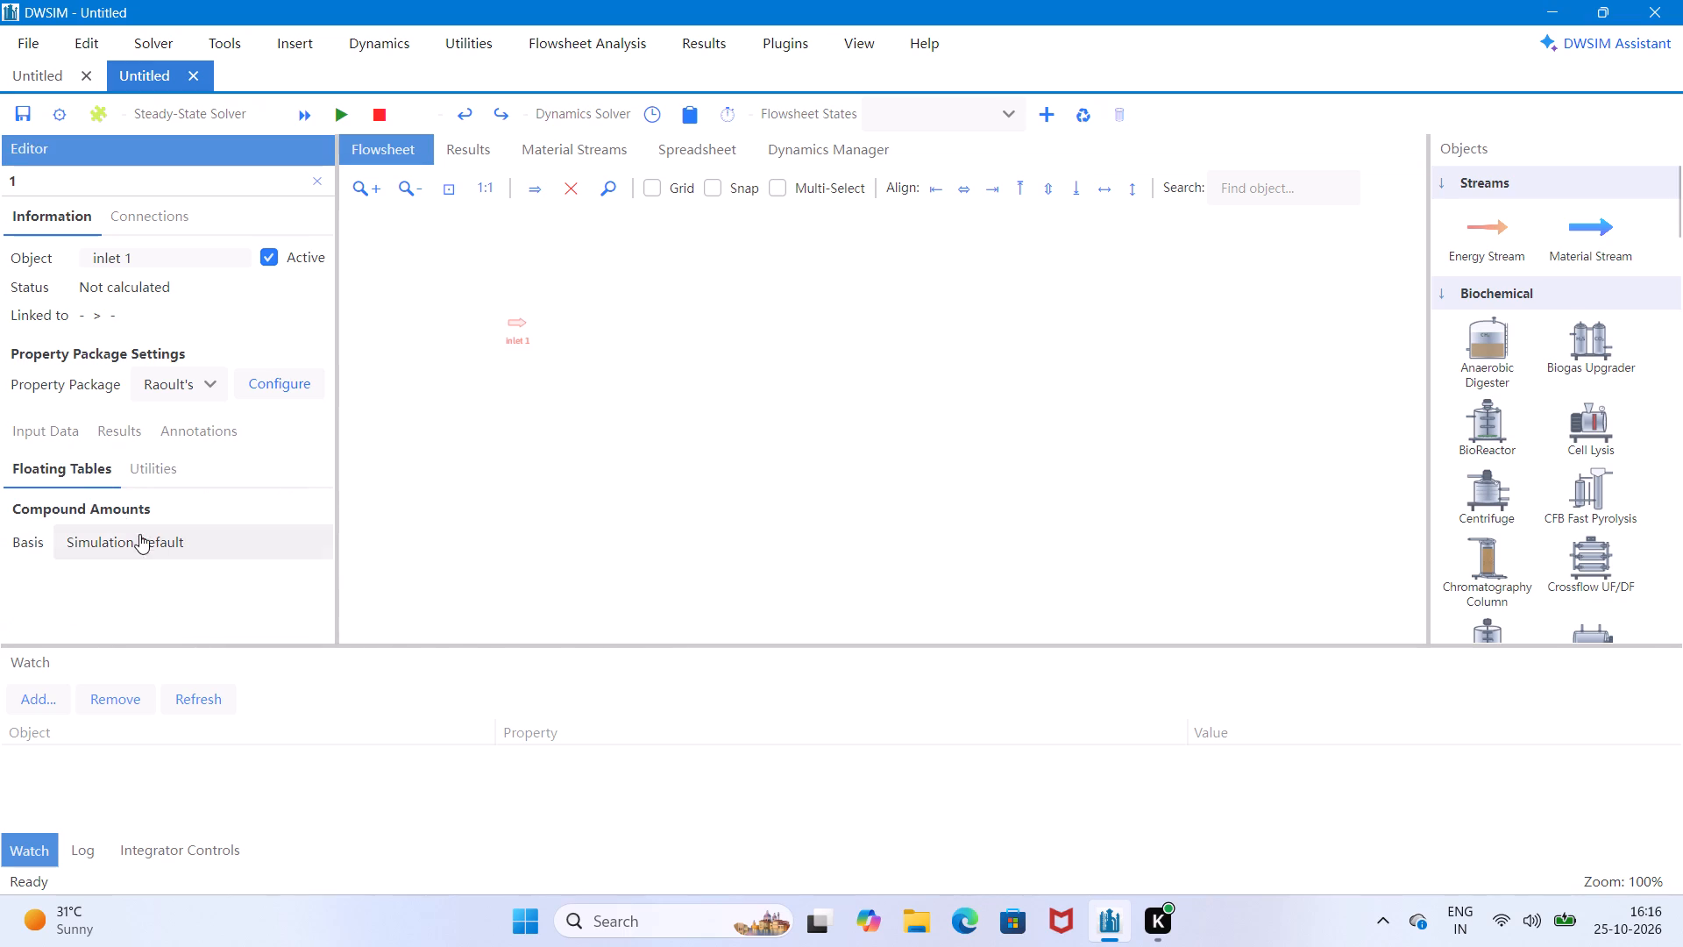
scroll(153, 538, down, 3)
click(156, 538)
click(152, 540)
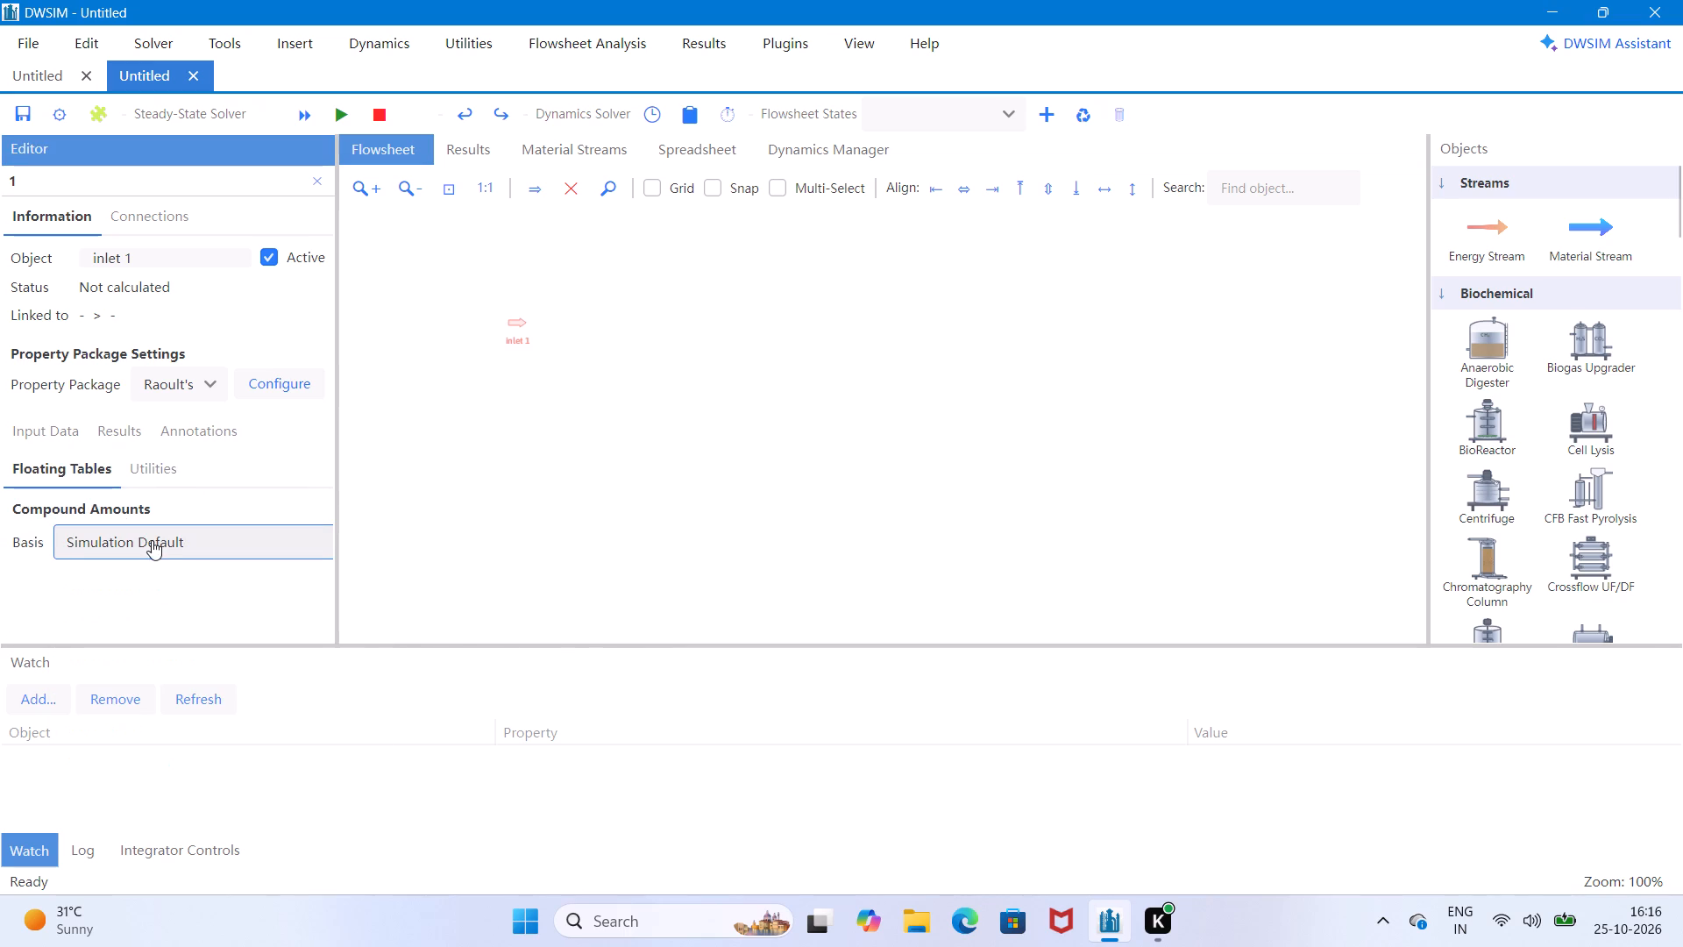
scroll(125, 605, down, 2)
Add a watch on the Temperature property of the inlet 1 material stream.
click(29, 702)
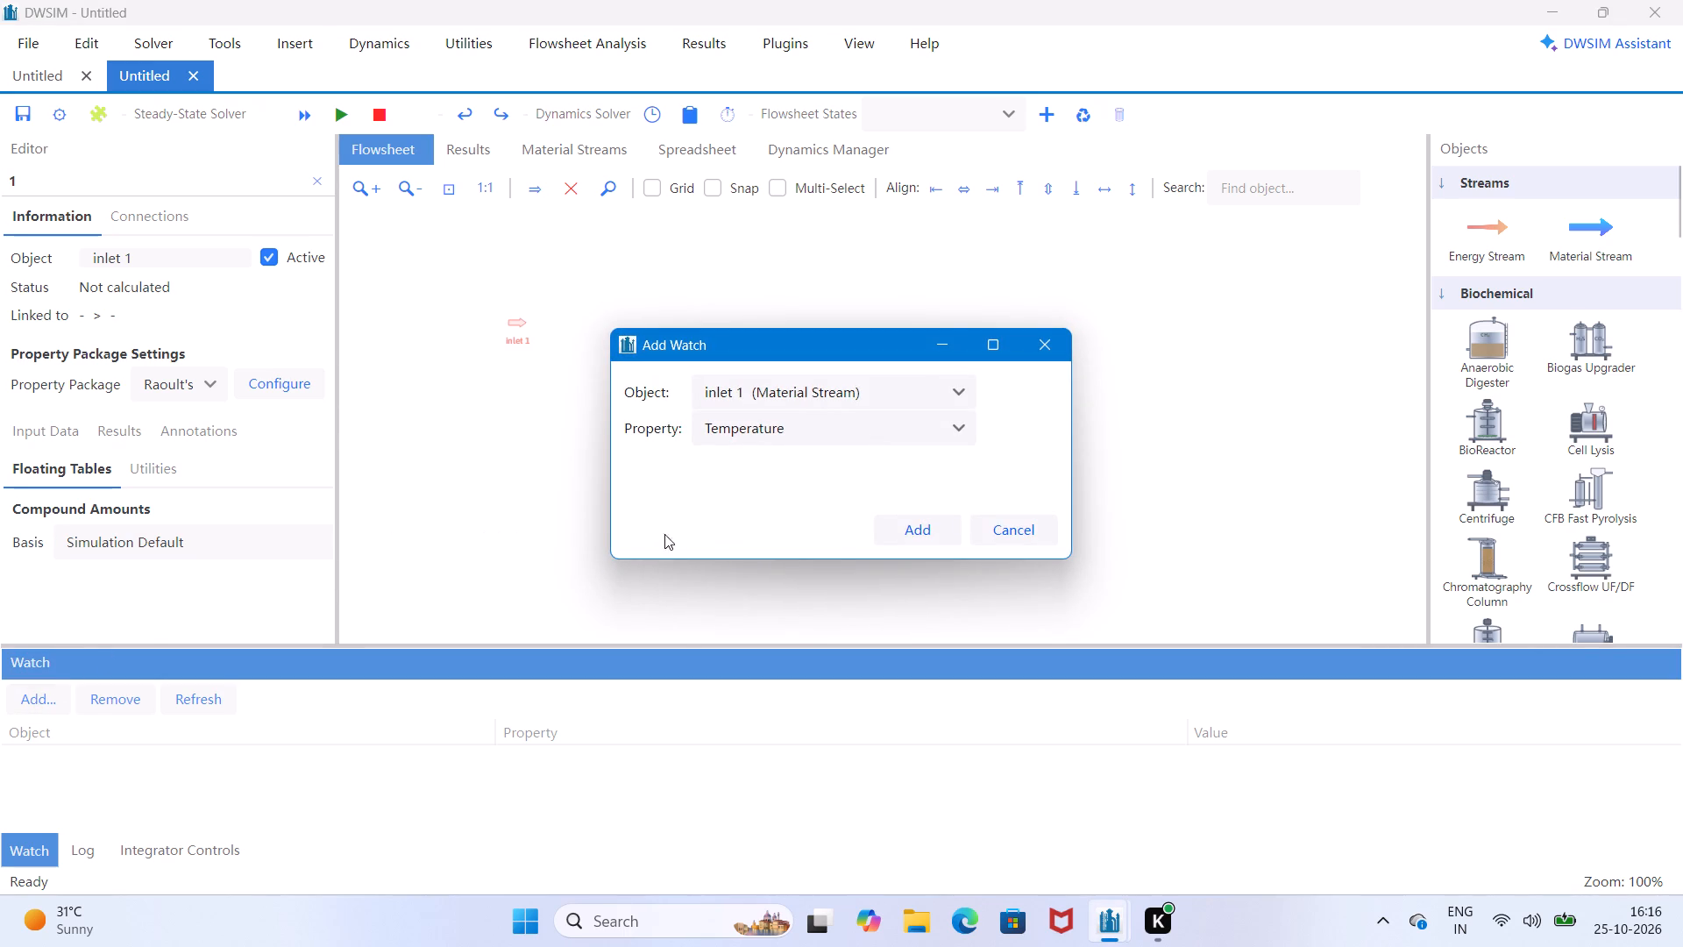
click(920, 537)
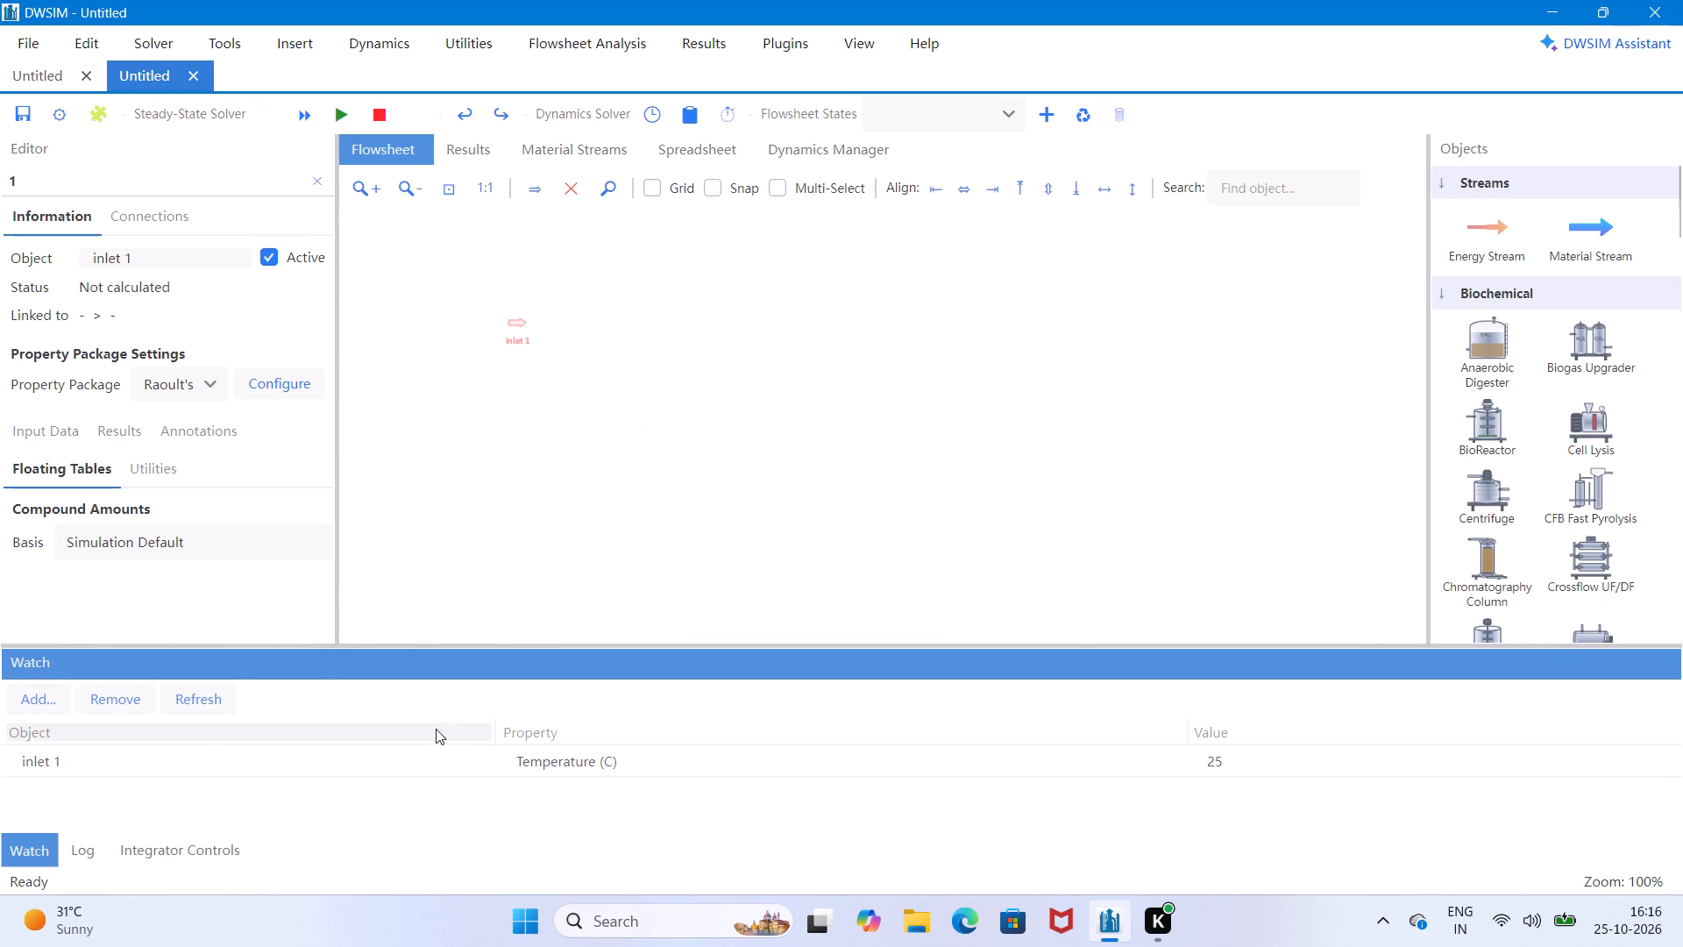
Open the watched temperature value of inlet 1 for editing.
double_click(465, 770)
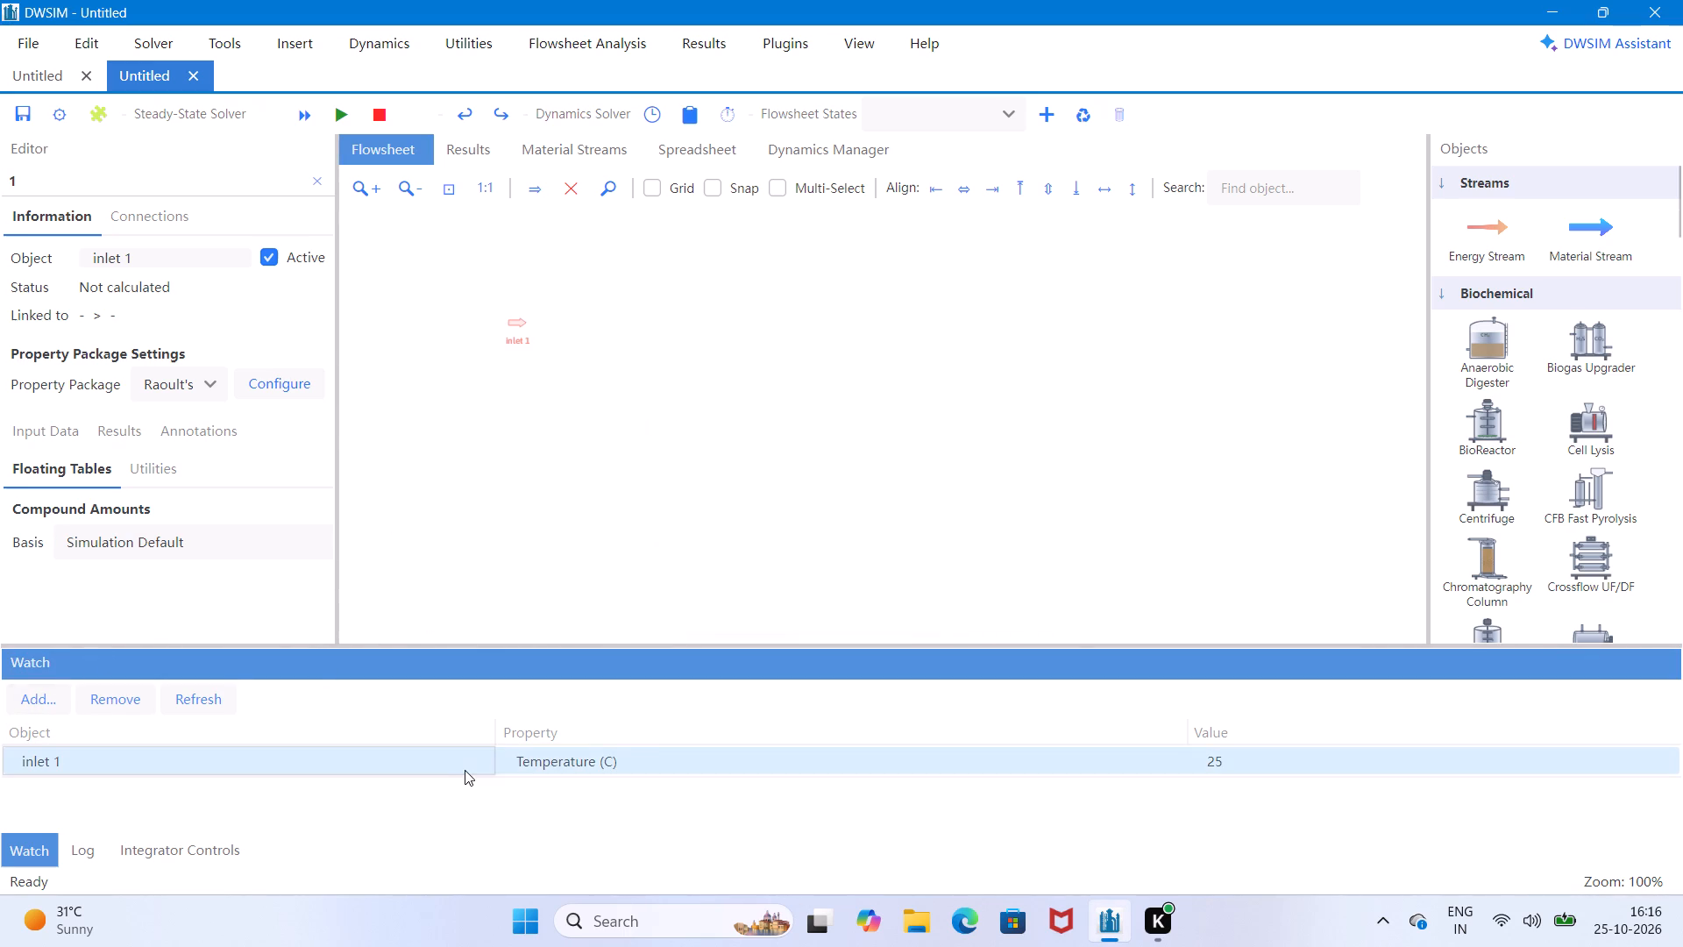
double_click(629, 751)
click(763, 762)
click(774, 756)
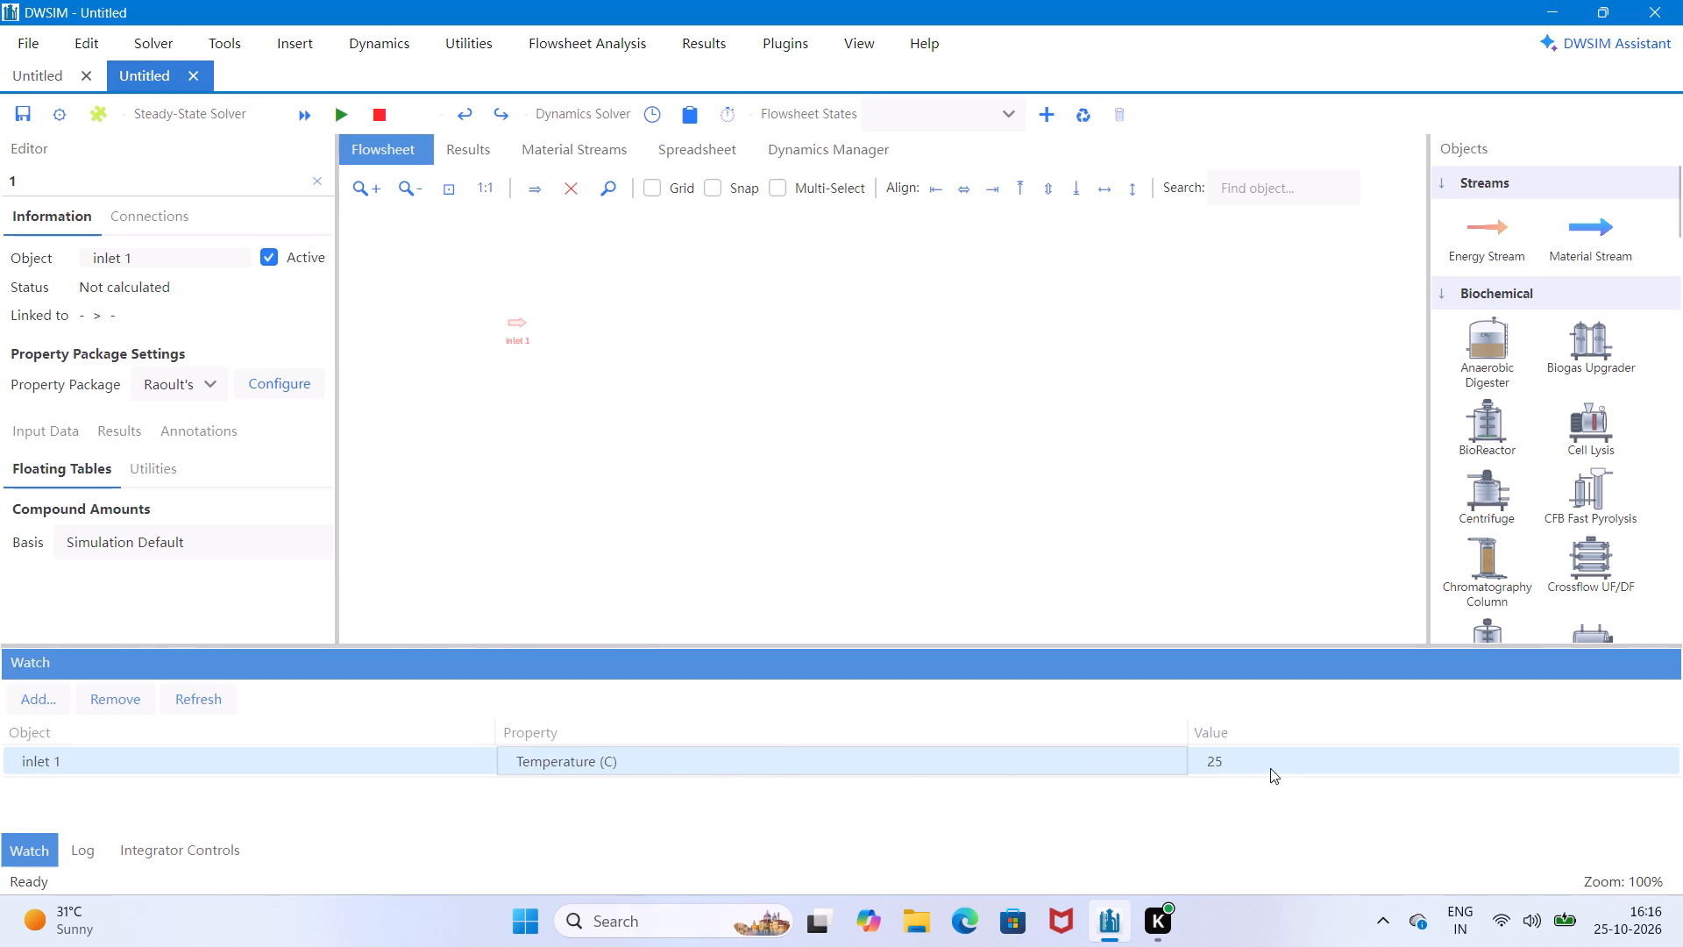
double_click(1279, 765)
click(1263, 765)
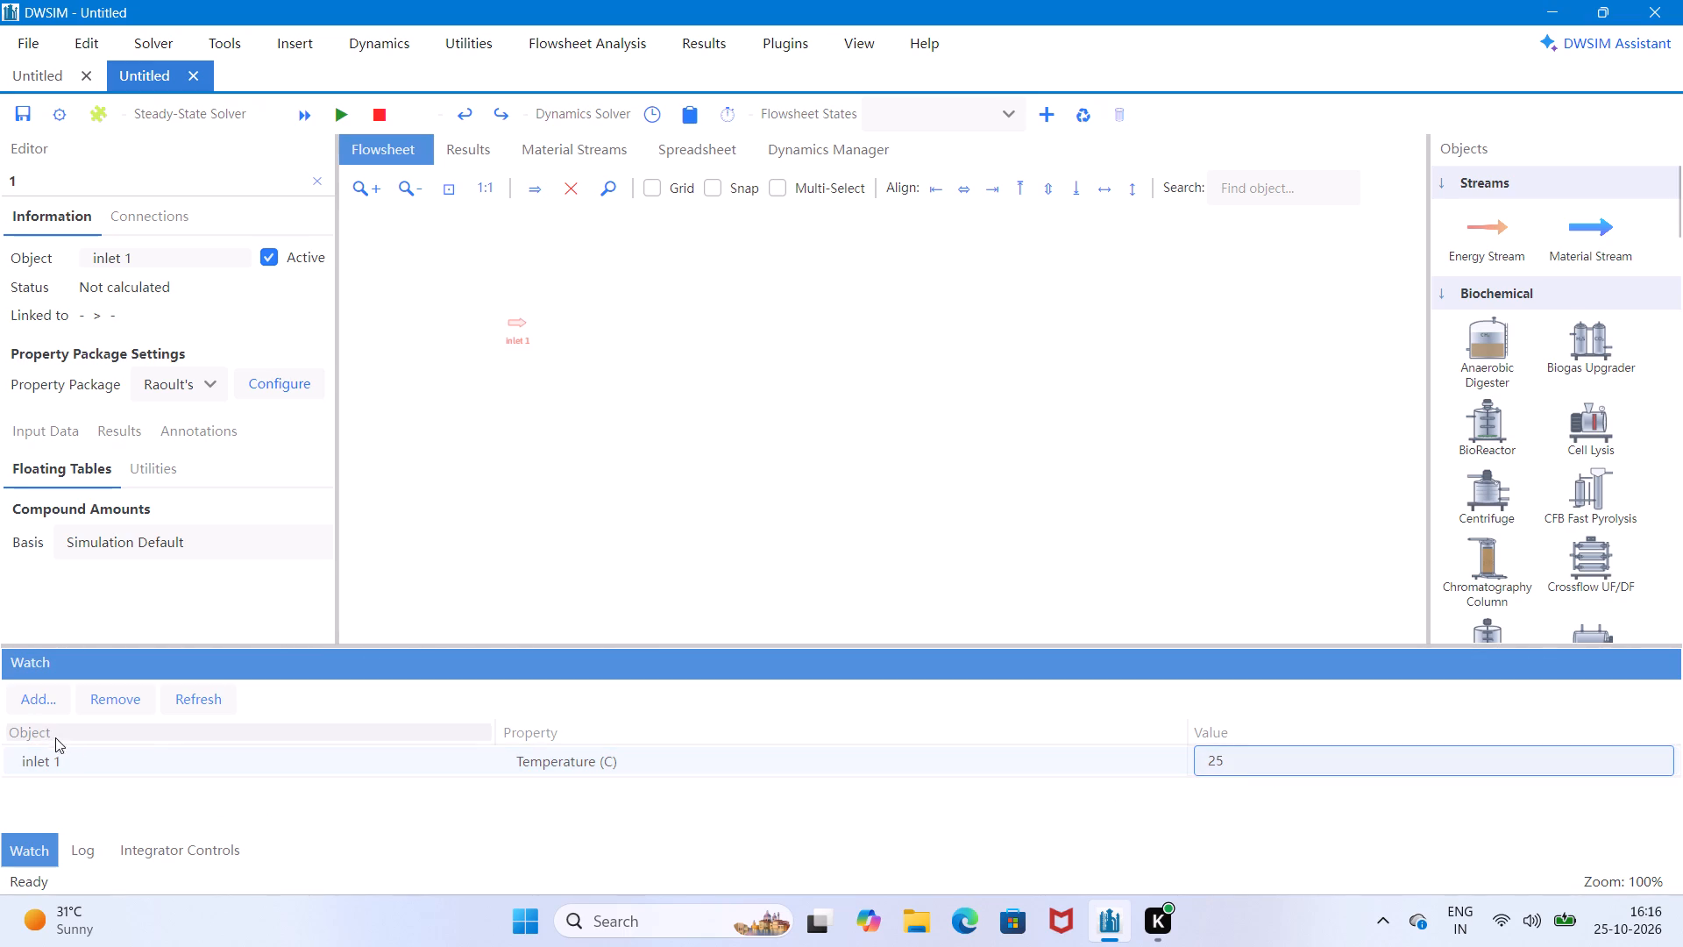
Open the Raoult's Law property package configuration, view its equilibrium calculation settings, and close it.
click(150, 469)
click(70, 387)
click(78, 381)
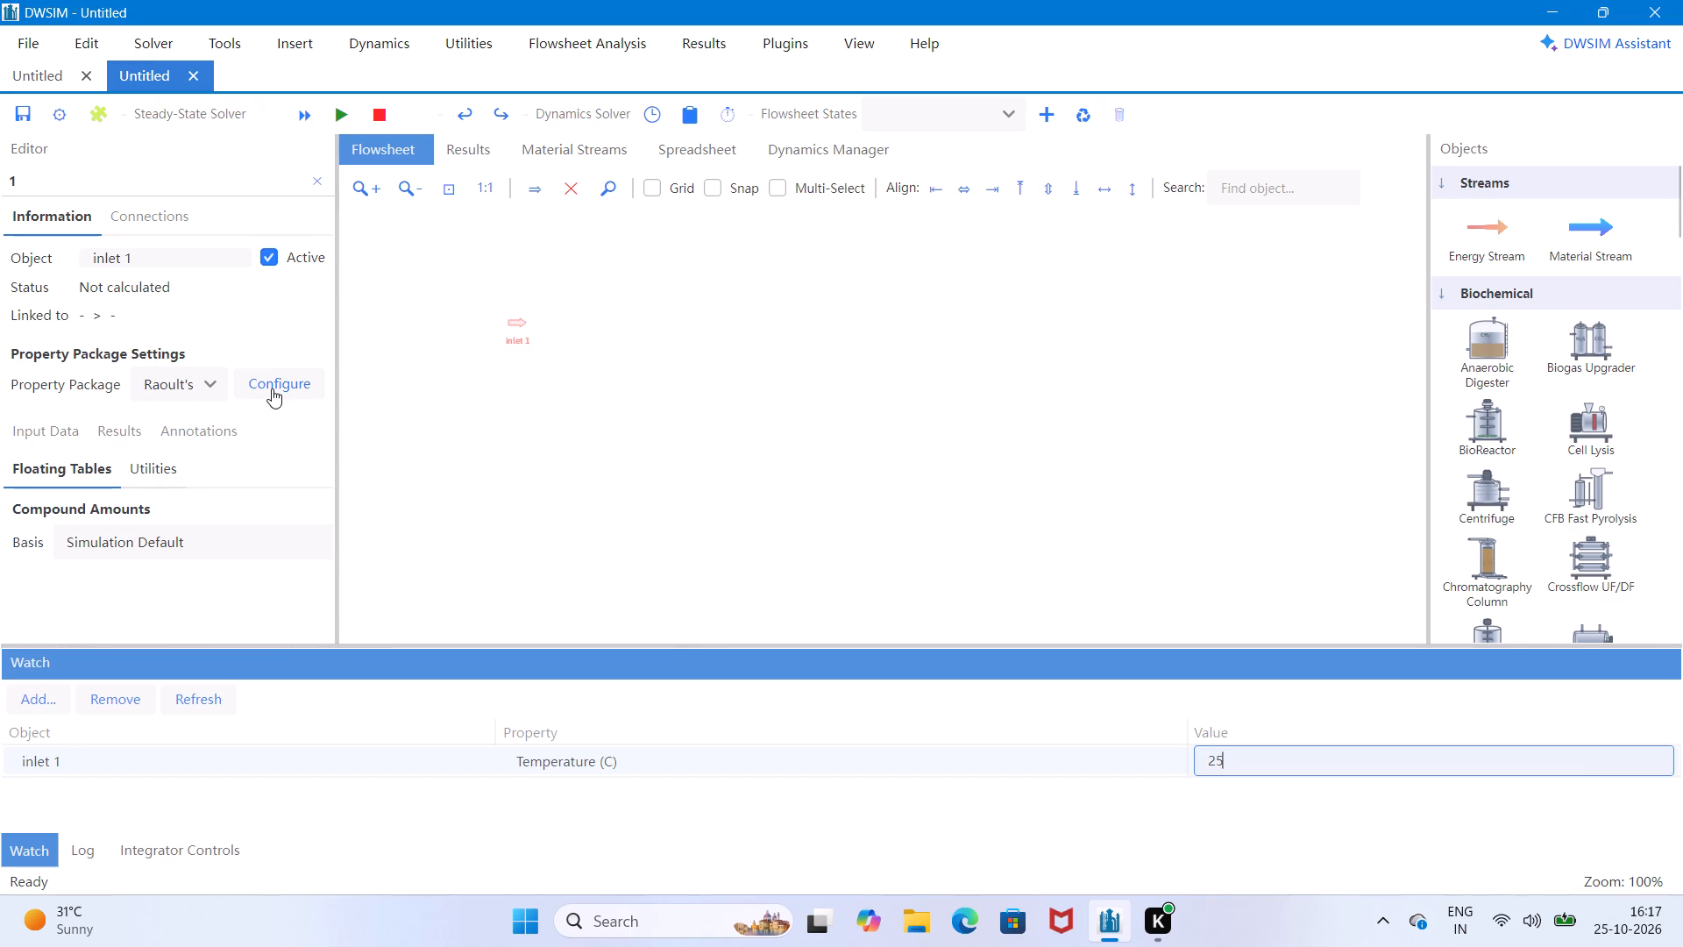
click(269, 387)
click(120, 288)
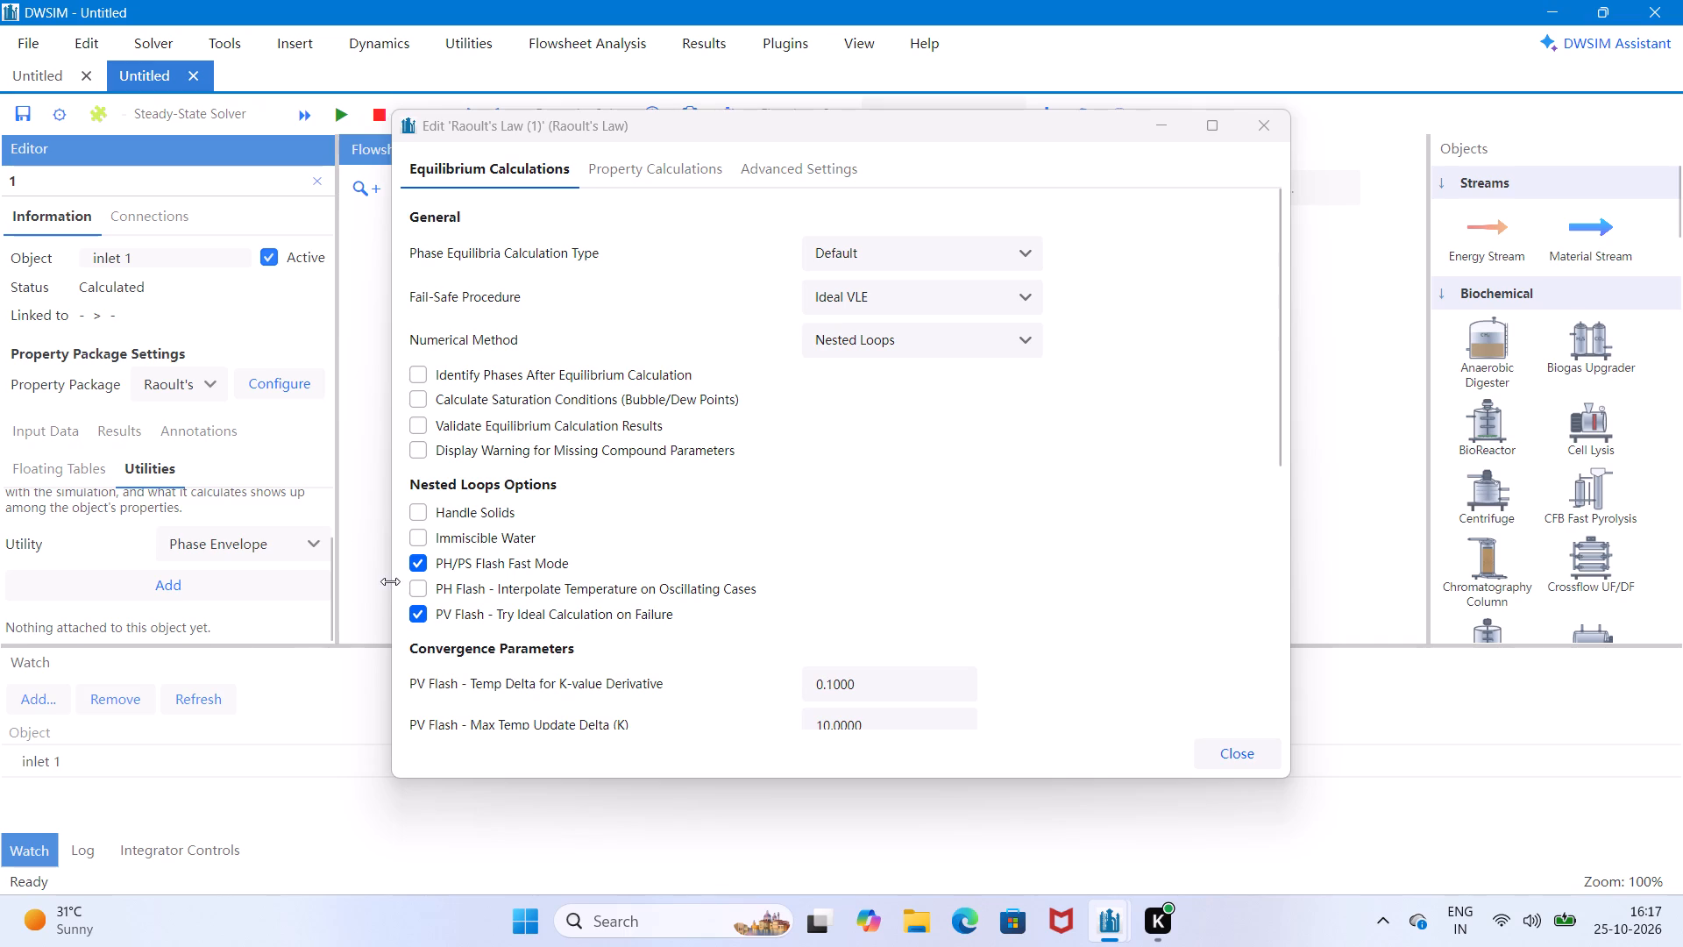
click(1262, 123)
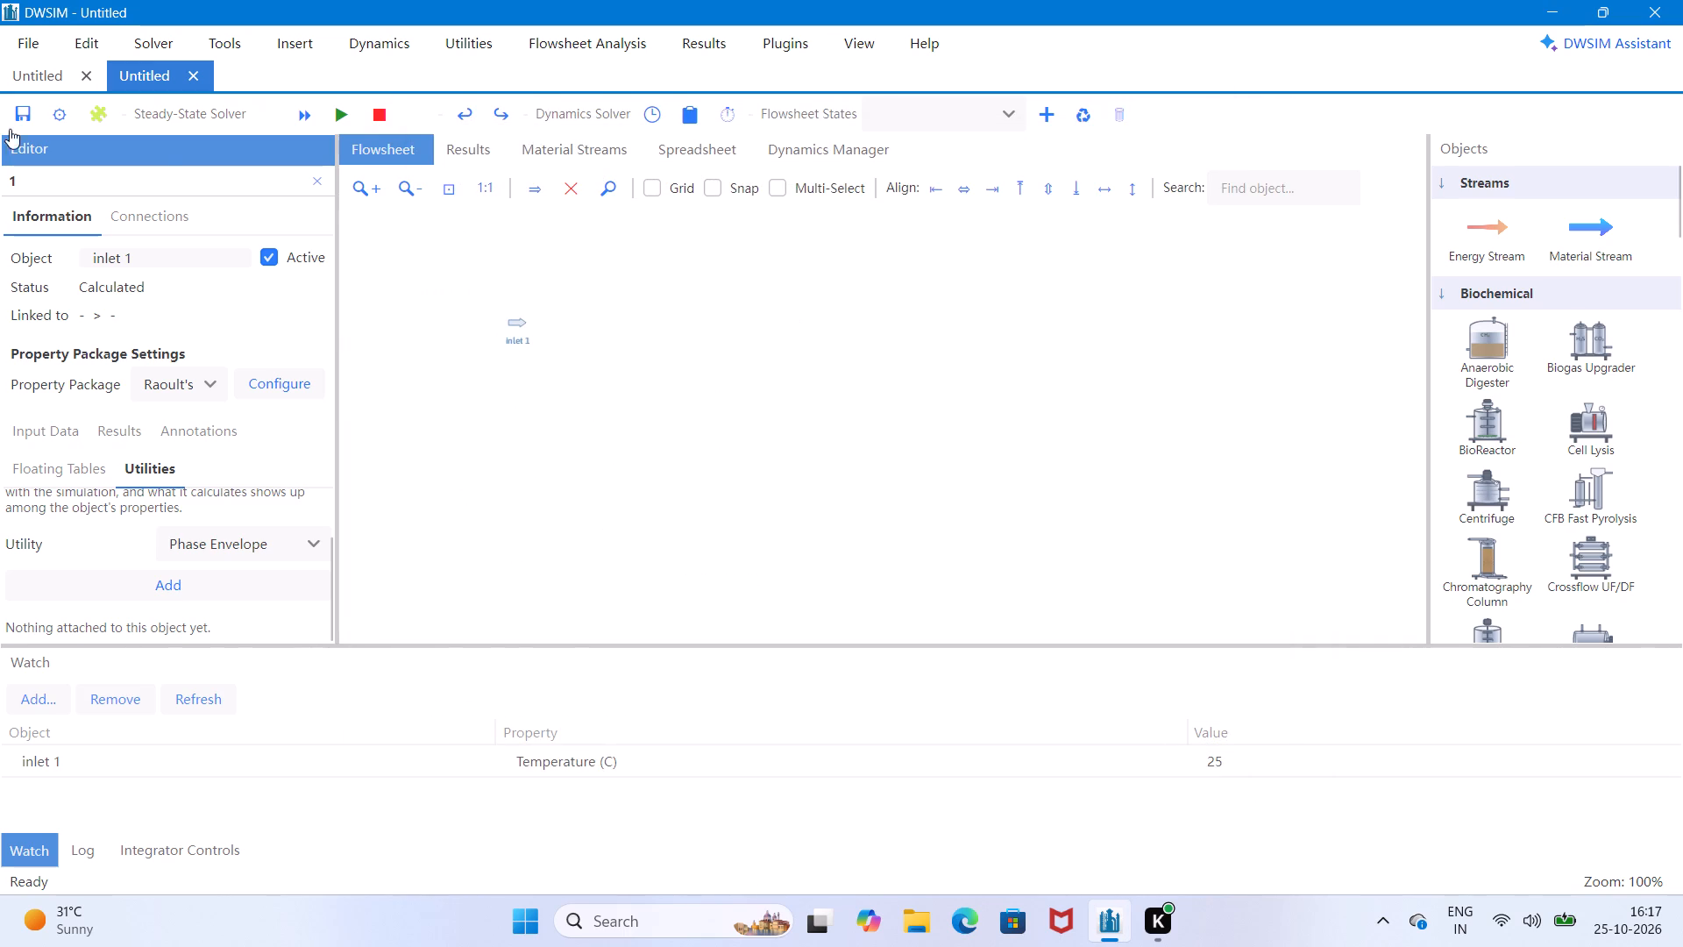
Select Raoult's Law (1) as the property package of inlet 1.
click(153, 203)
click(33, 200)
click(41, 281)
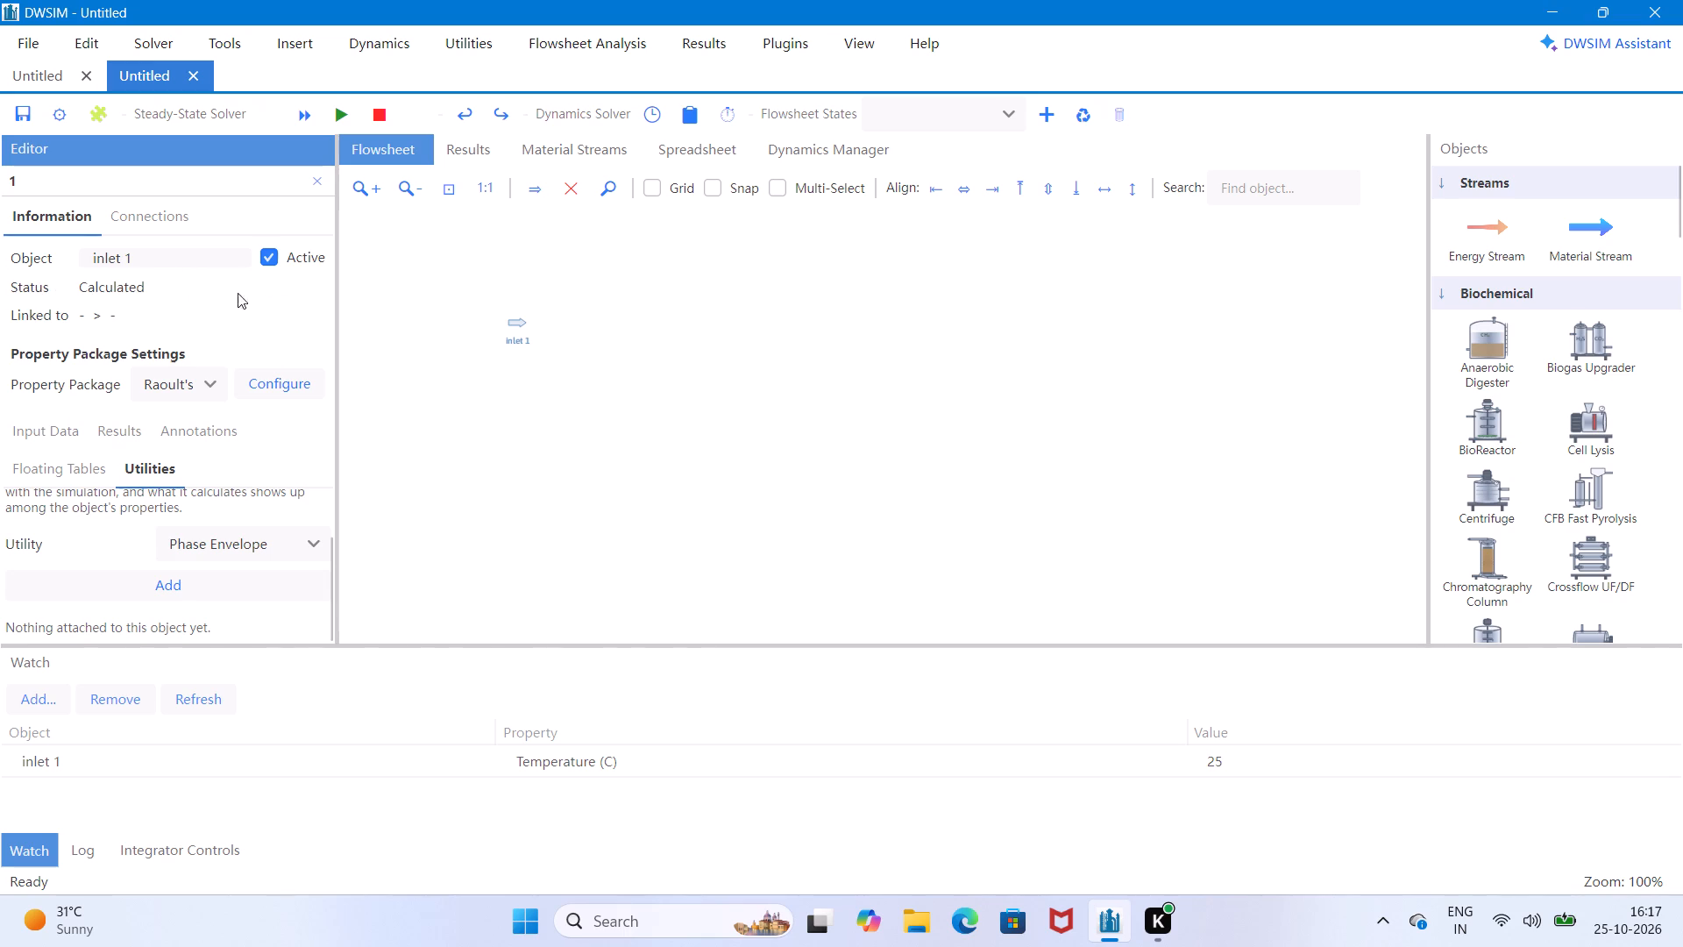
click(37, 381)
click(173, 387)
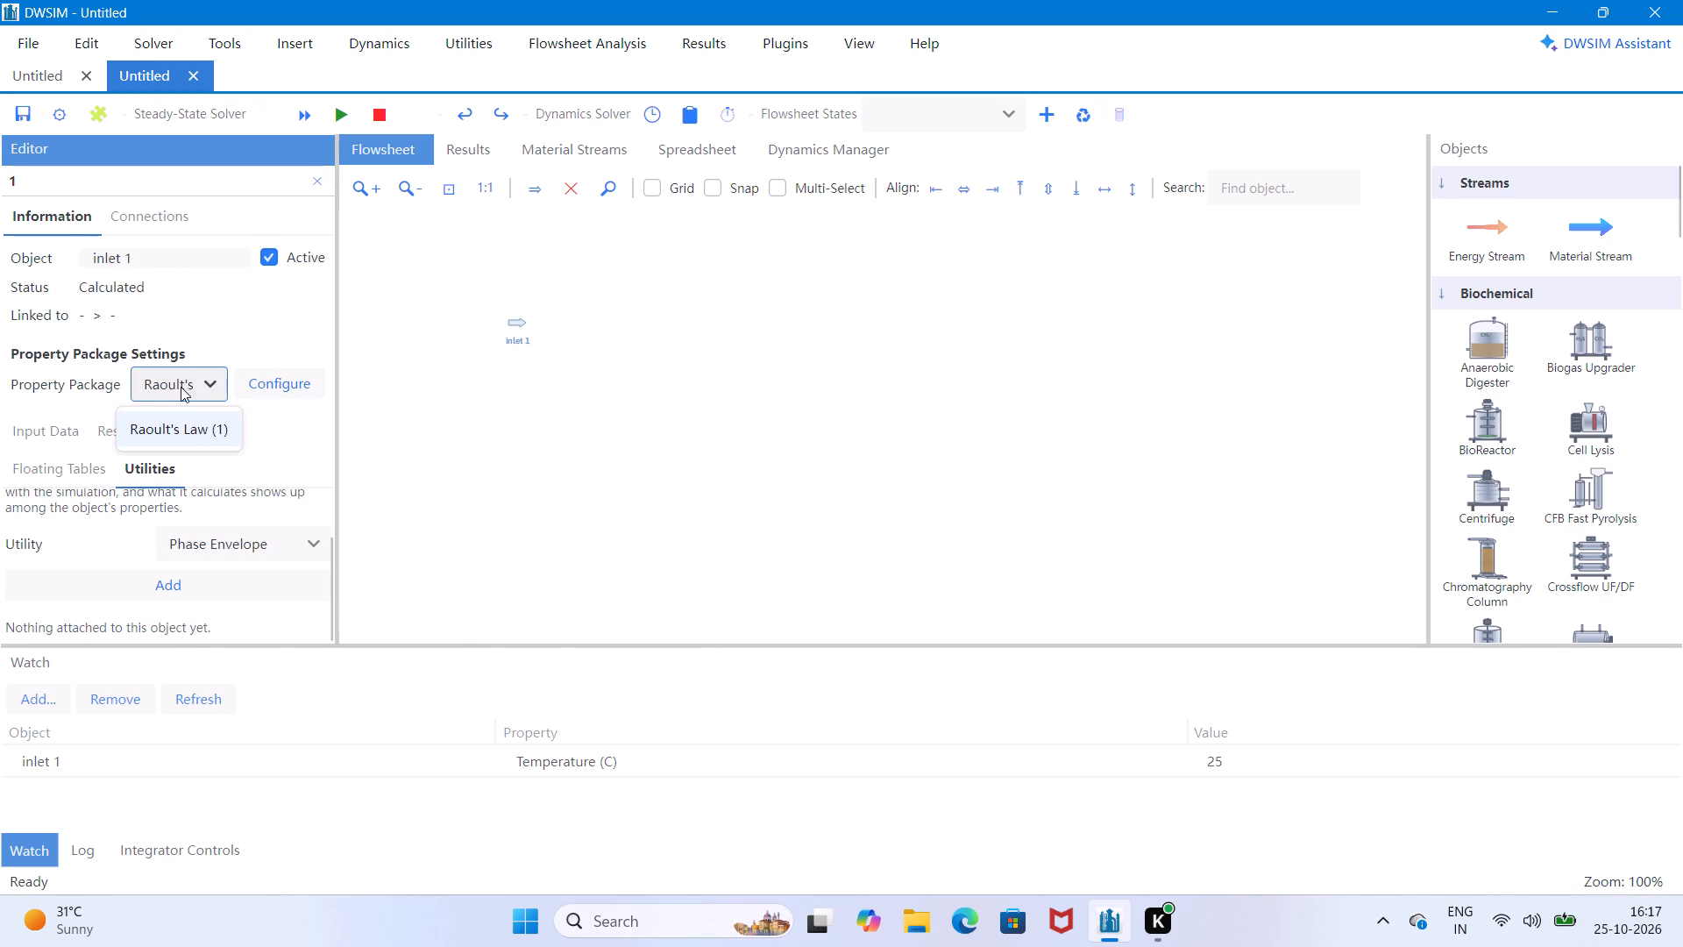
click(187, 424)
Set the basis of inlet 1's compound amounts to Mass Flows.
click(38, 435)
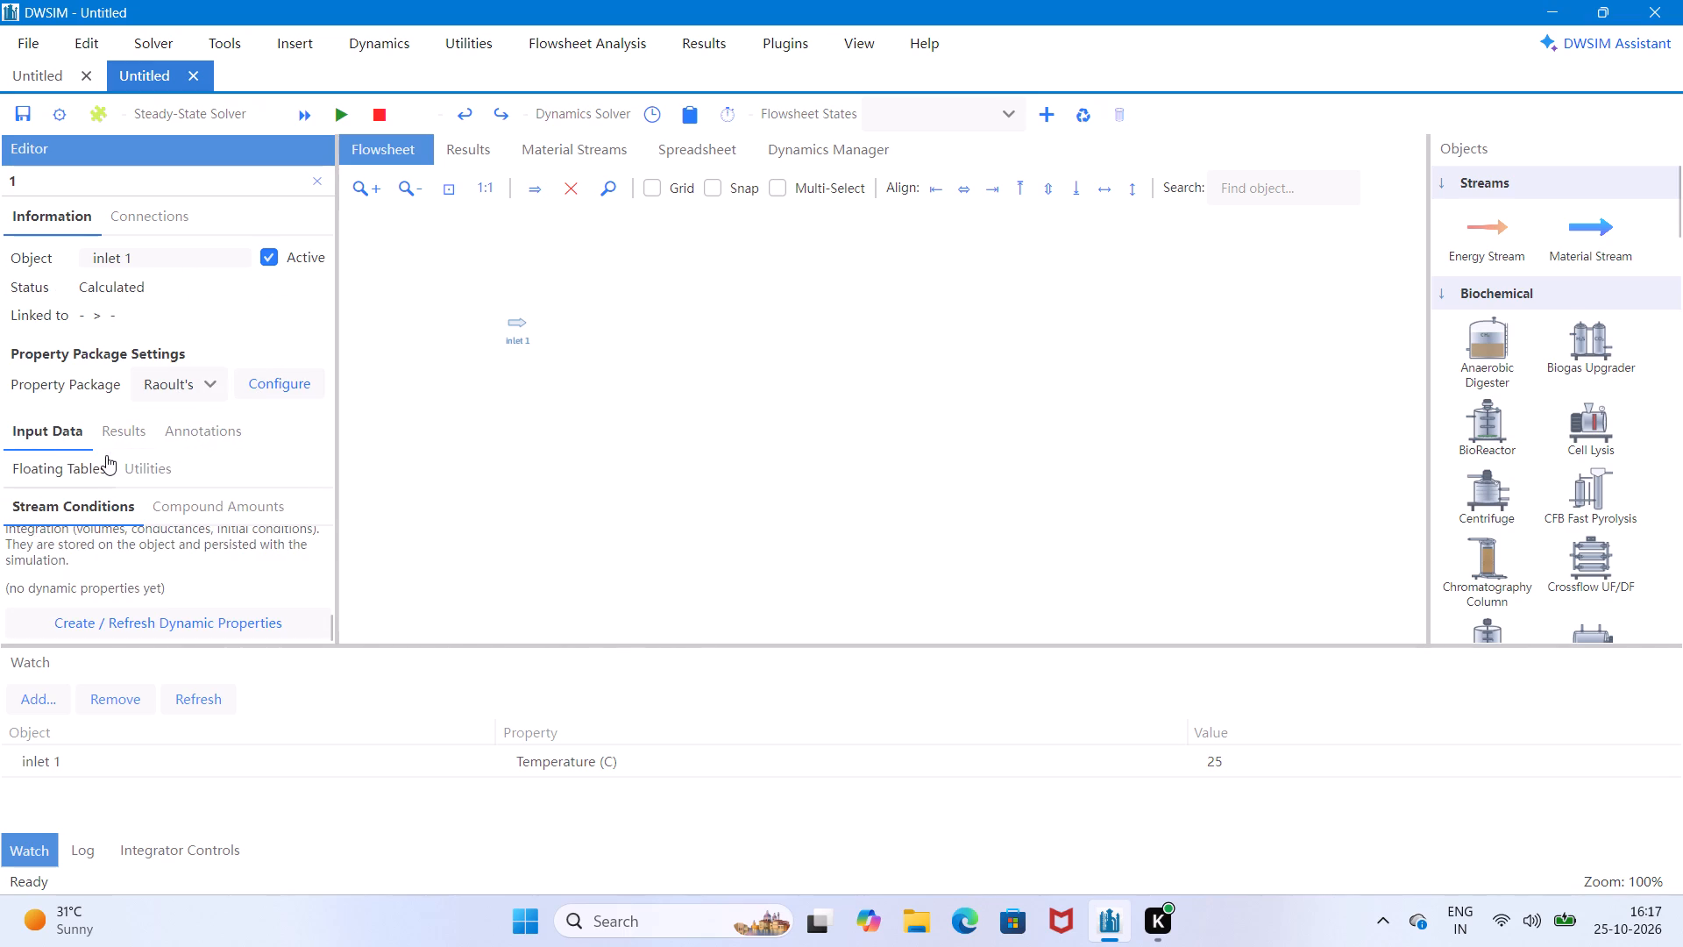
scroll(137, 484, down, 4)
click(93, 516)
click(256, 517)
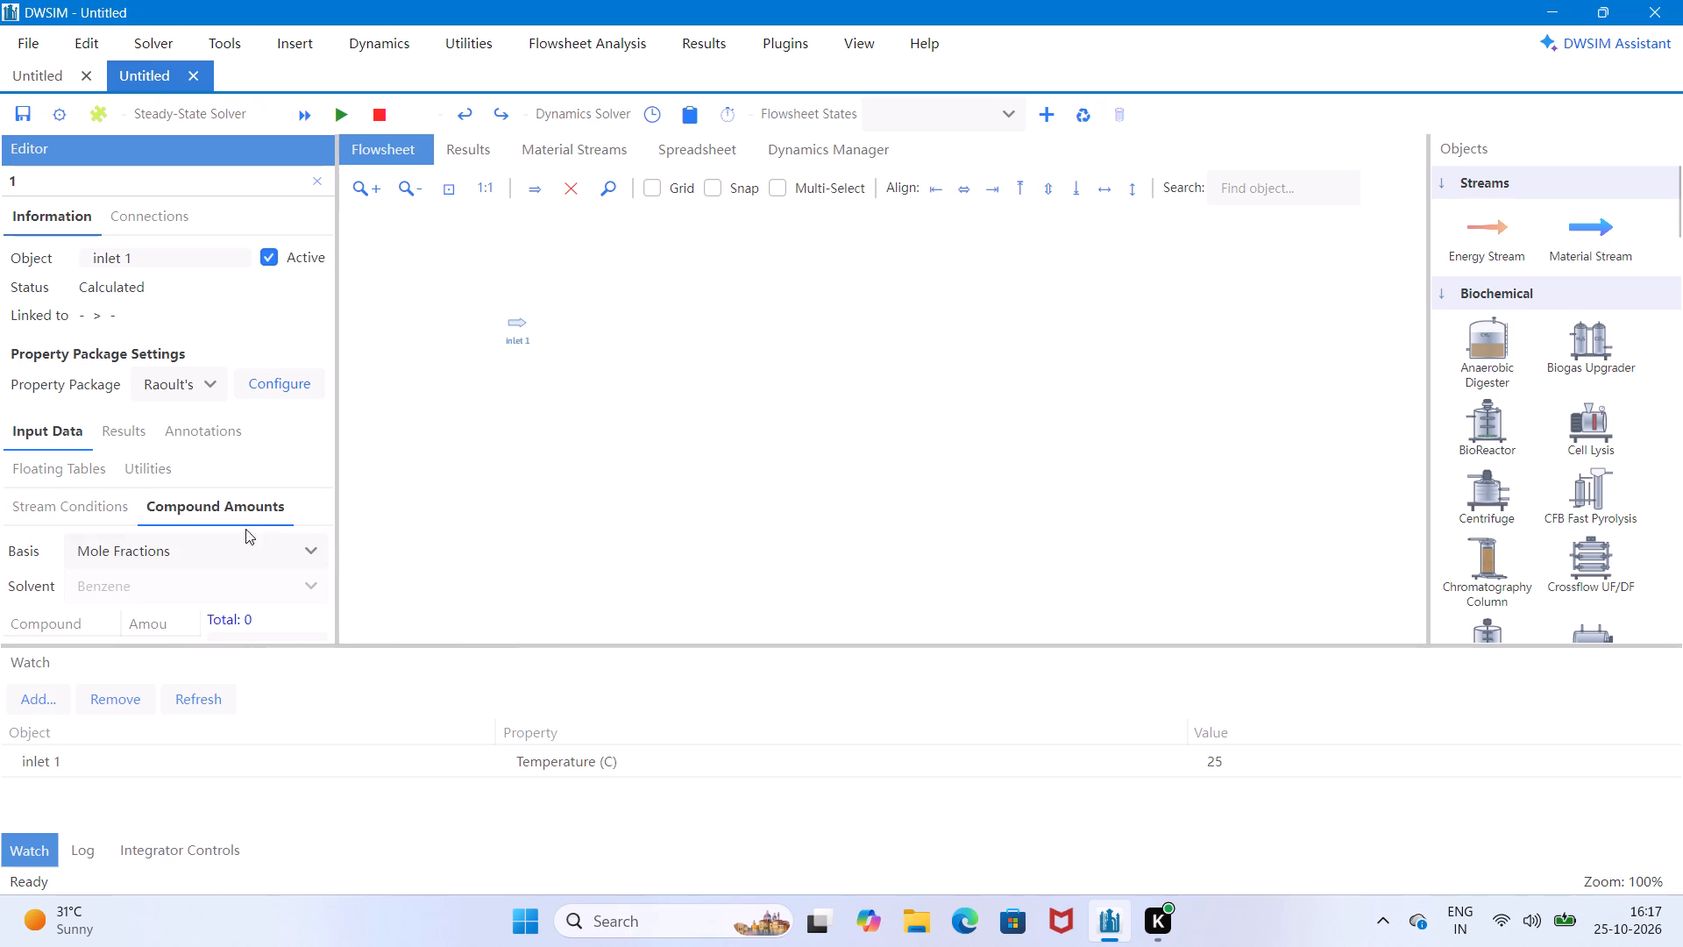
scroll(128, 522, down, 2)
click(311, 550)
click(181, 593)
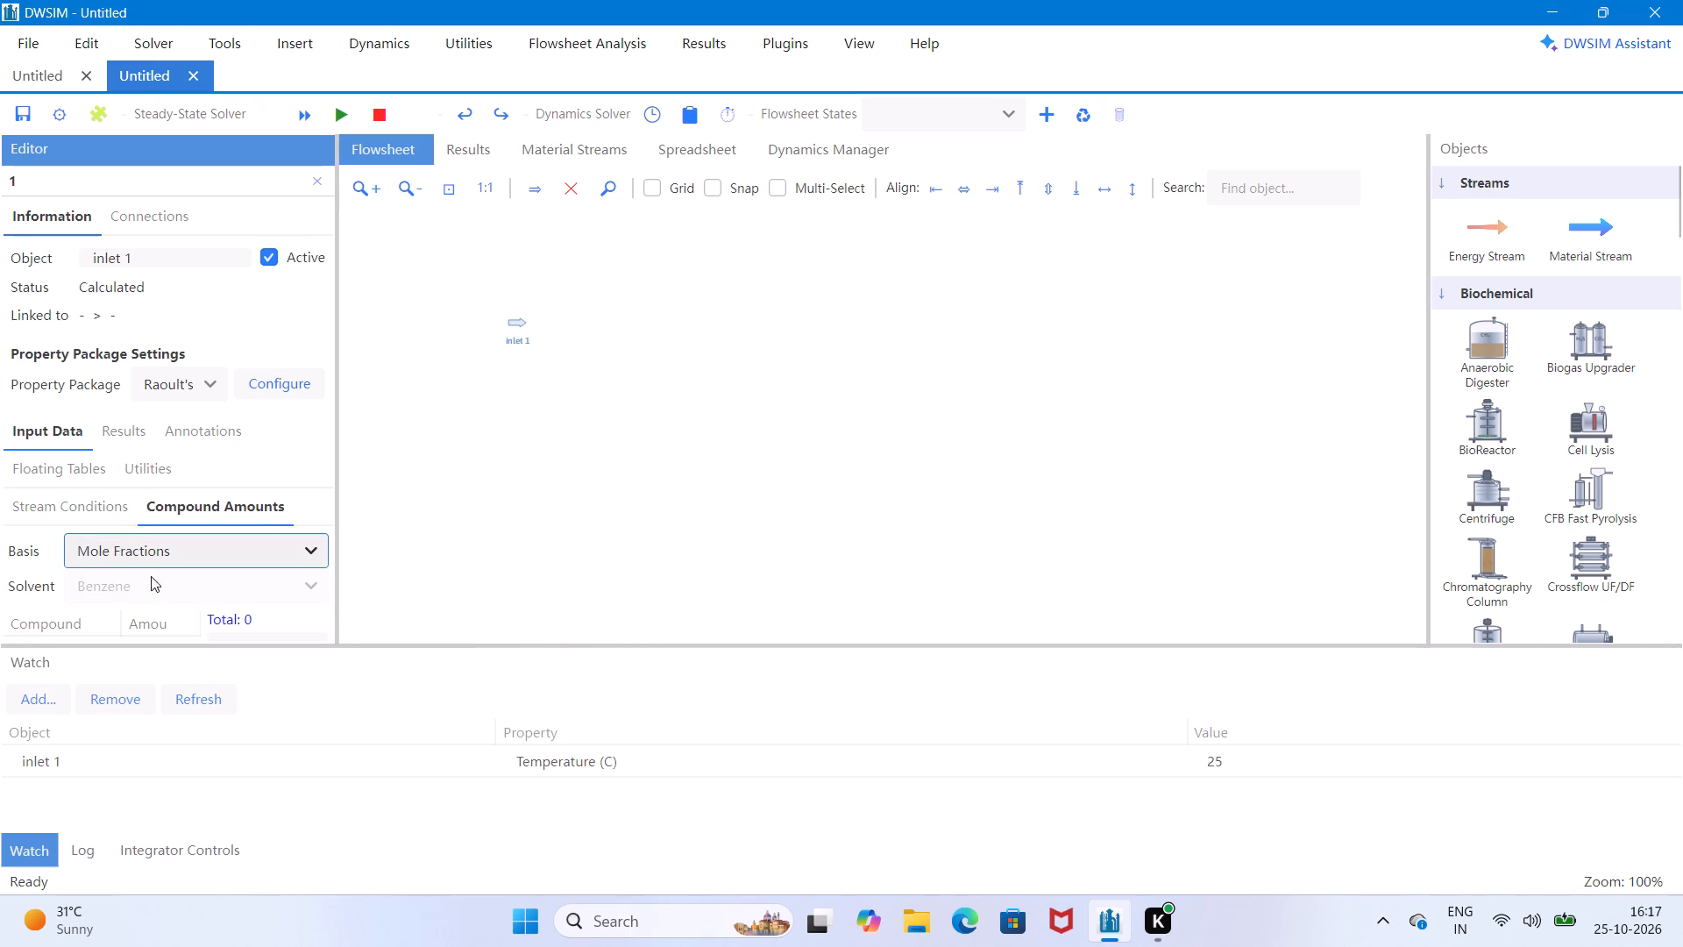
scroll(83, 538, down, 3)
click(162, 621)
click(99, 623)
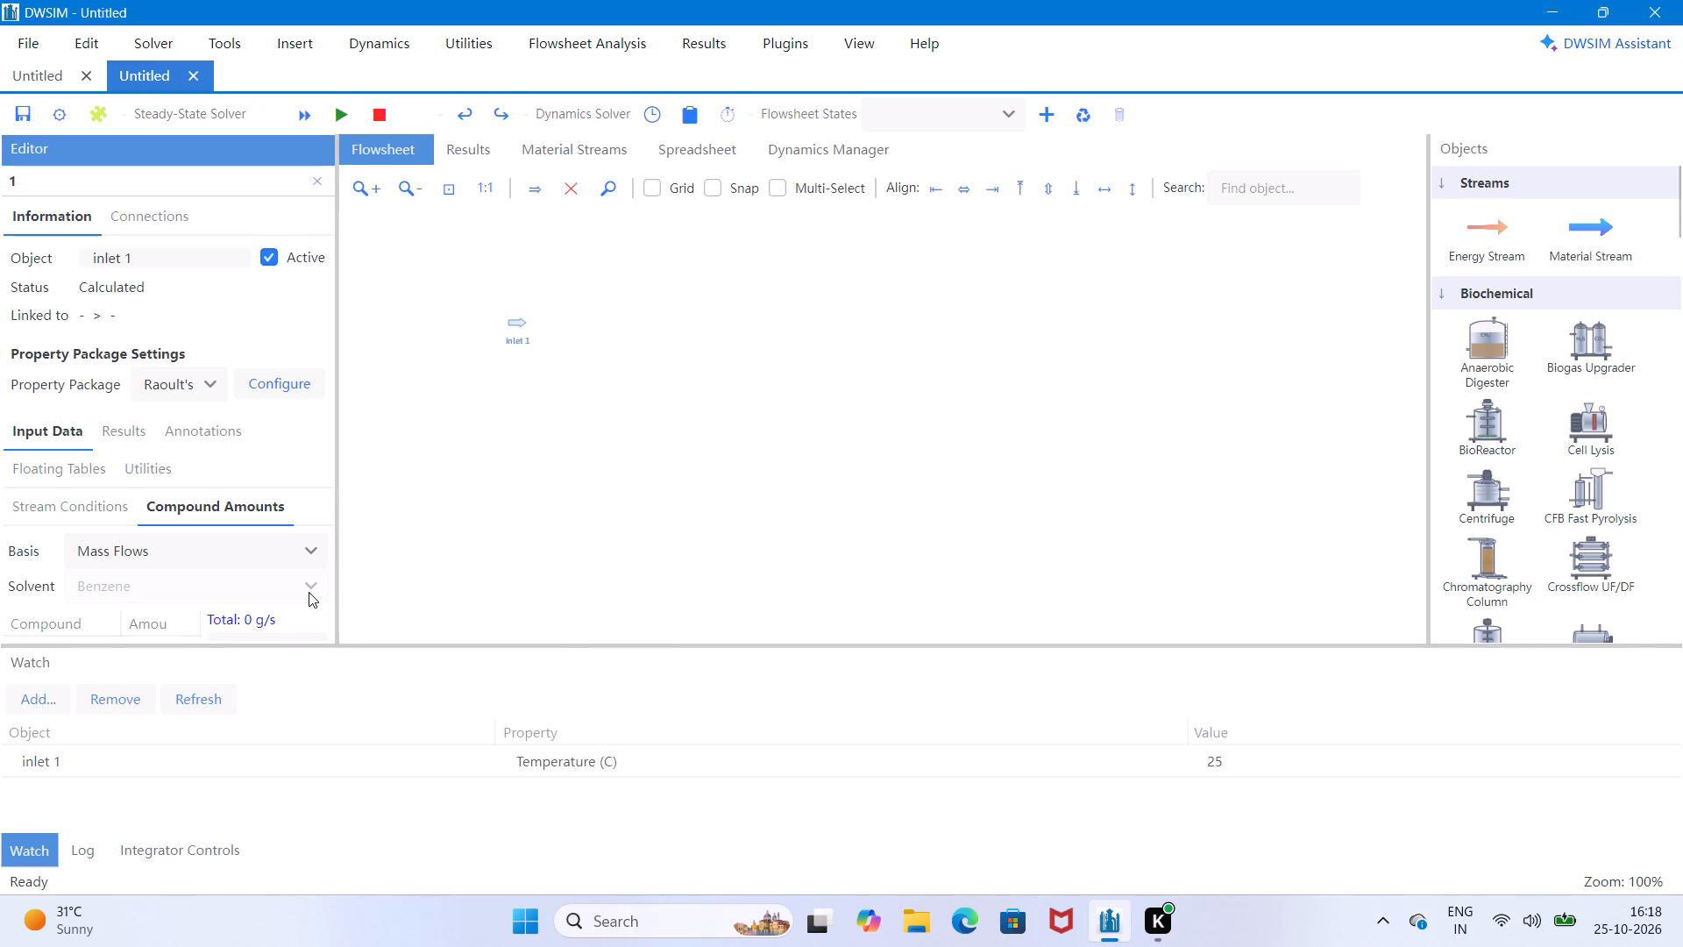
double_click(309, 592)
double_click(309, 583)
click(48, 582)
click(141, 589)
Remove inlet 1's temperature from the list of watched properties.
right_click(862, 755)
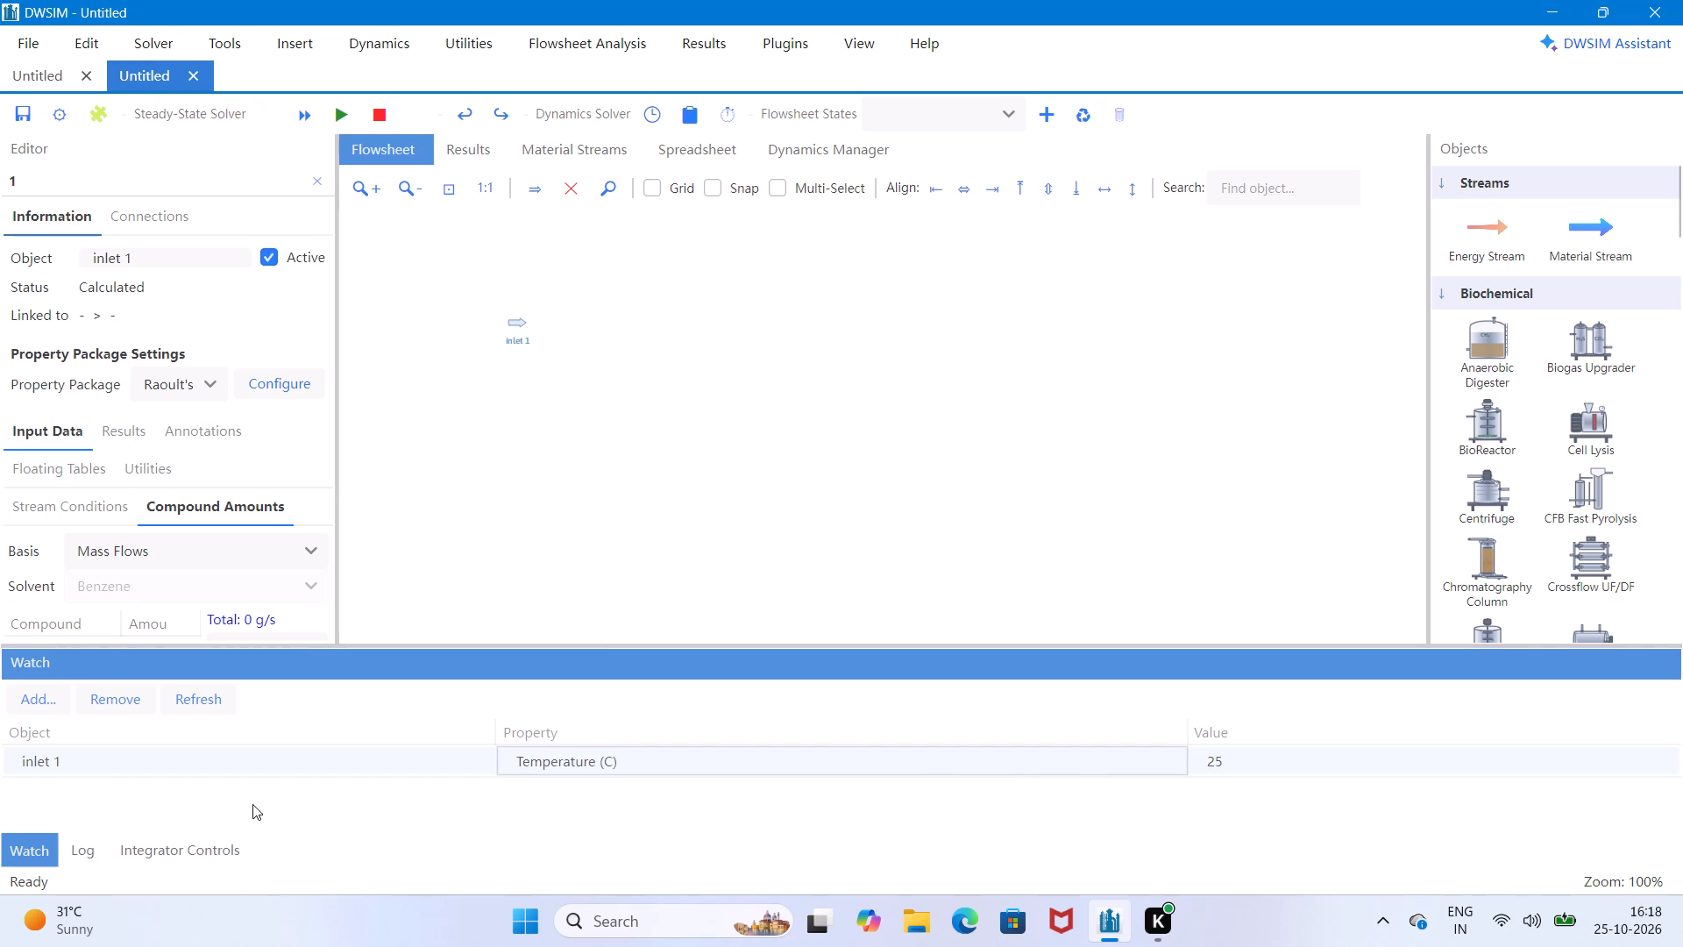
right_click(288, 753)
right_click(143, 747)
click(115, 692)
click(117, 692)
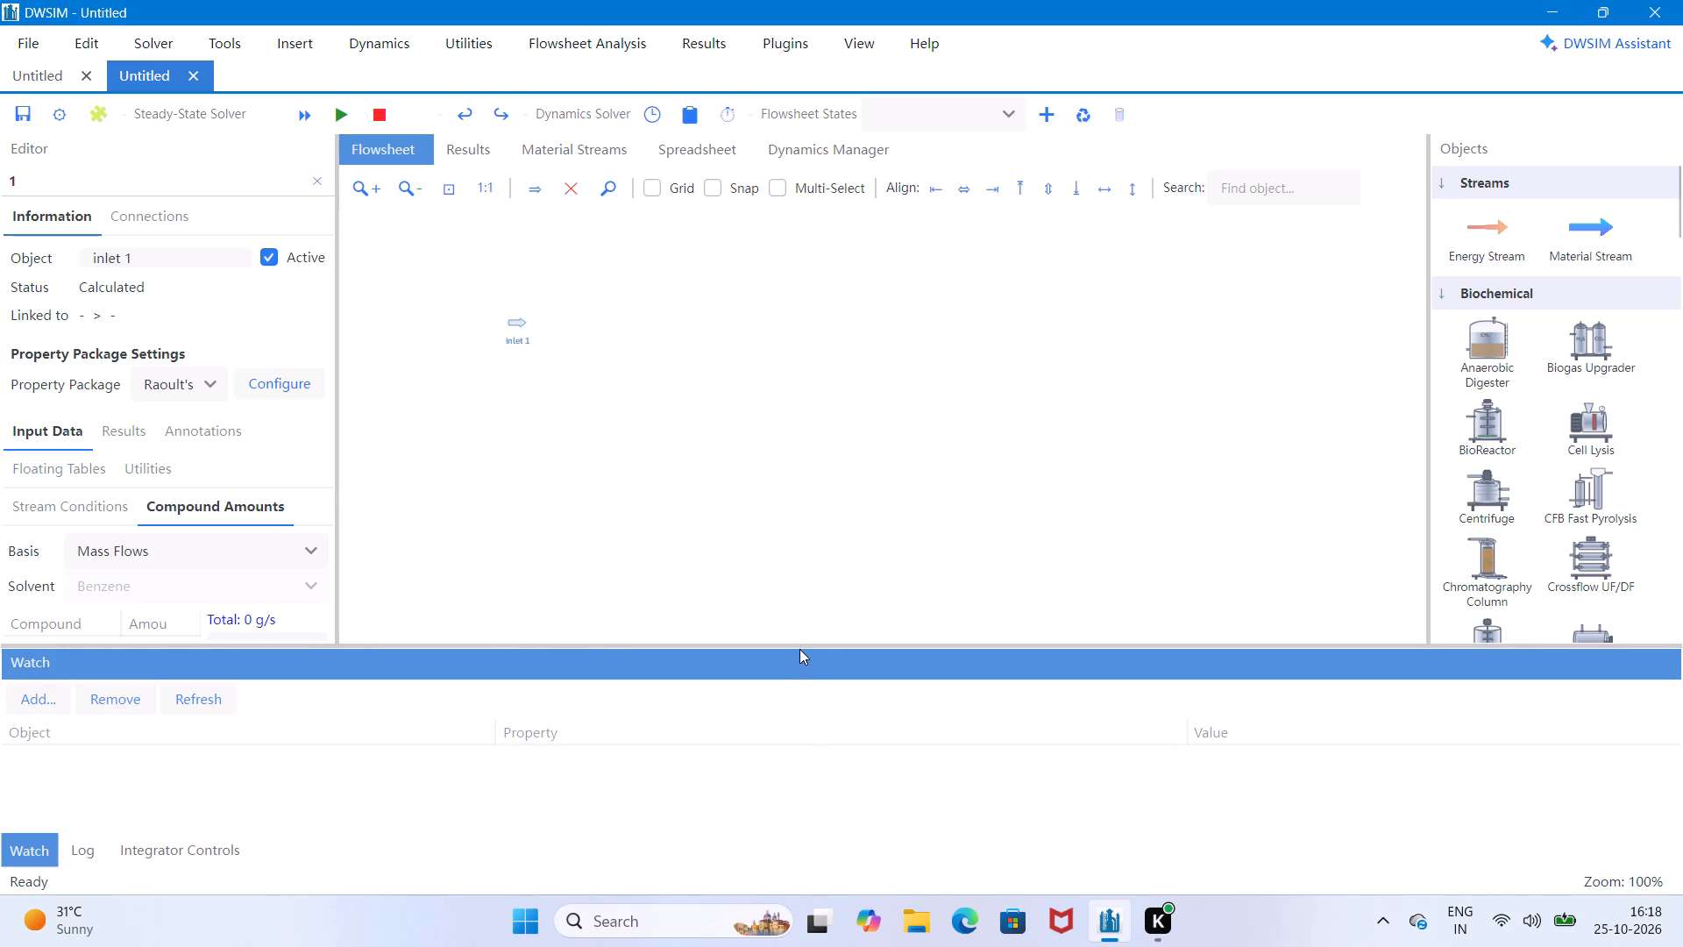
Enlarge the compound amounts area of inlet 1 and enter 0.8 for Benzene and 0.2 for Toluene.
drag(807, 646, 827, 853)
scroll(155, 717, down, 2)
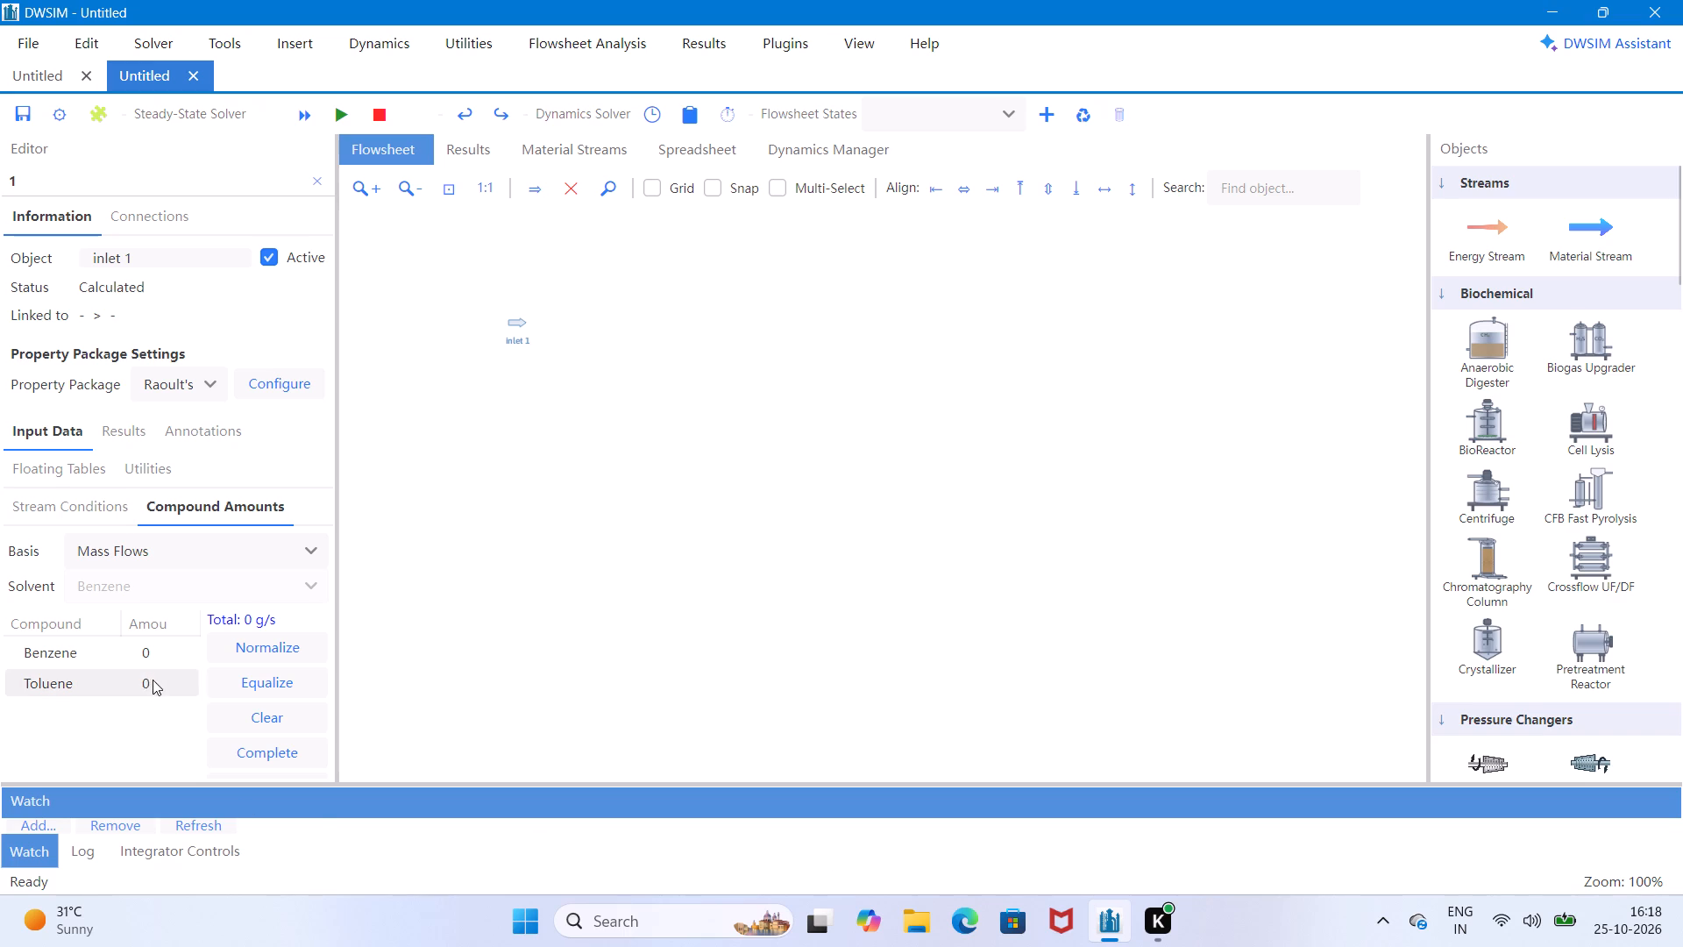
click(158, 653)
click(158, 653)
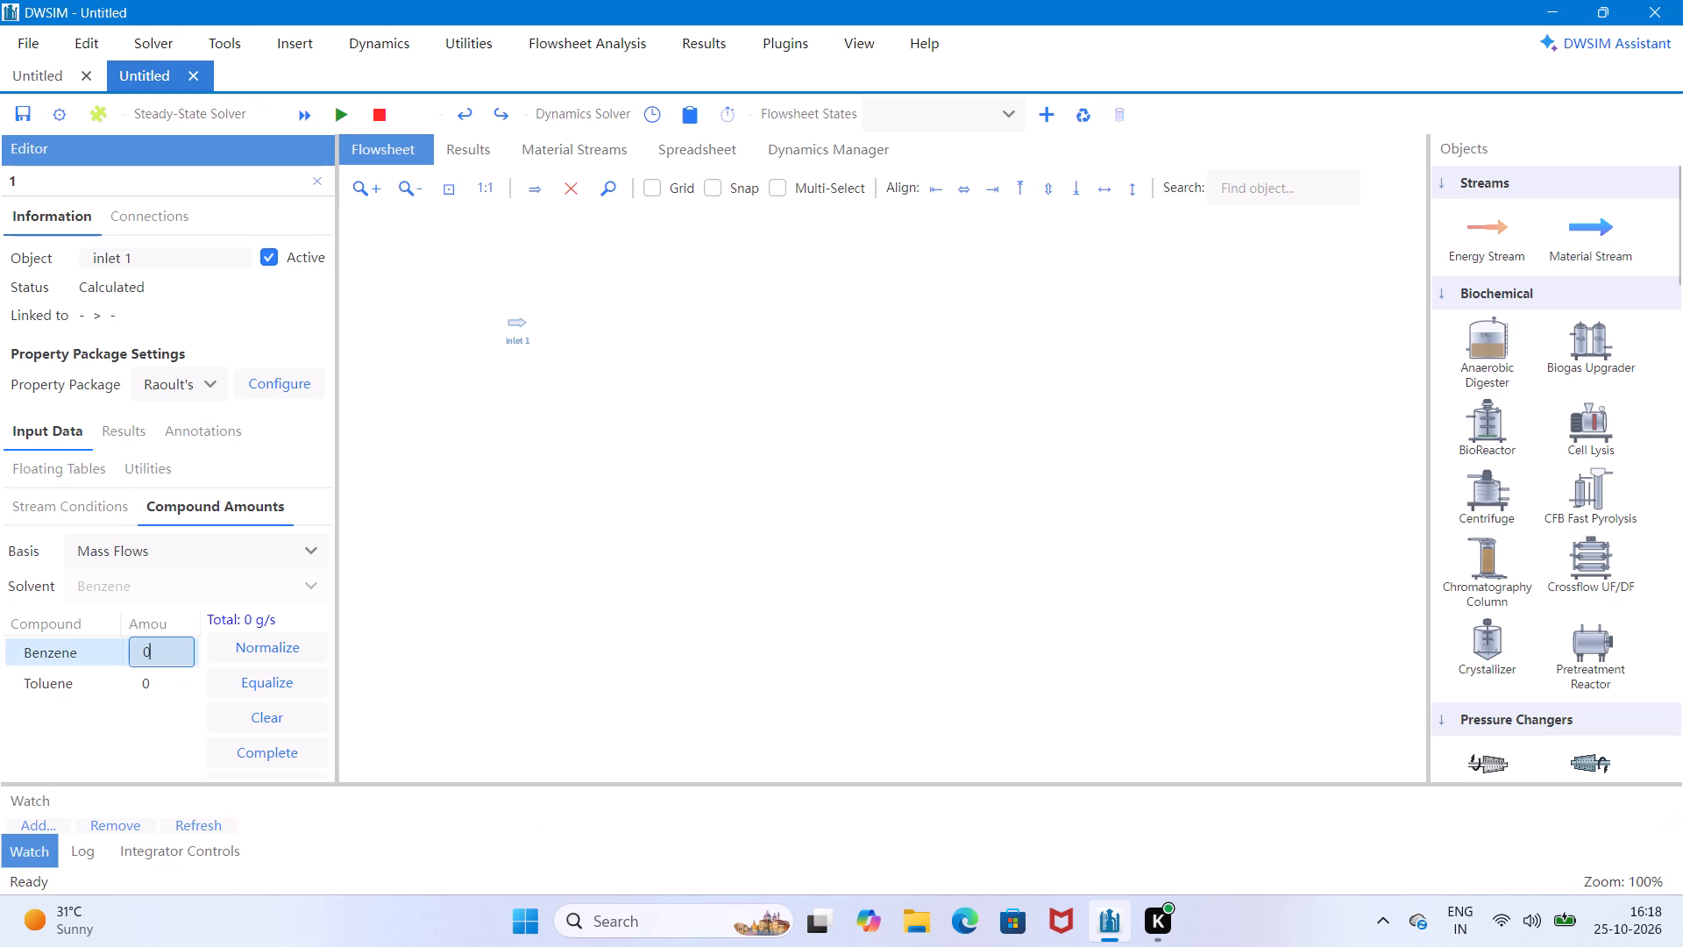
key(BackSpace)
key(Right)
text(0.8)
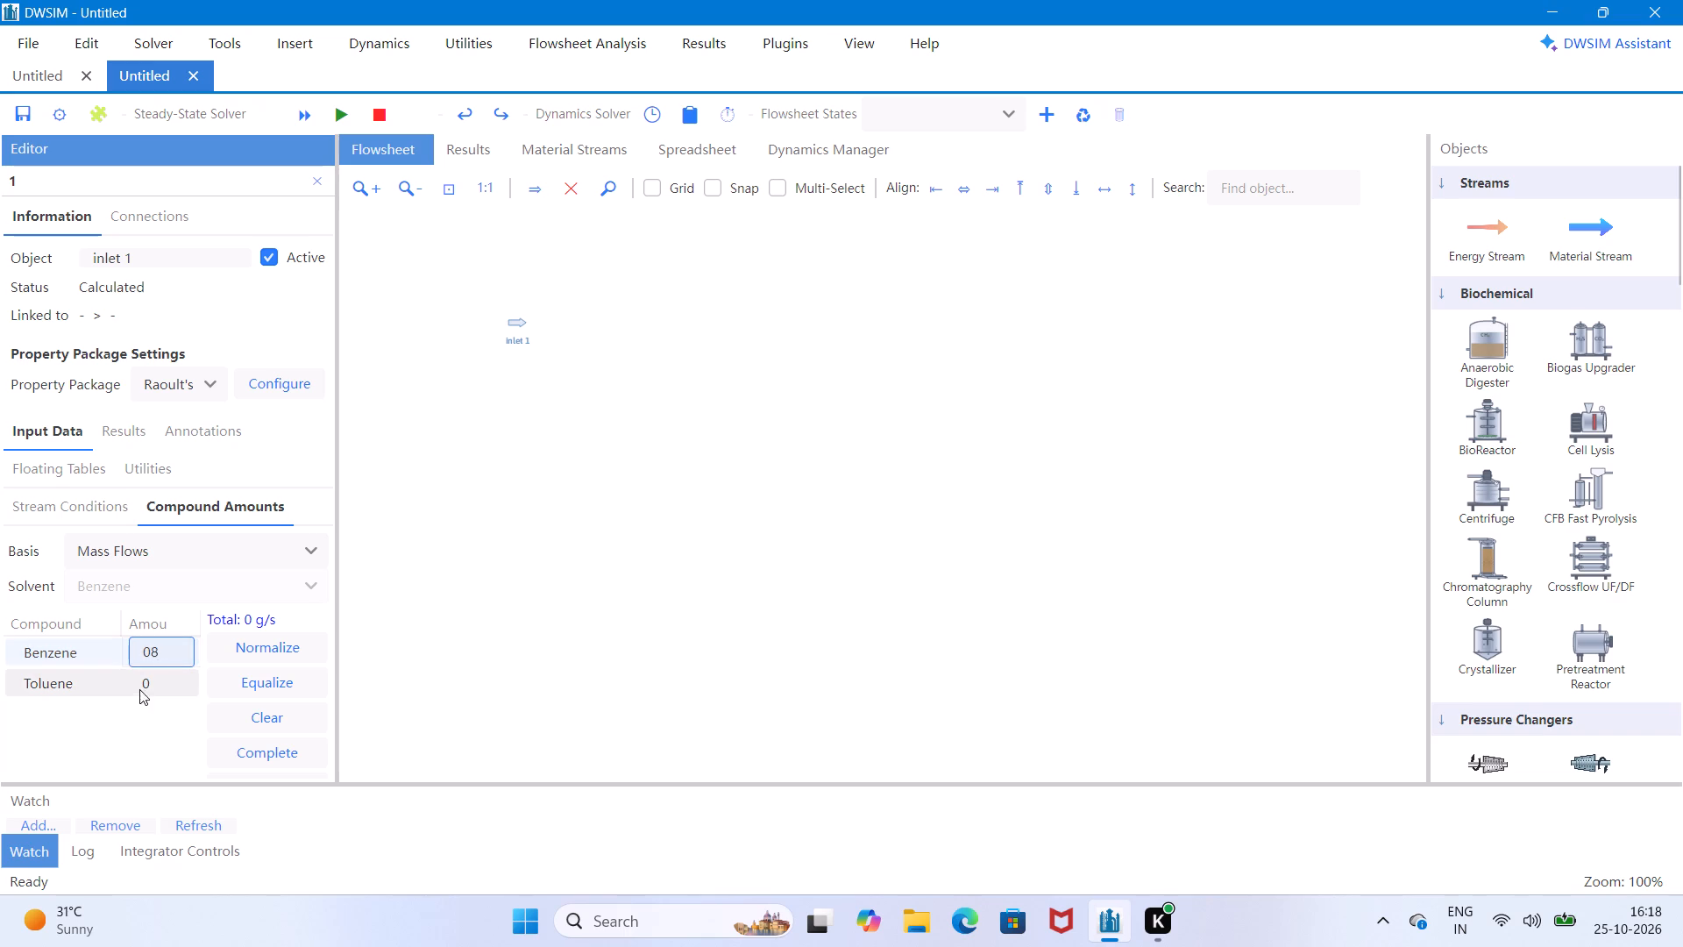
click(148, 681)
click(160, 676)
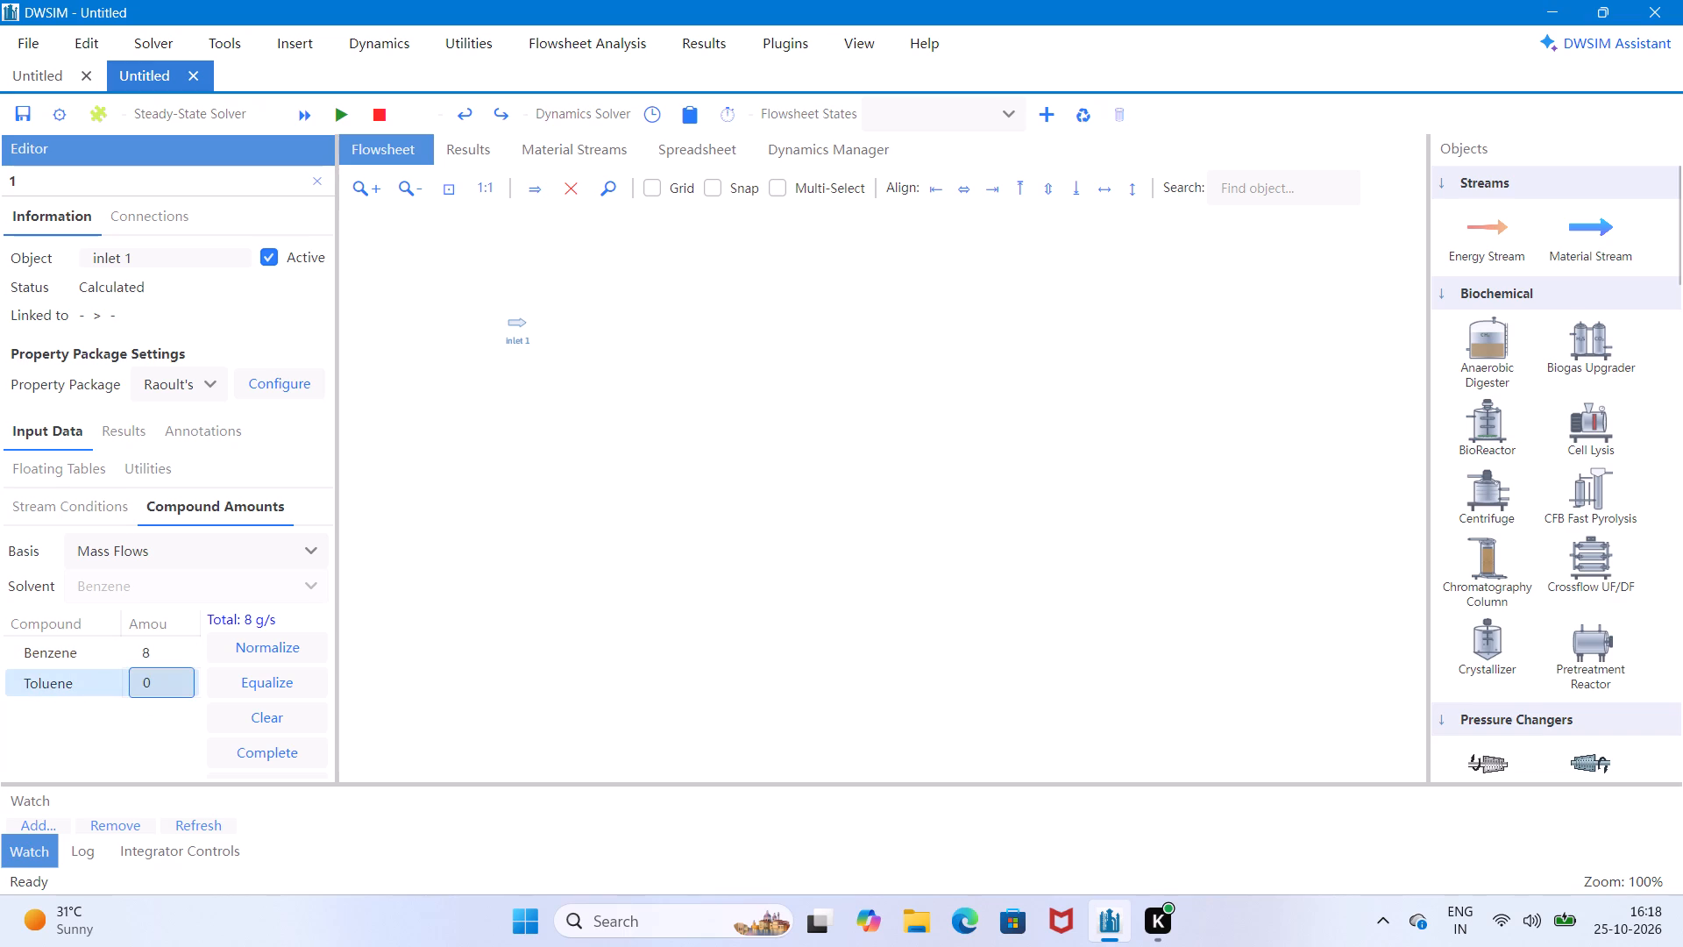
text(0.2)
click(118, 436)
click(50, 430)
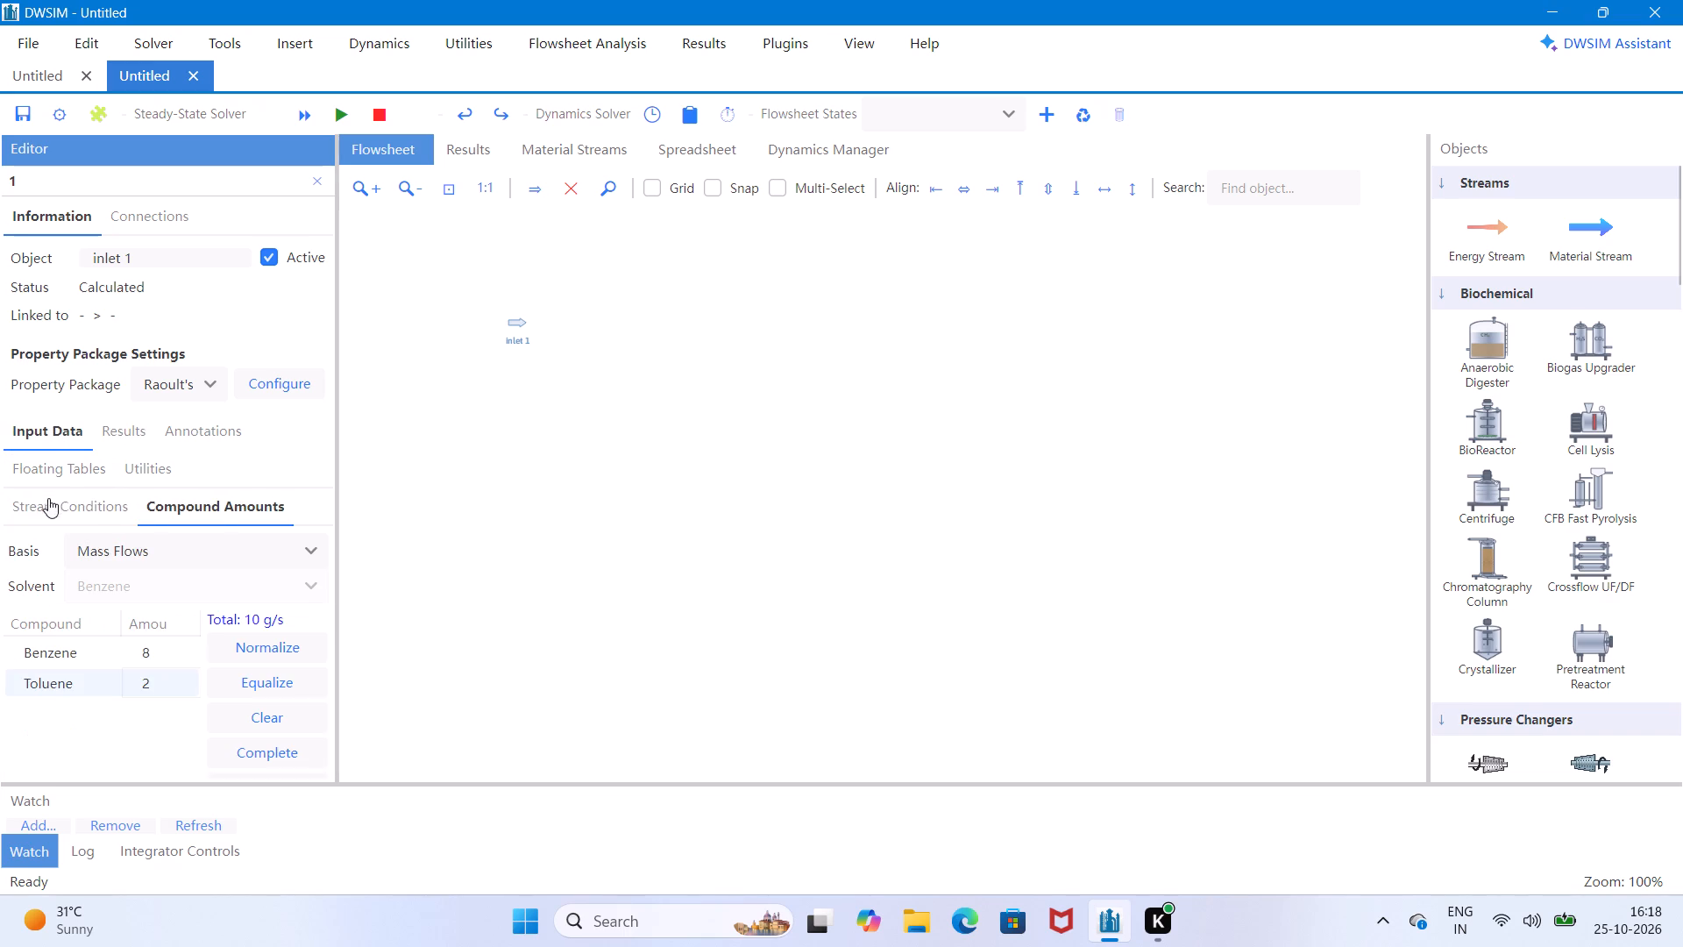
Clear the temperature value in the stream conditions of inlet 1.
click(25, 503)
scroll(111, 580, up, 5)
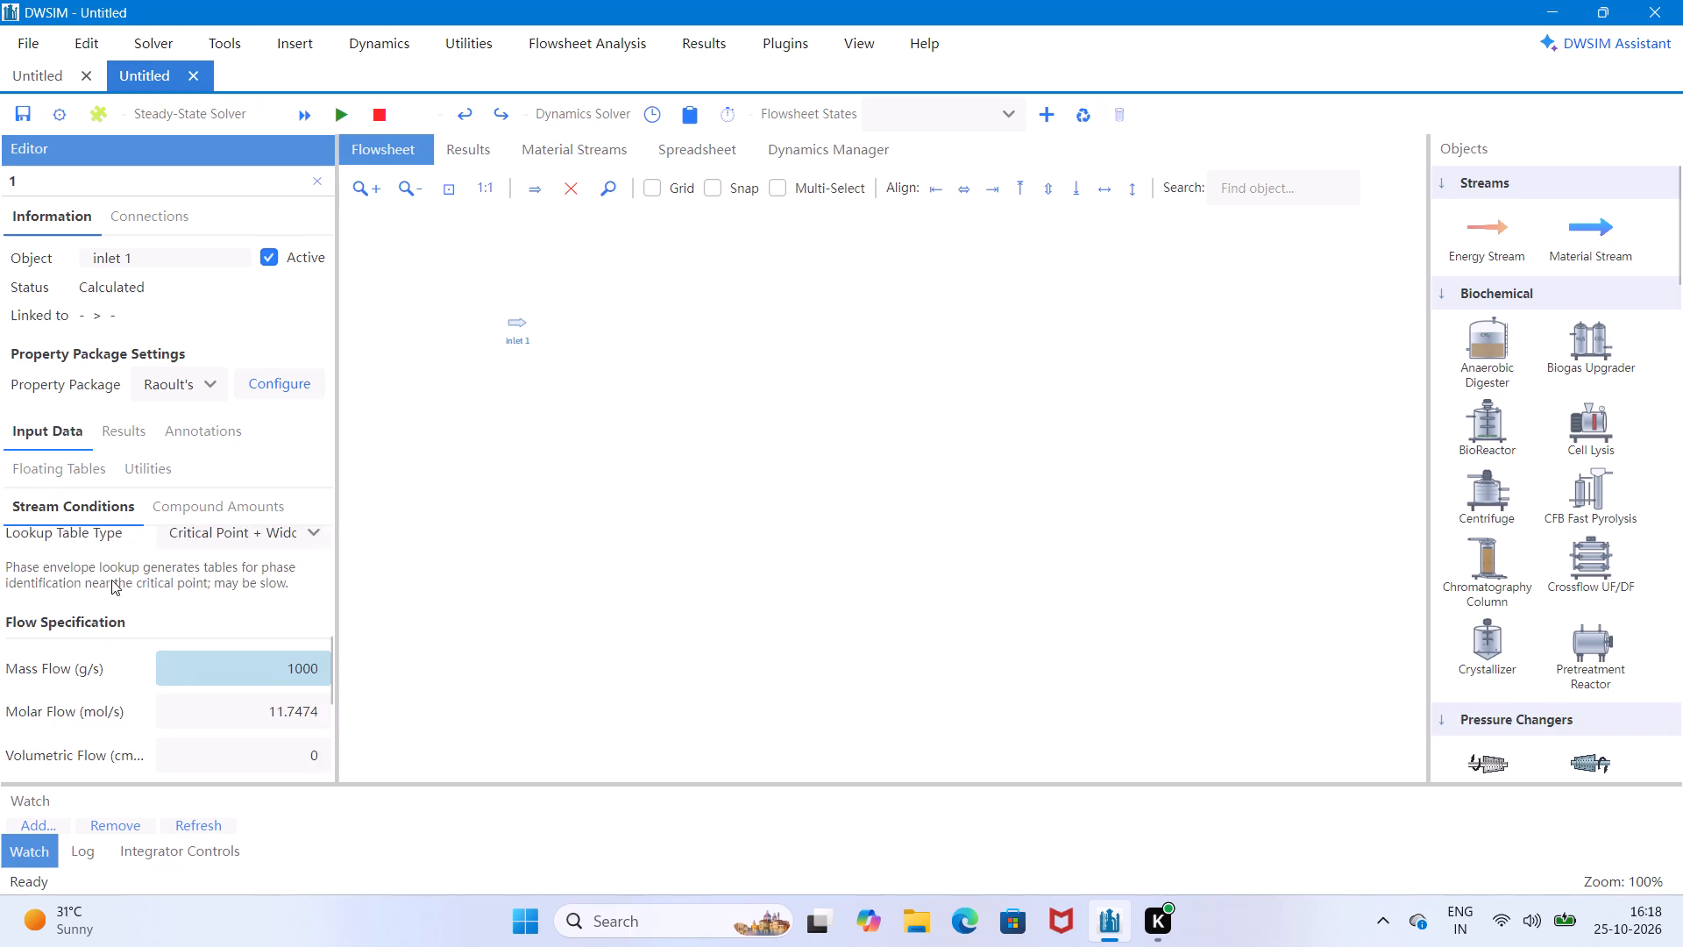
scroll(111, 580, up, 1)
scroll(111, 580, down, 1)
scroll(111, 580, up, 10)
scroll(111, 580, down, 2)
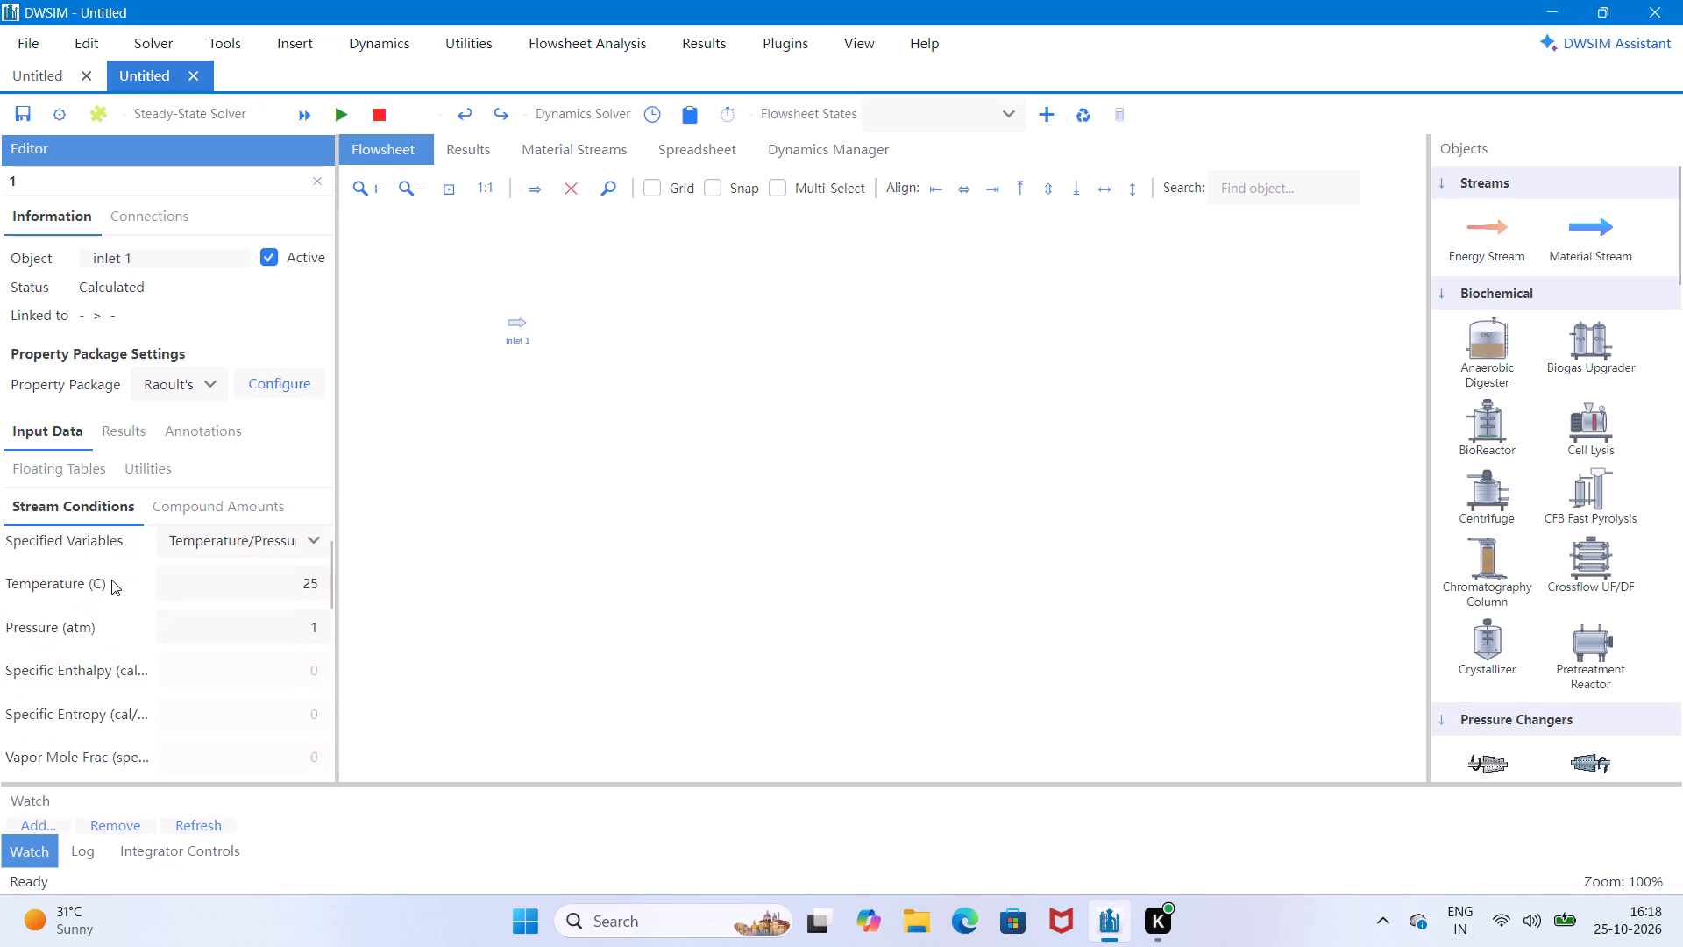
scroll(111, 580, down, 2)
scroll(111, 580, up, 2)
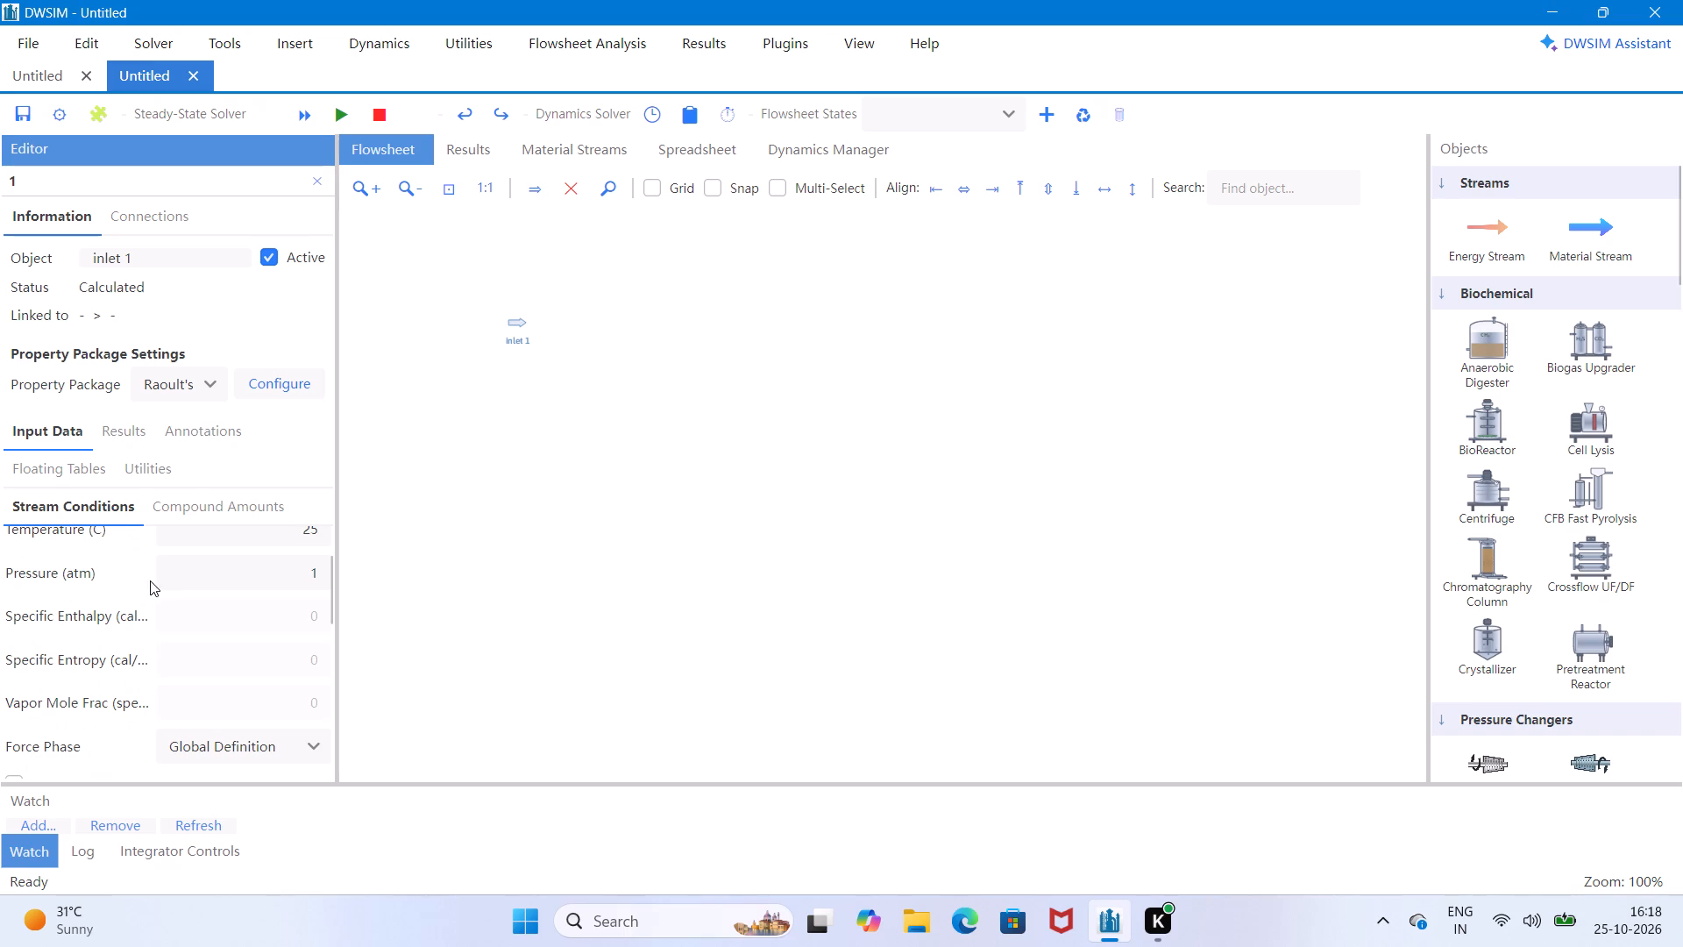
scroll(245, 623, up, 4)
drag(287, 637, 436, 657)
key(BackSpace)
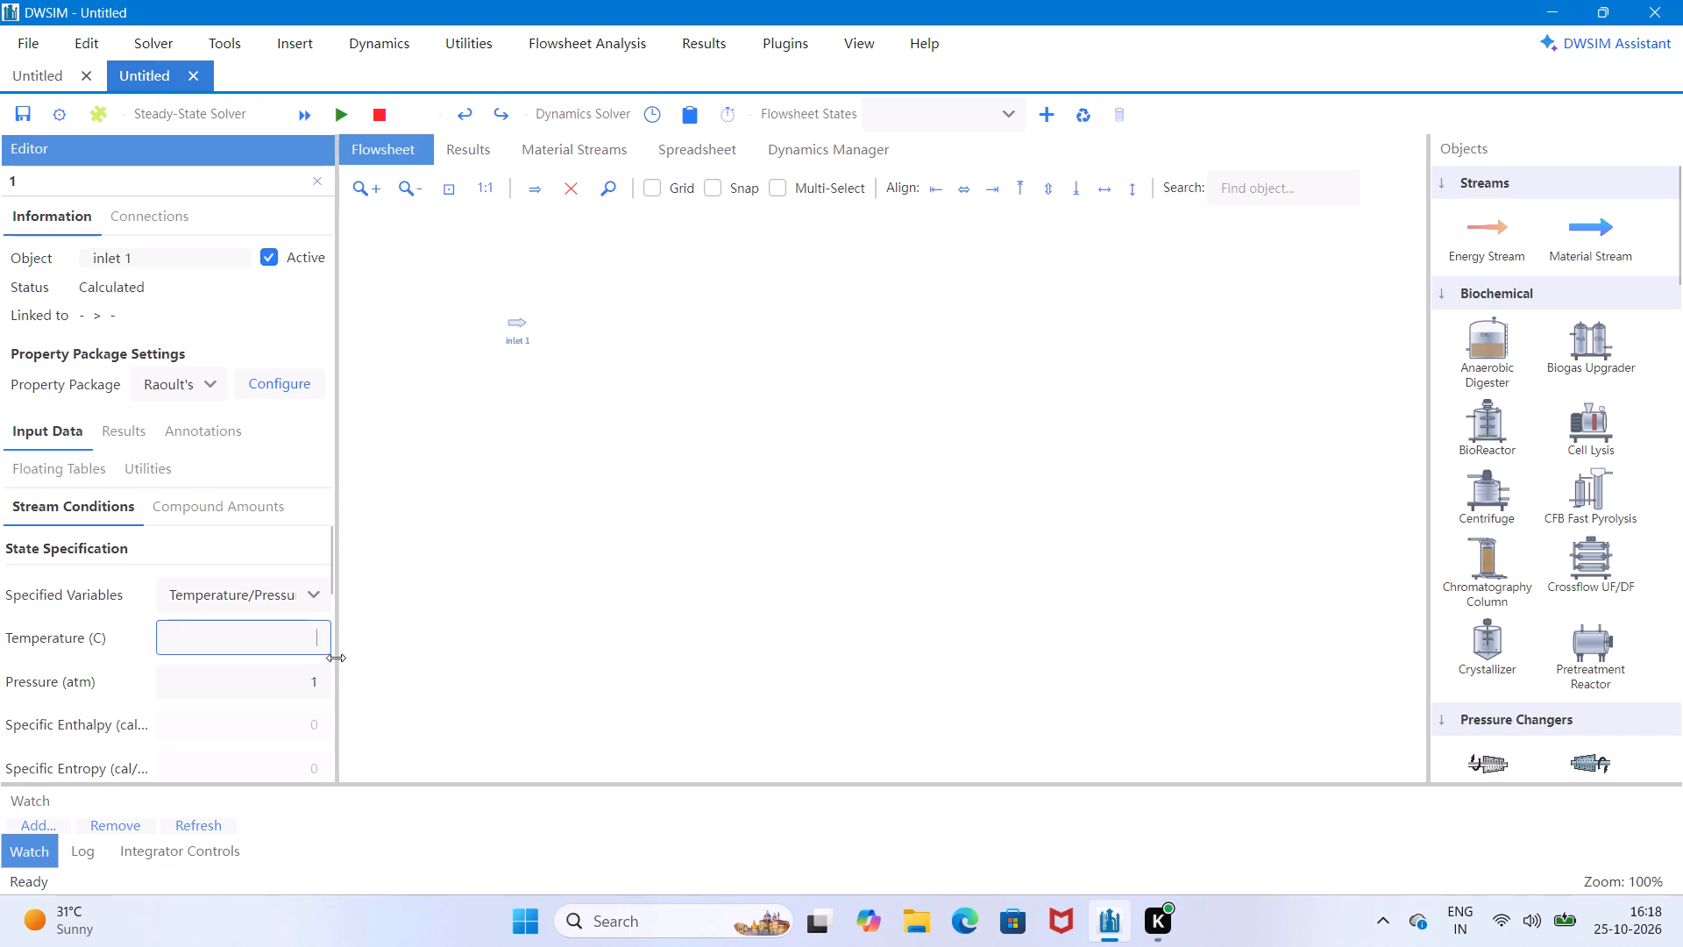
Open the Raoult's Law (1) configuration, review its equilibrium calculation settings and convergence parameters, and close it.
scroll(330, 658, down, 2)
scroll(245, 660, down, 1)
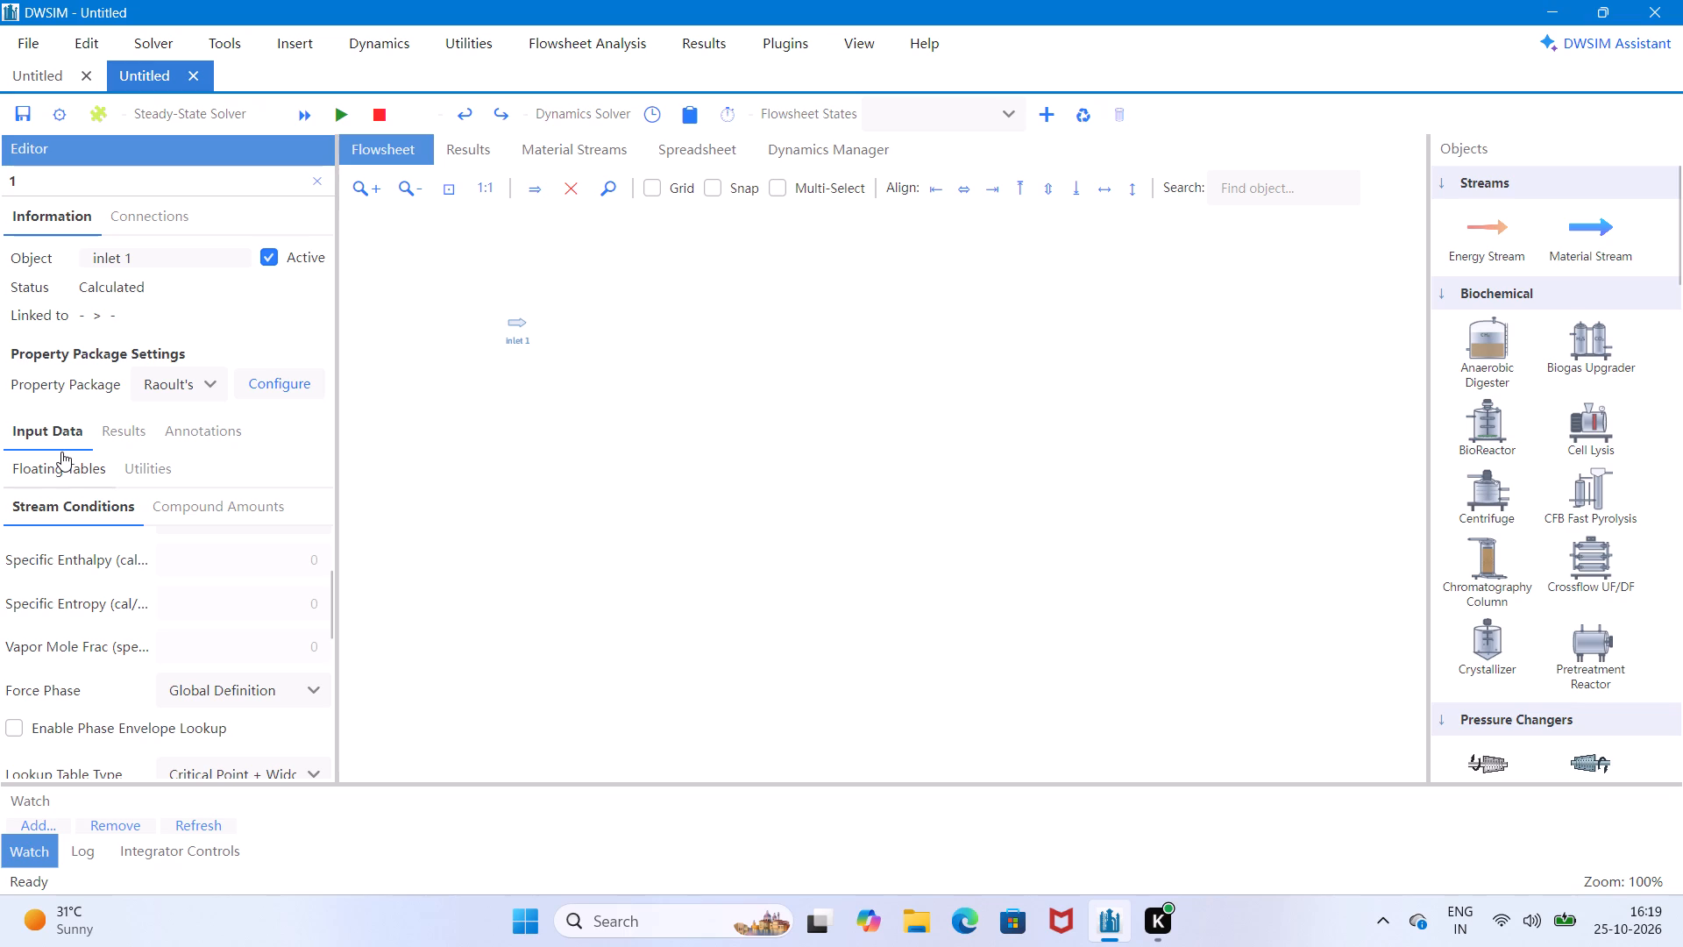
click(284, 385)
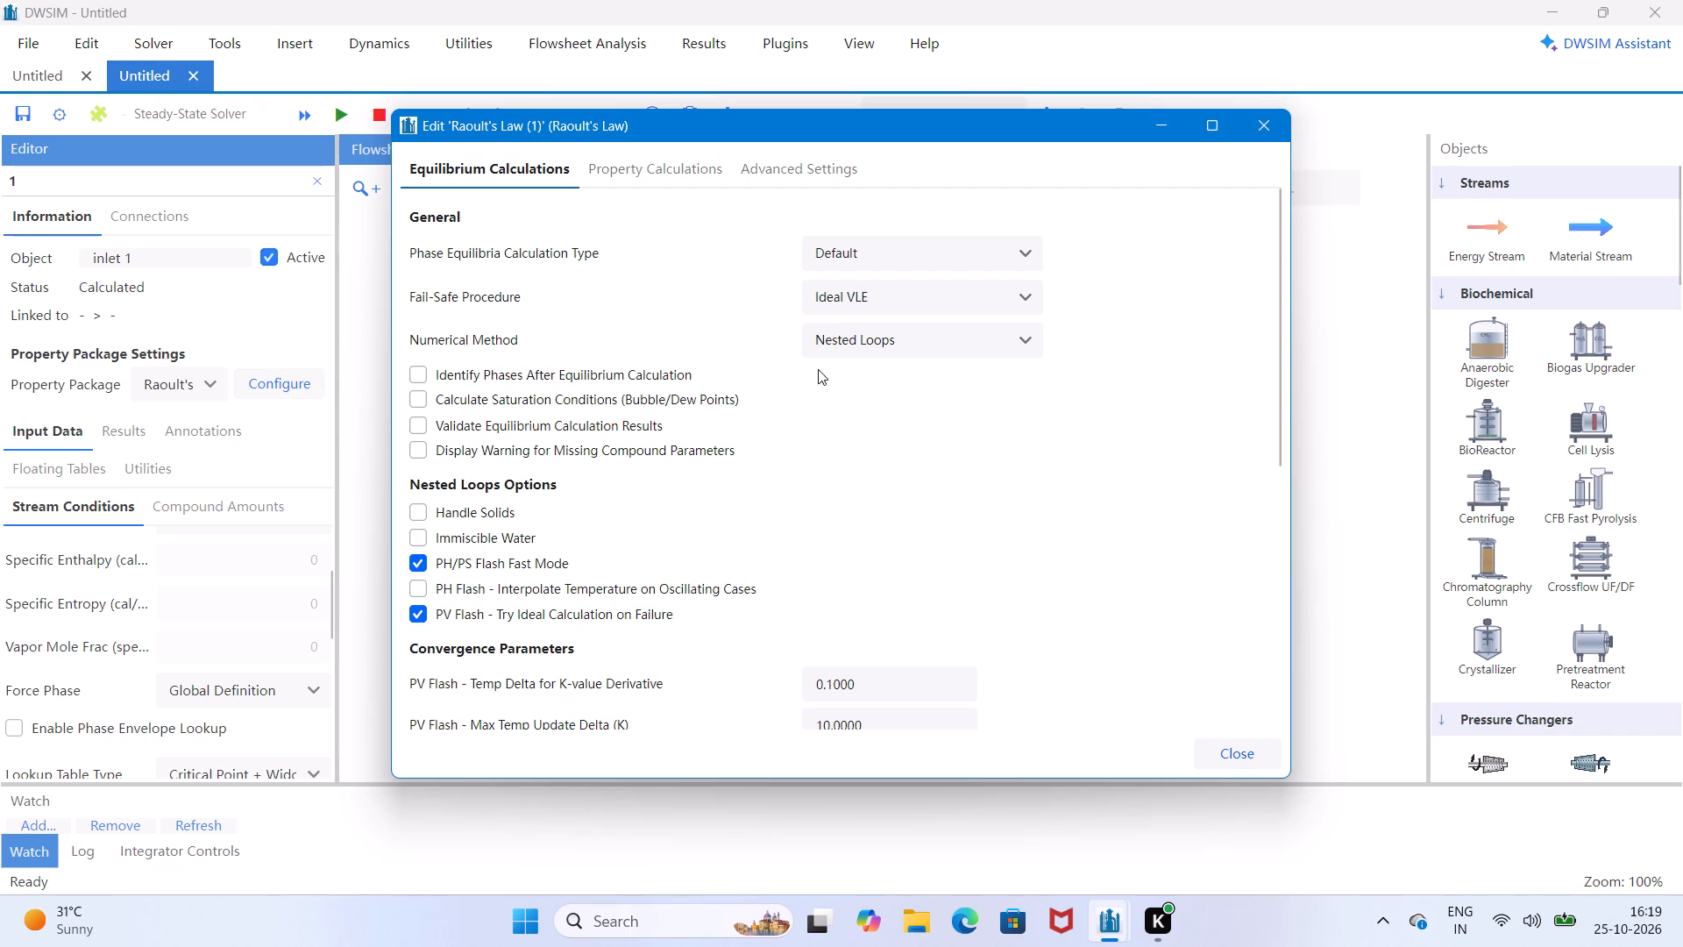
click(752, 269)
scroll(809, 651, down, 6)
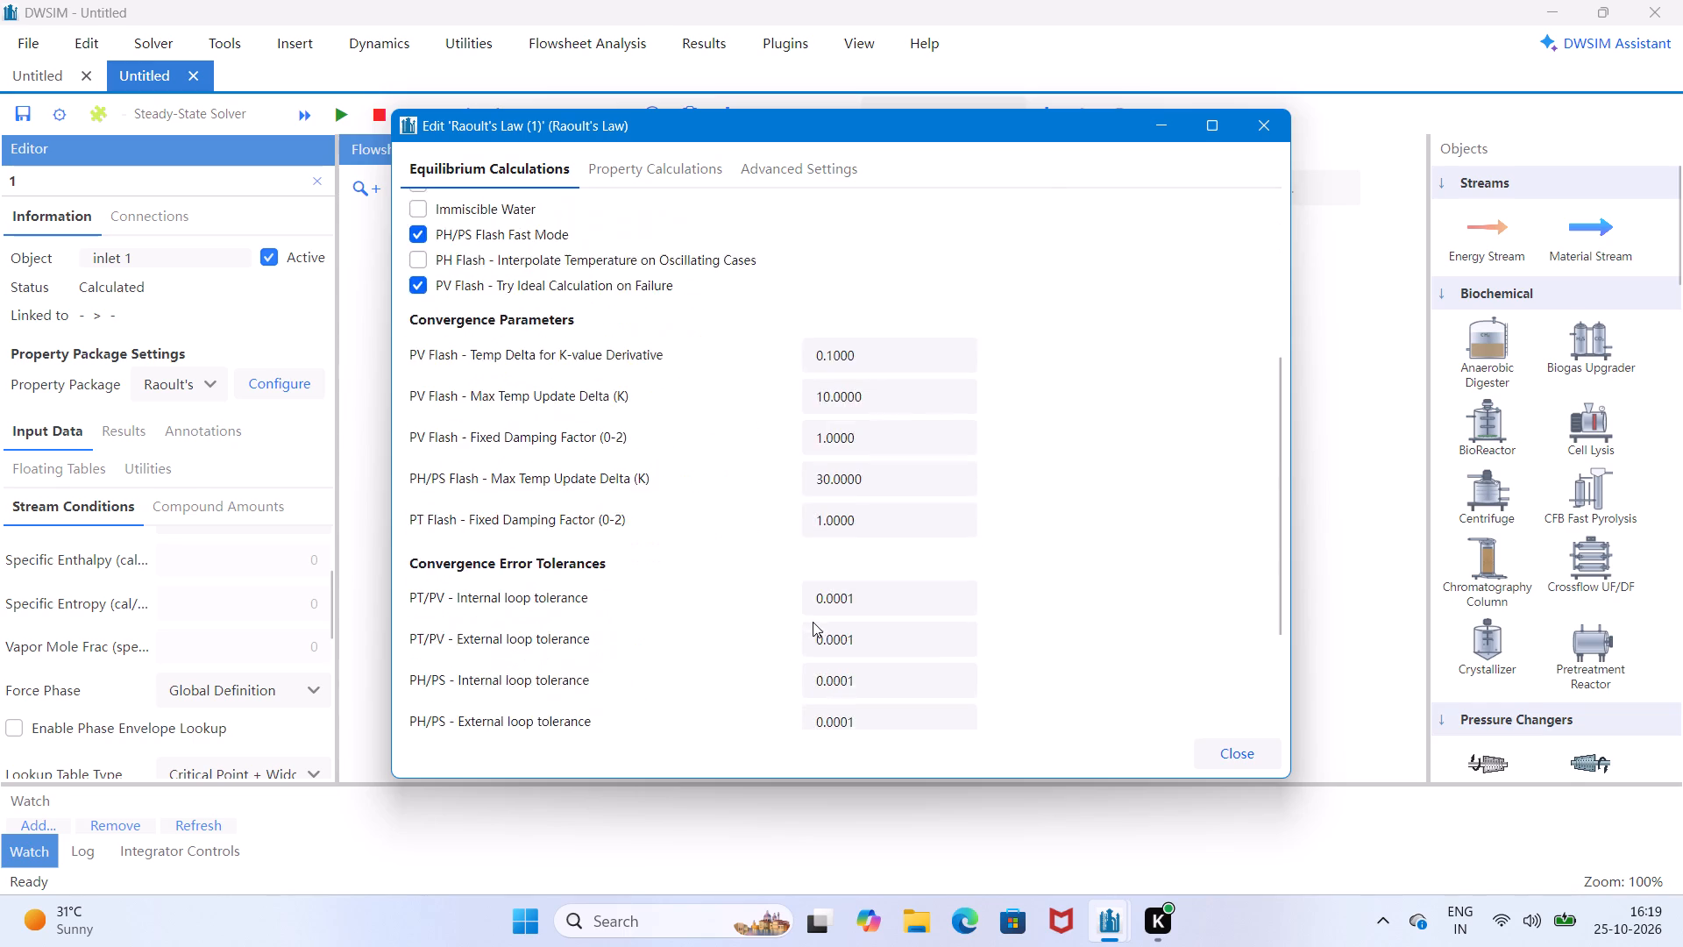
scroll(813, 613, down, 12)
scroll(813, 595, up, 11)
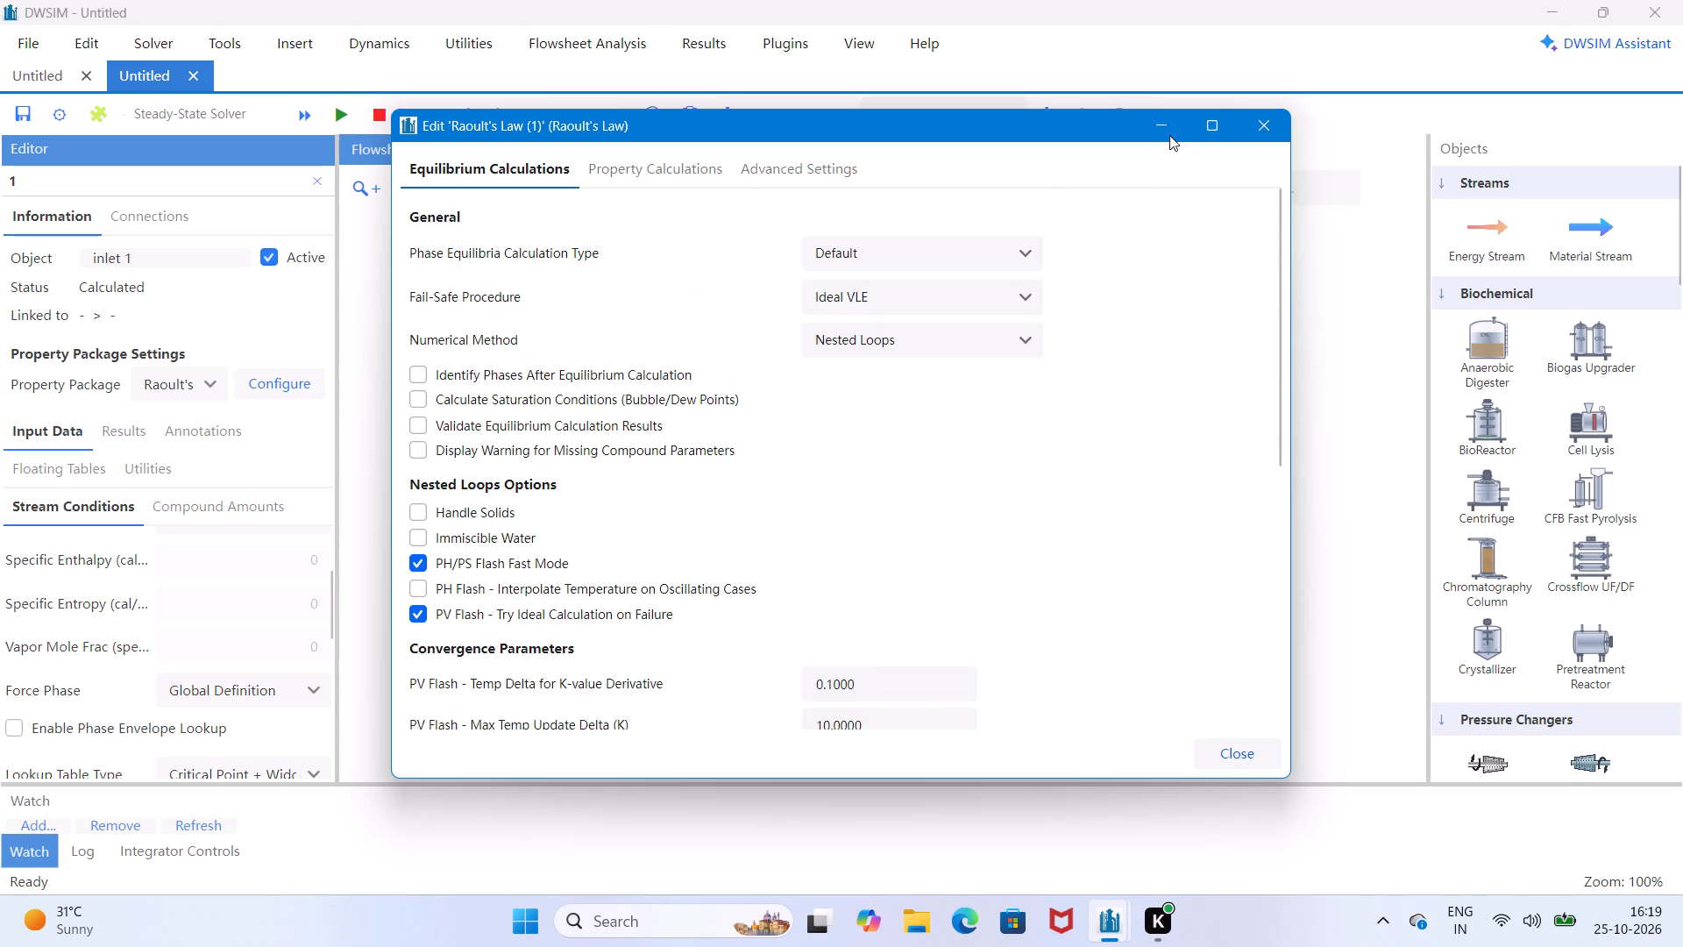
click(1257, 129)
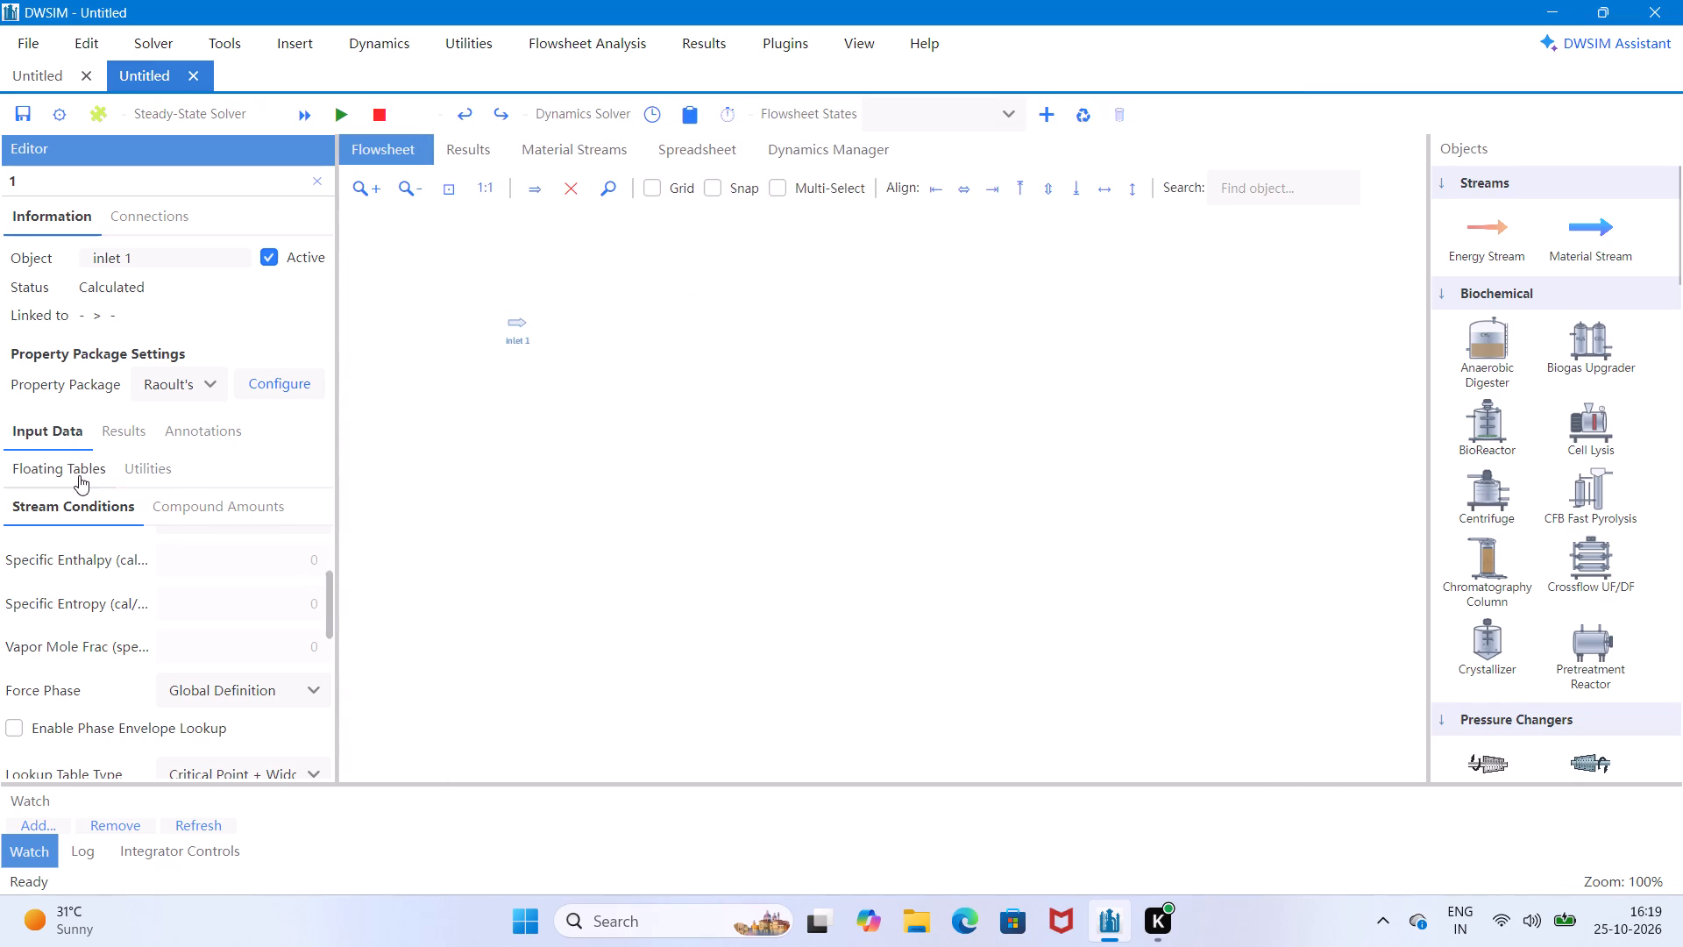
Review inlet 1's stream conditions, from the state specification through the flow specification.
scroll(101, 585, down, 2)
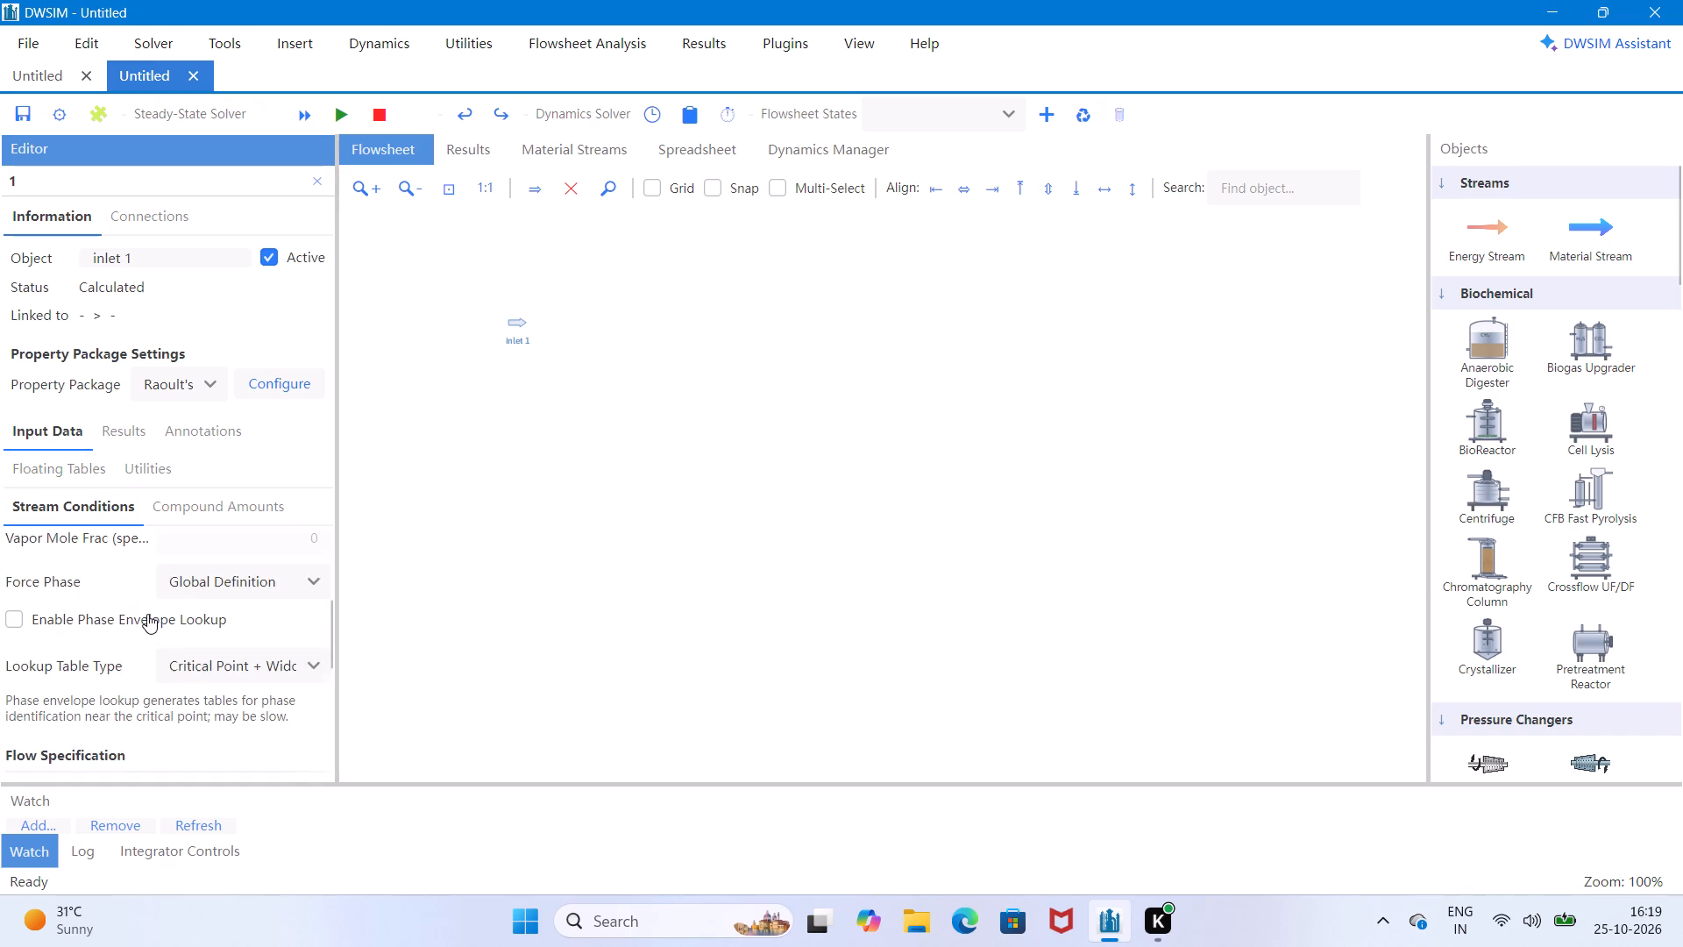
scroll(153, 616, down, 5)
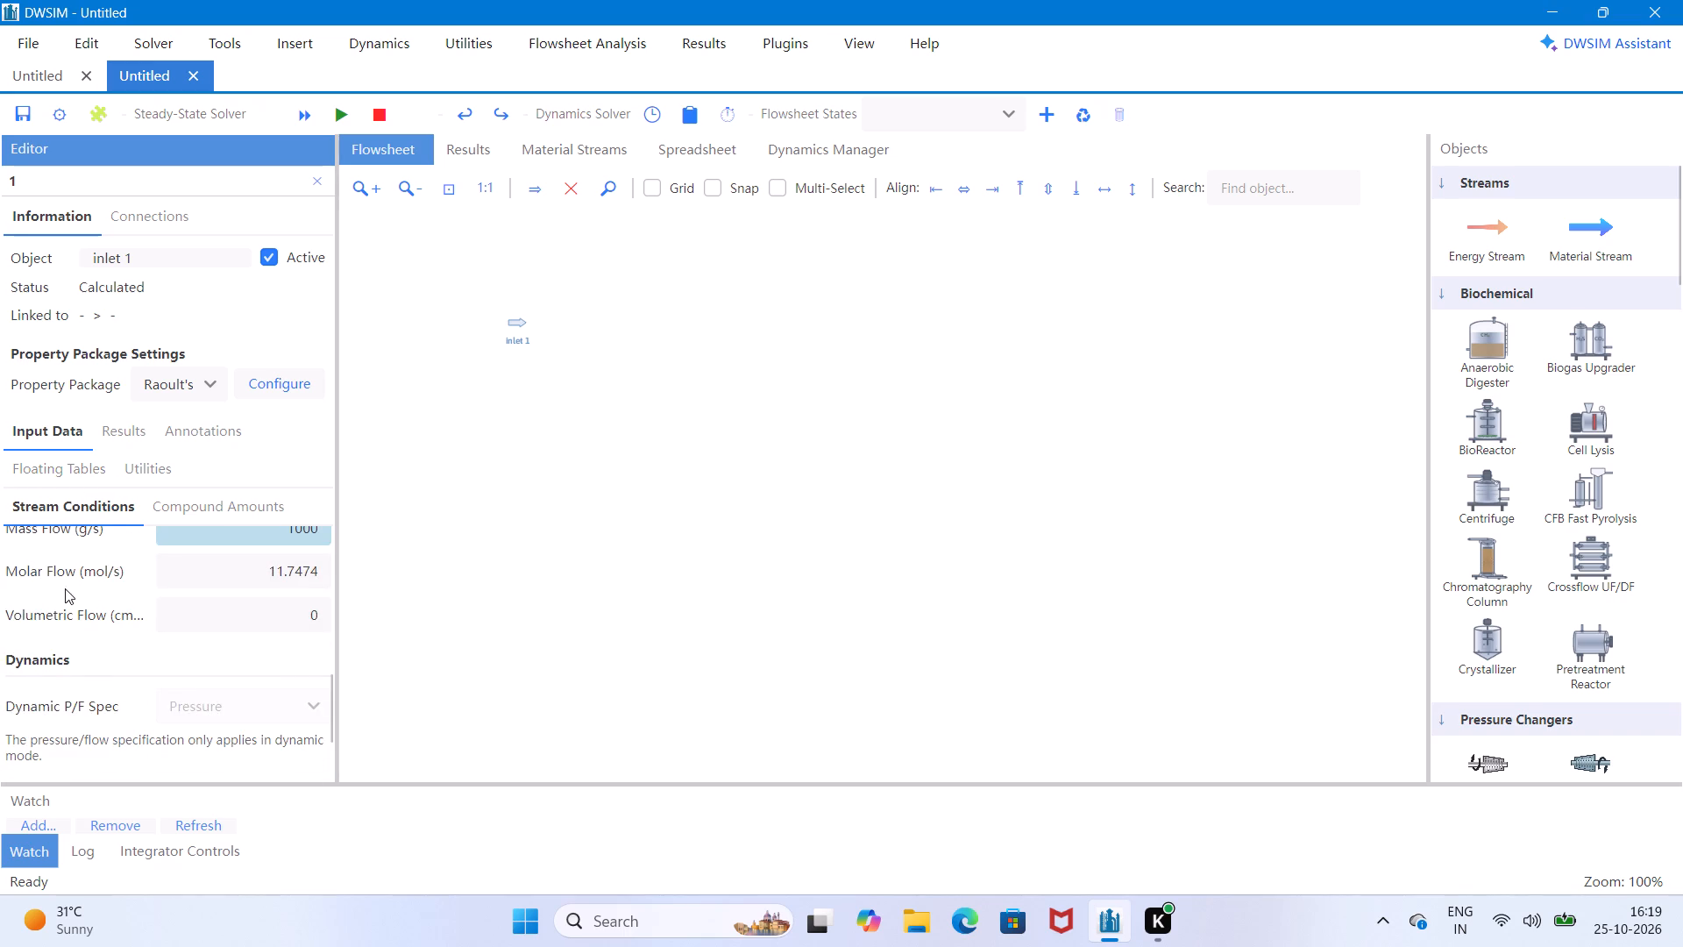
scroll(67, 580, up, 6)
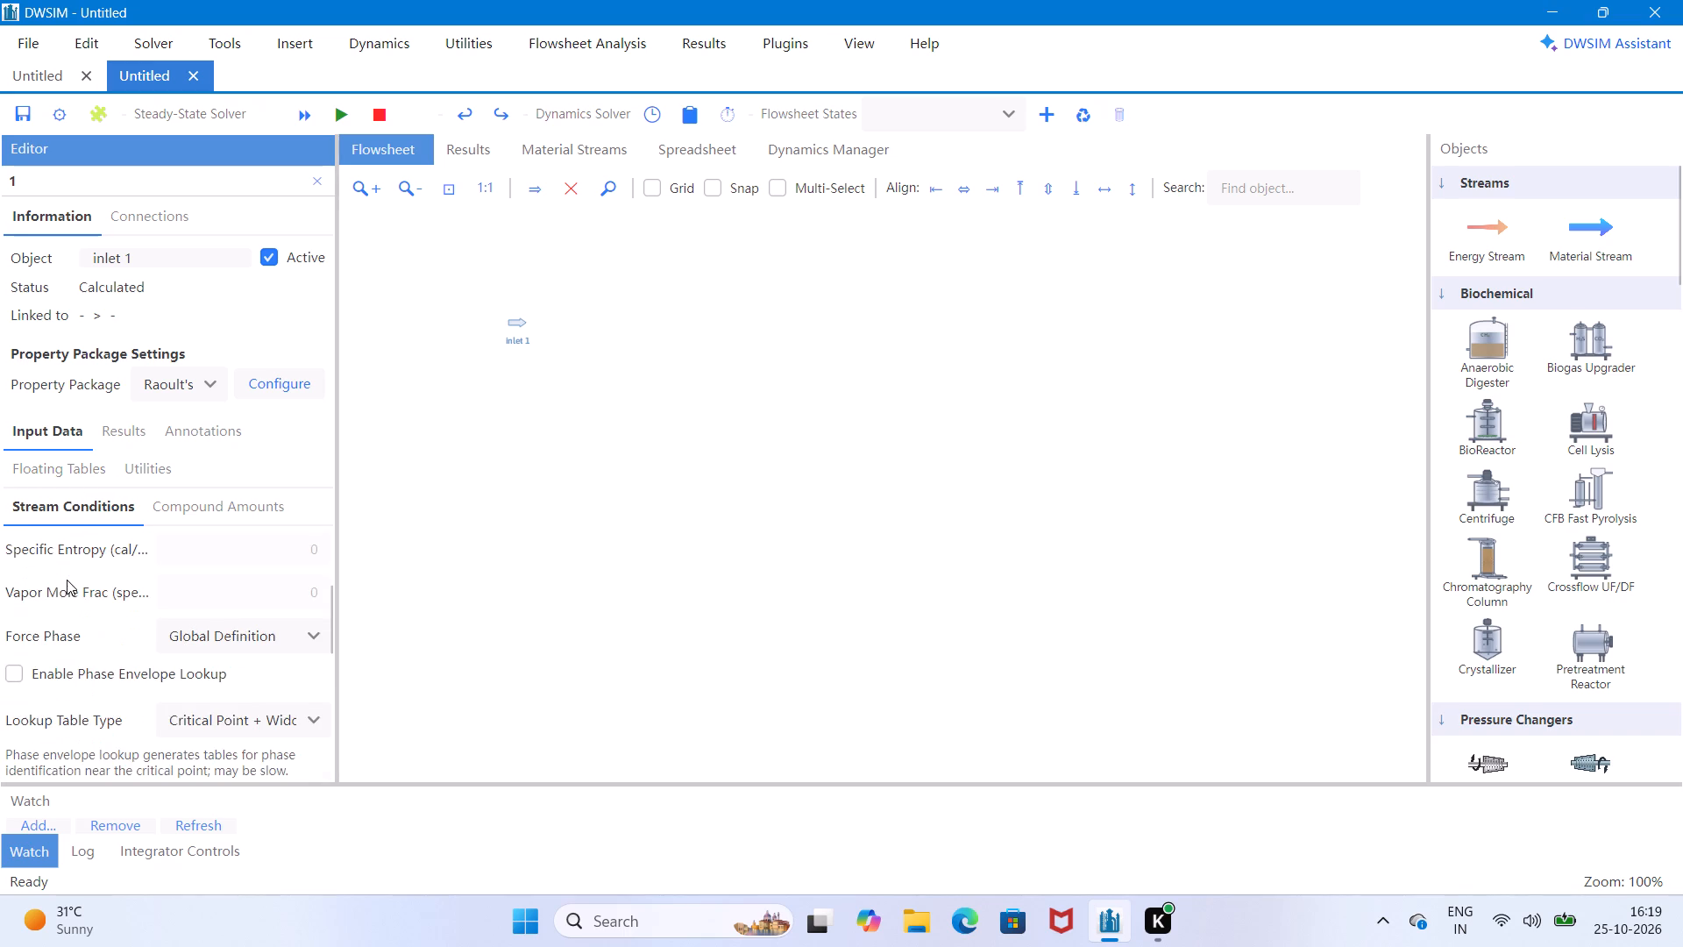
scroll(67, 580, up, 4)
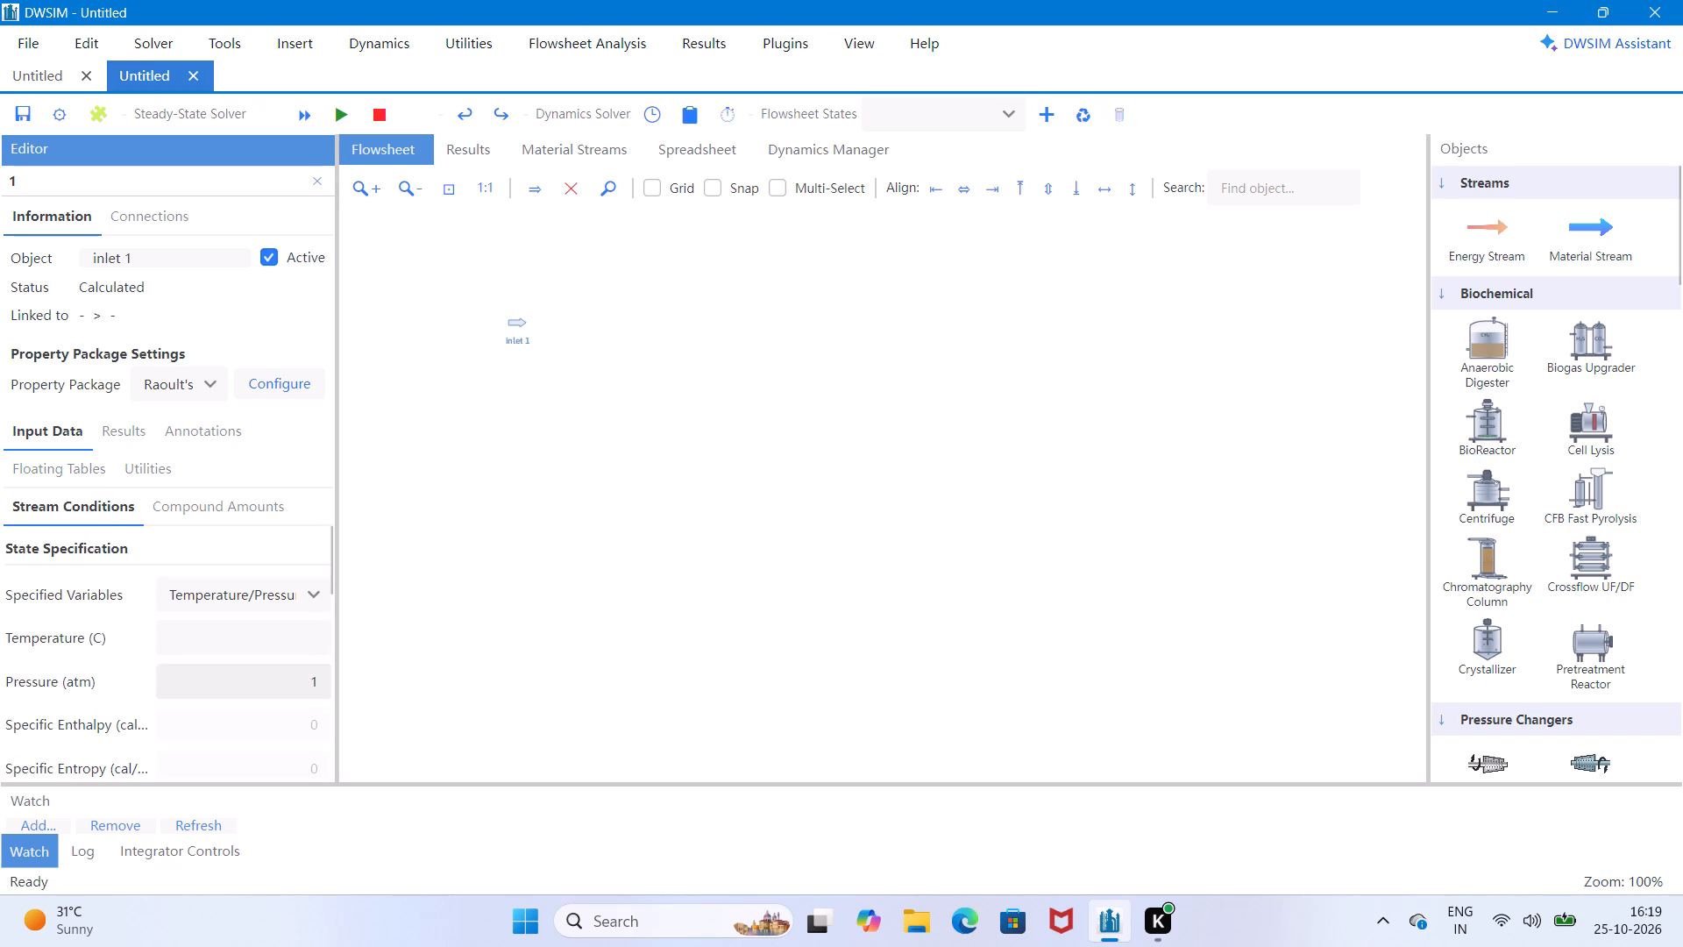
scroll(270, 680, down, 2)
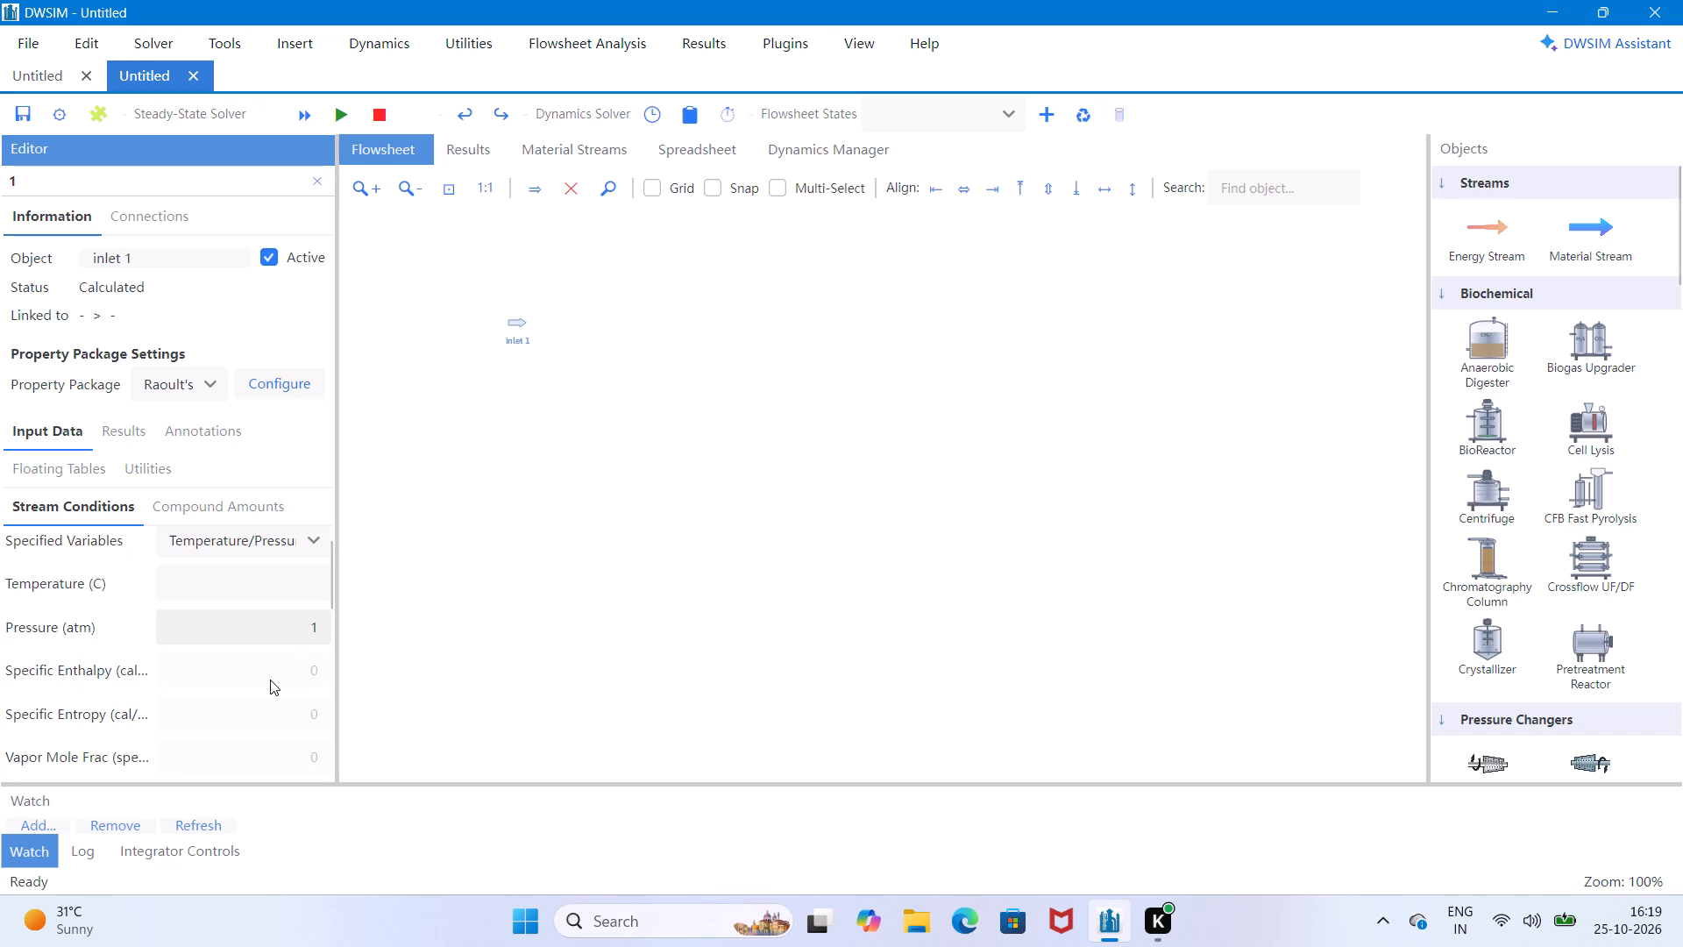
scroll(270, 680, down, 2)
scroll(270, 678, up, 1)
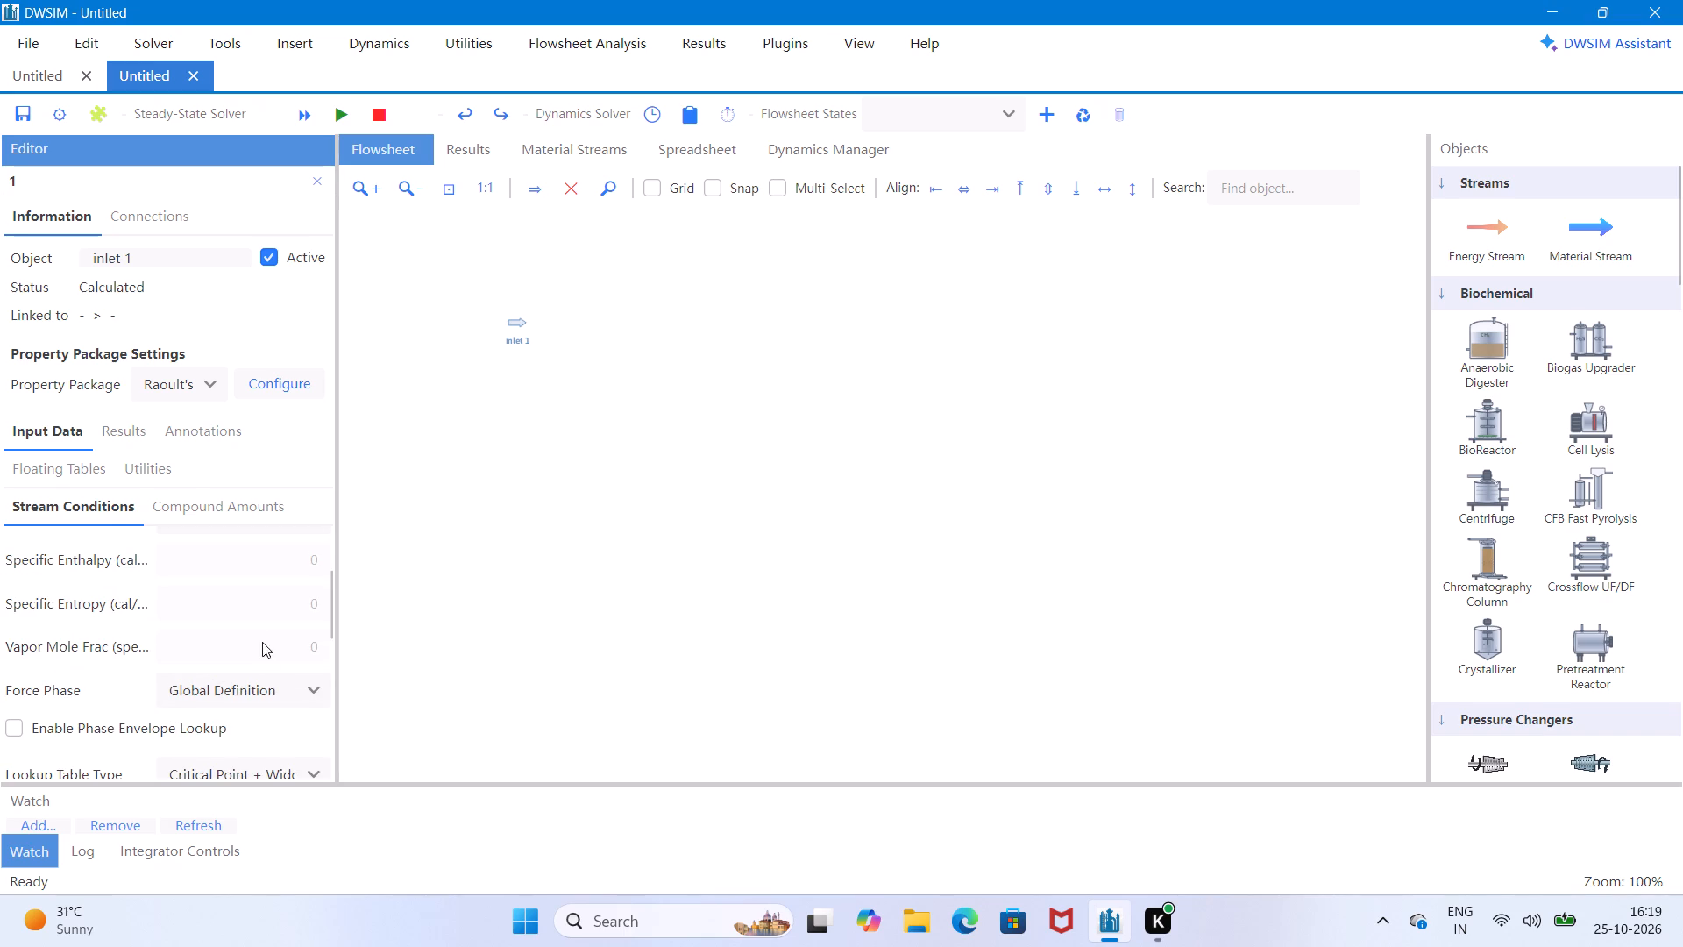
Set the mass flow in inlet 1's flow specification to 8091.72 g/s.
scroll(251, 619, down, 6)
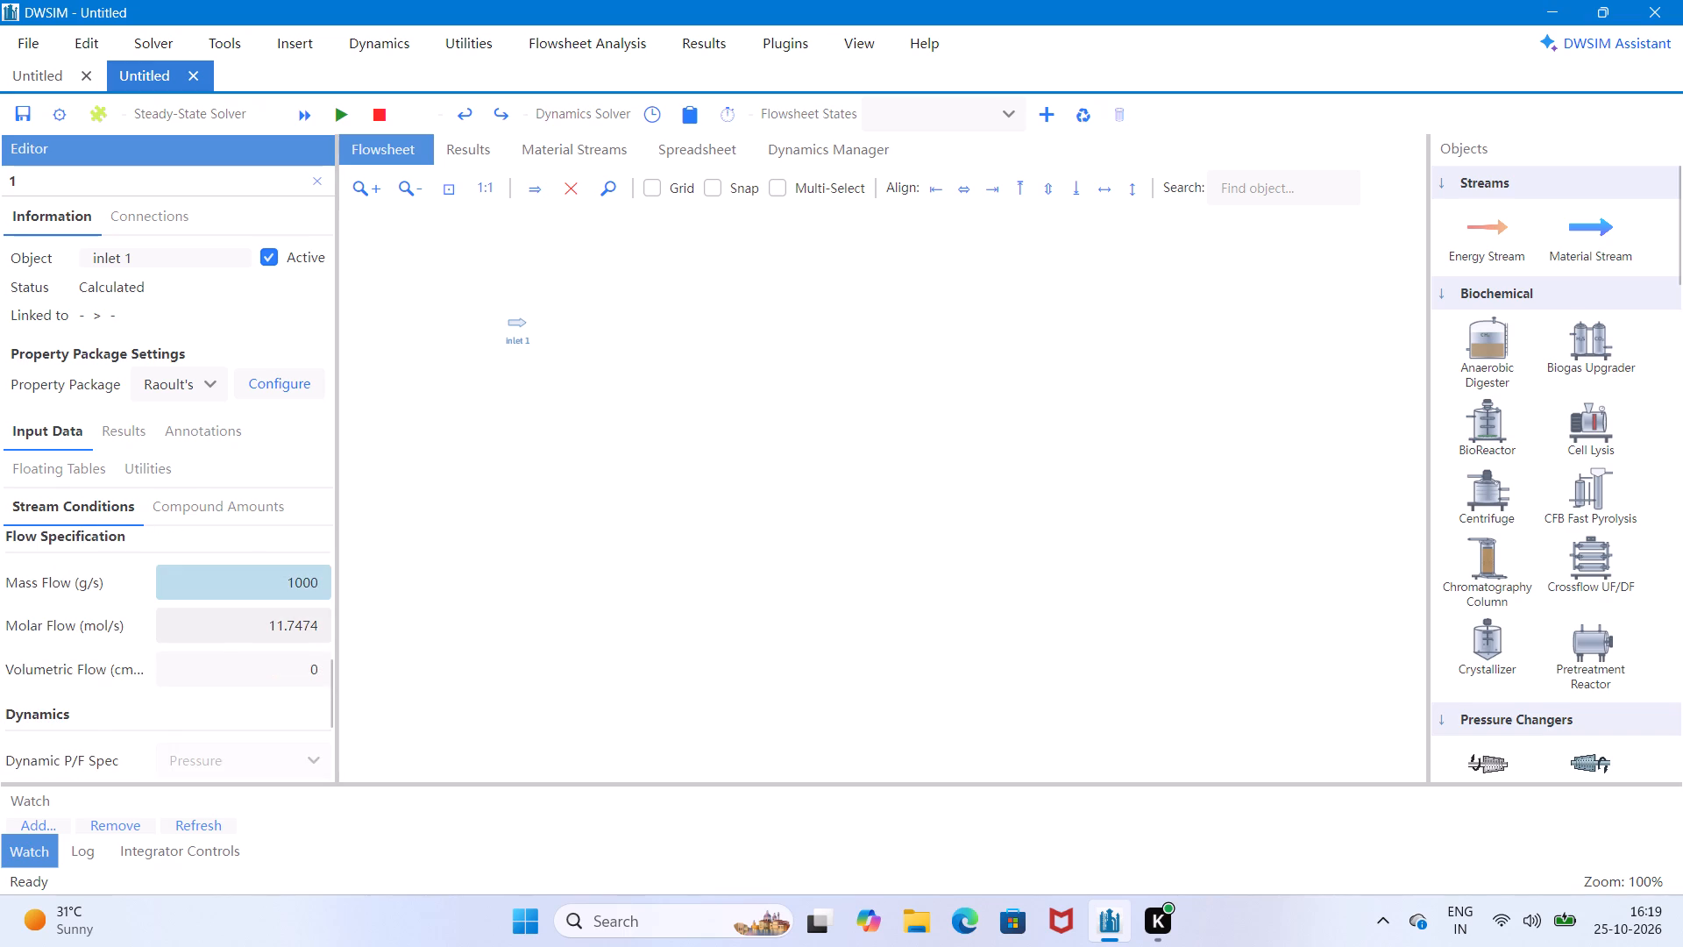
click(317, 574)
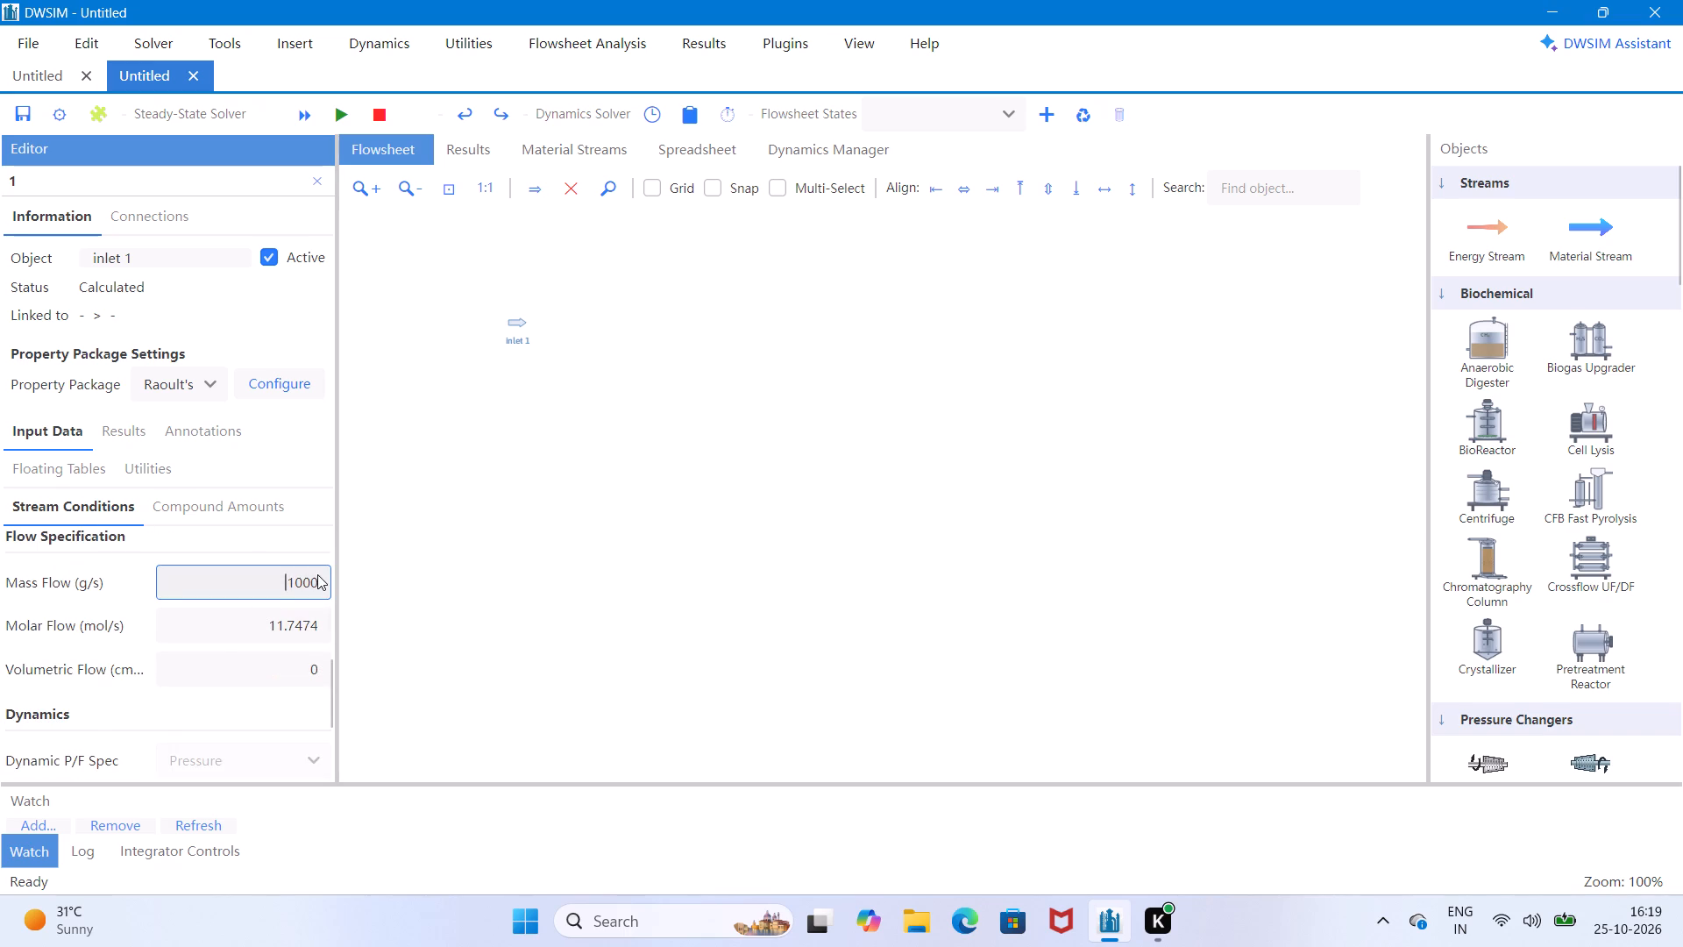
click(317, 574)
double_click(316, 580)
click(316, 580)
click(316, 580)
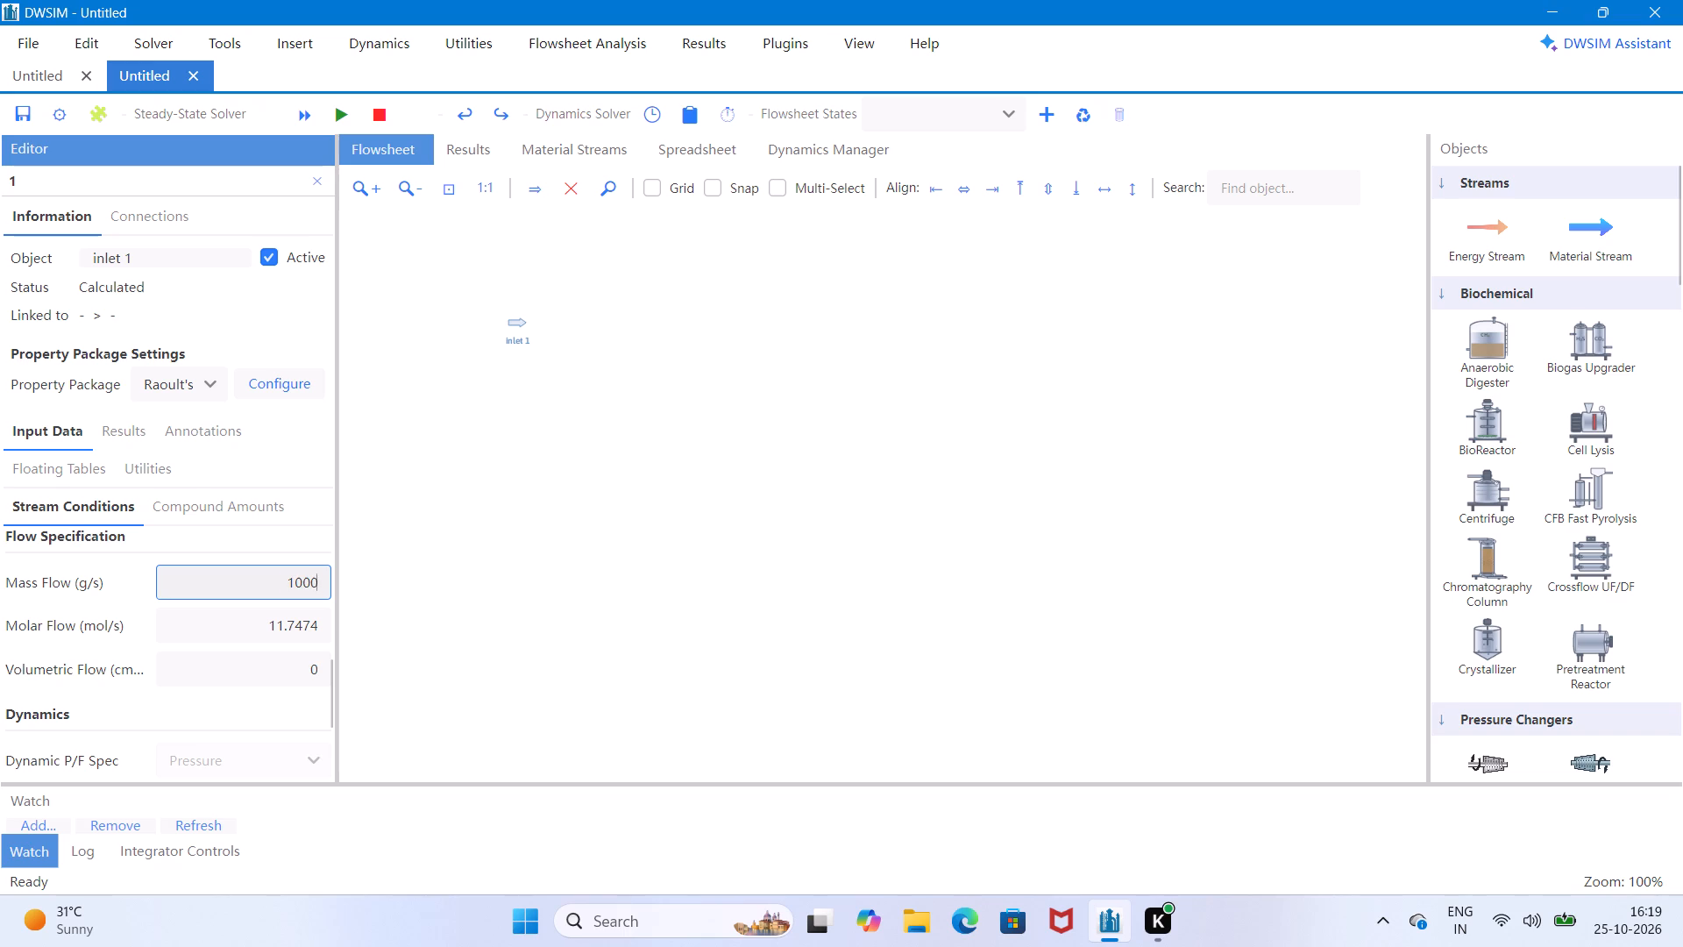
click(316, 580)
key(BackSpace)
drag(299, 585, 317, 585)
drag(317, 585, 329, 585)
key(BackSpace)
key(BackSpace)
text(8091)
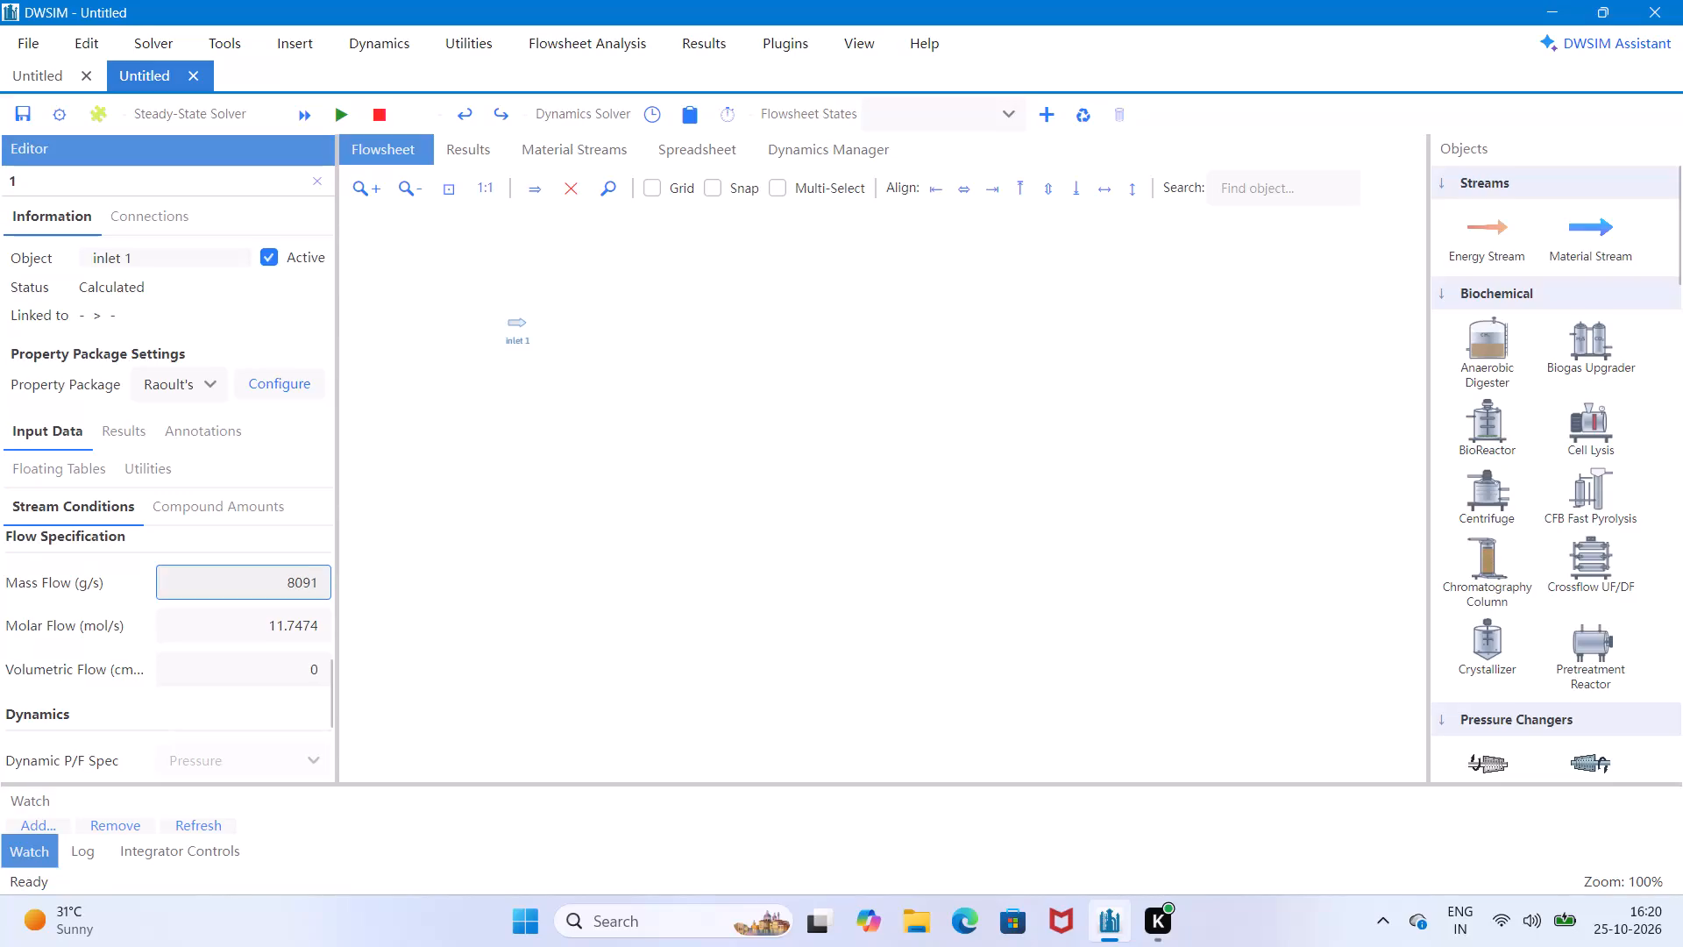
key(period)
text(72)
Set inlet 1's molar flow to 100 mol/s.
click(316, 623)
drag(316, 623, 197, 629)
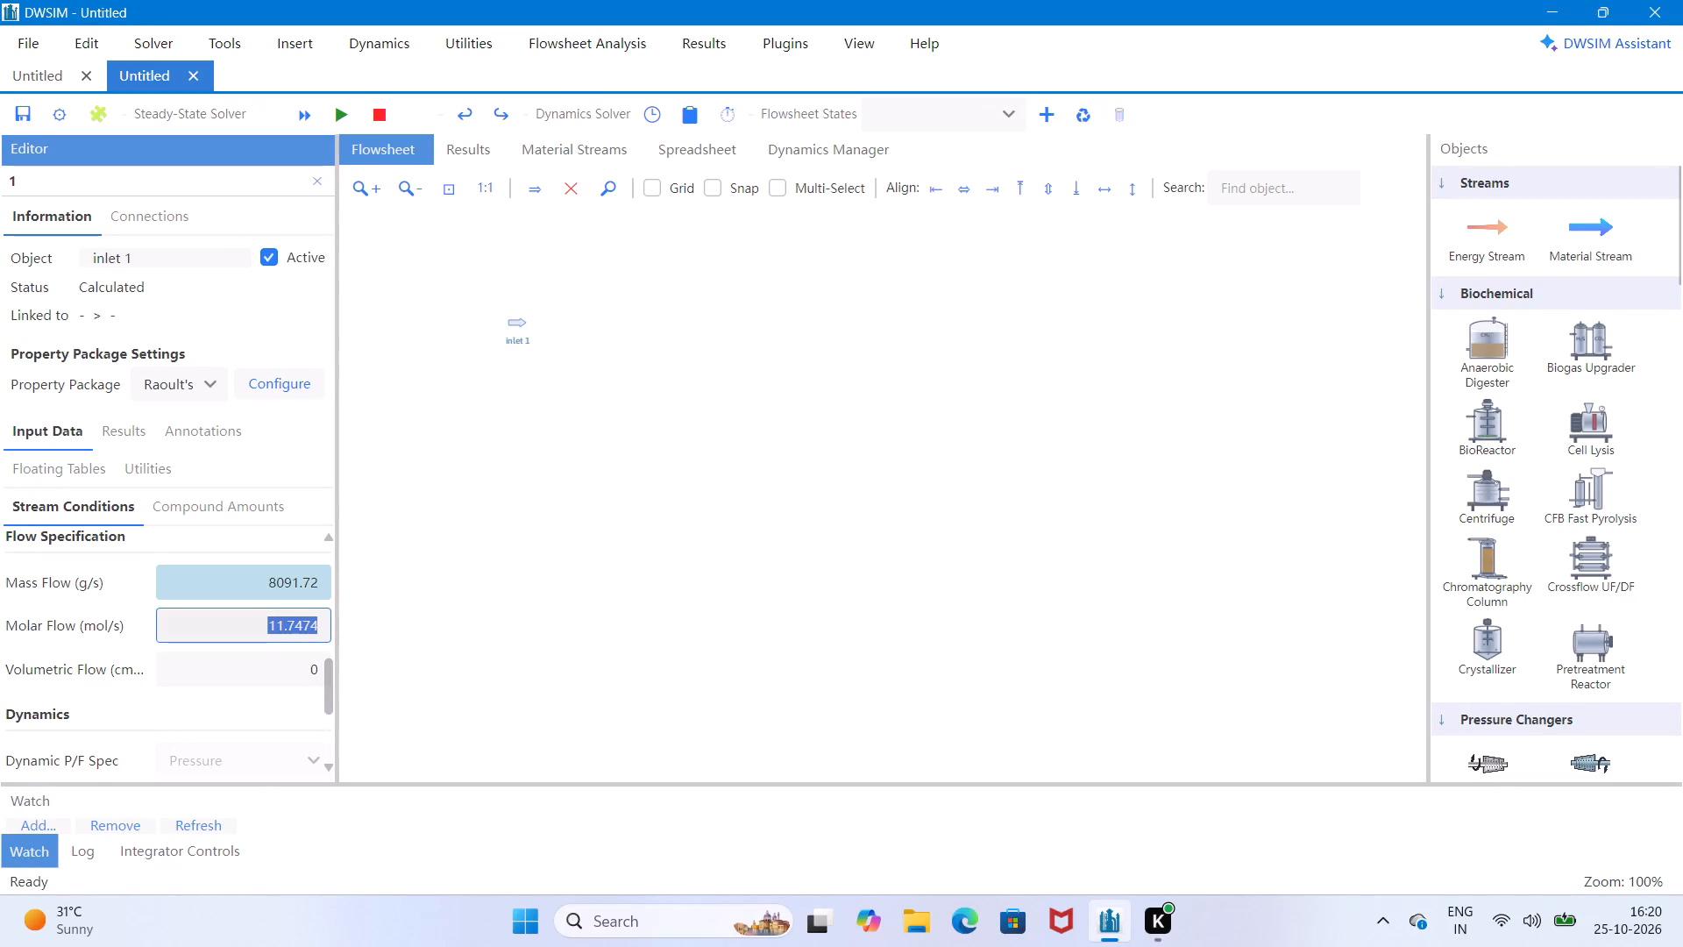
key(BackSpace)
text(100)
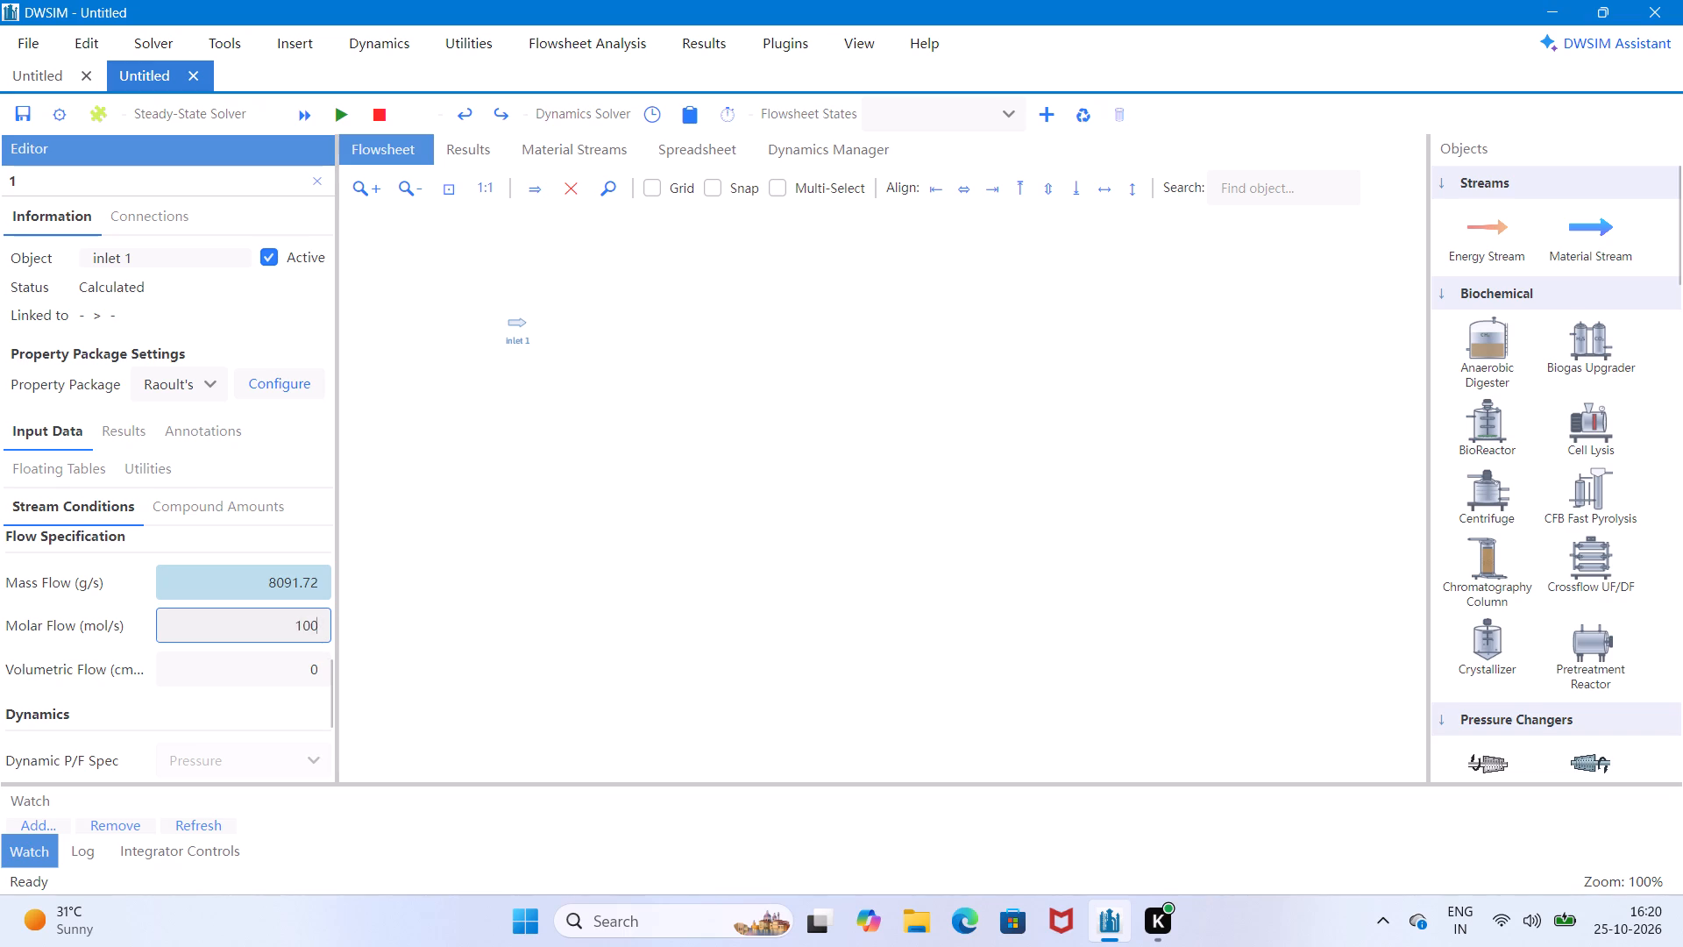
Set inlet 1's volumetric flow to 2.97232E+06 in the flow specification.
click(202, 673)
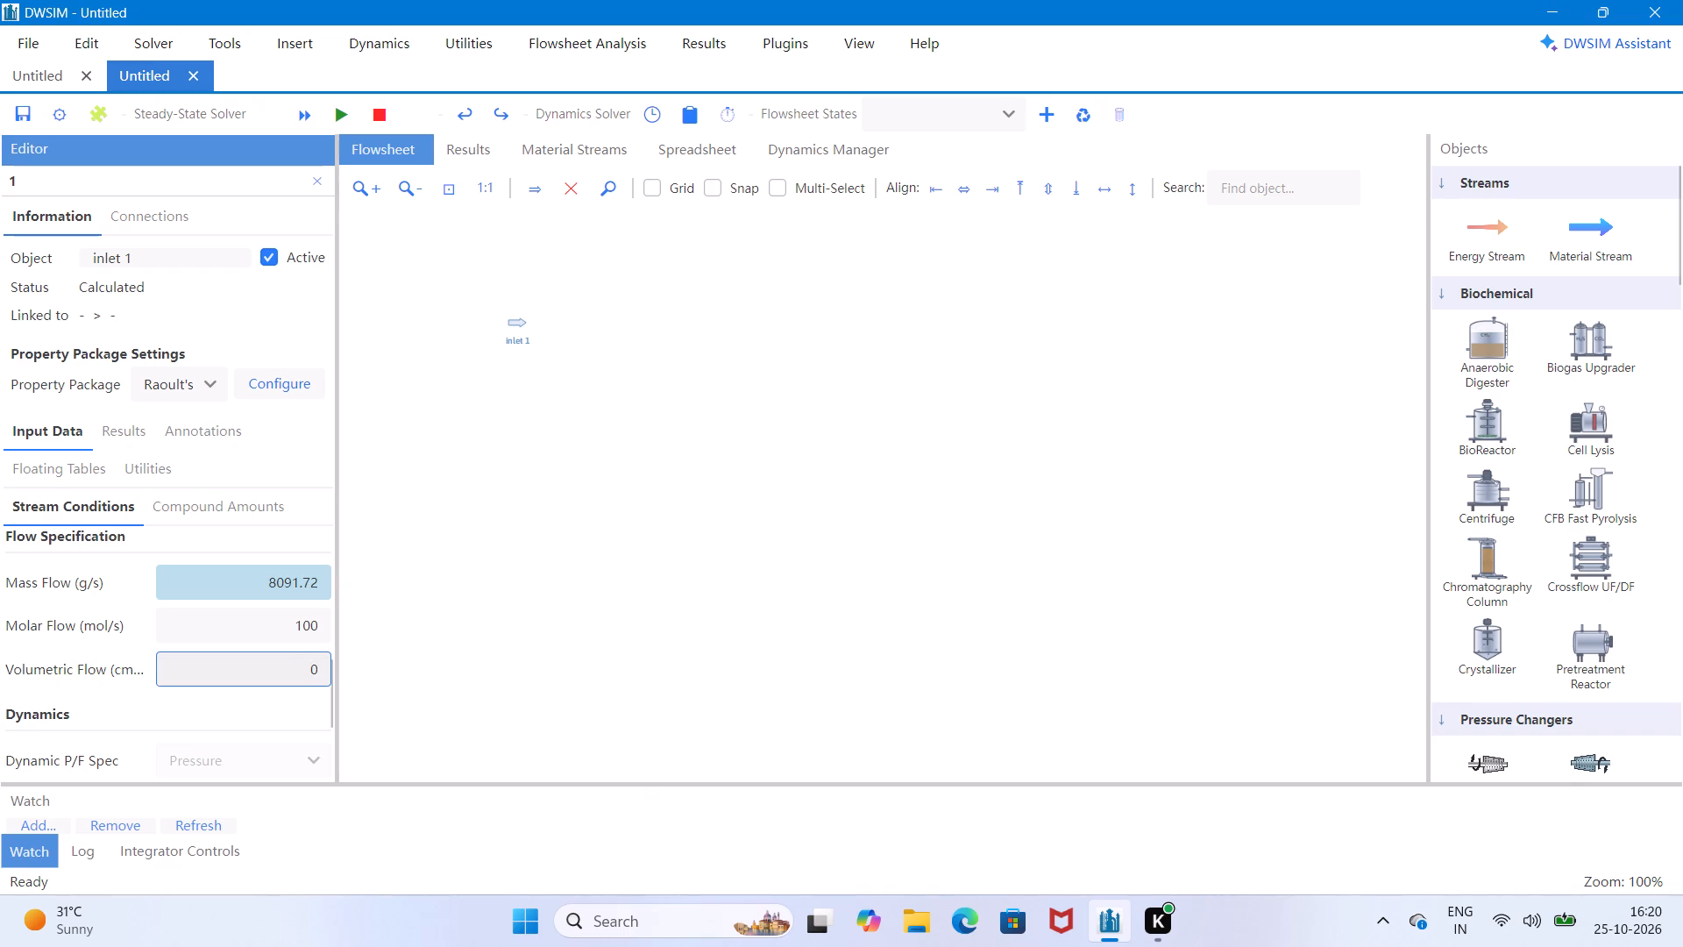
key(BackSpace)
key(2)
key(period)
text(972)
key(shift+e)
key(BackSpace)
text(32)
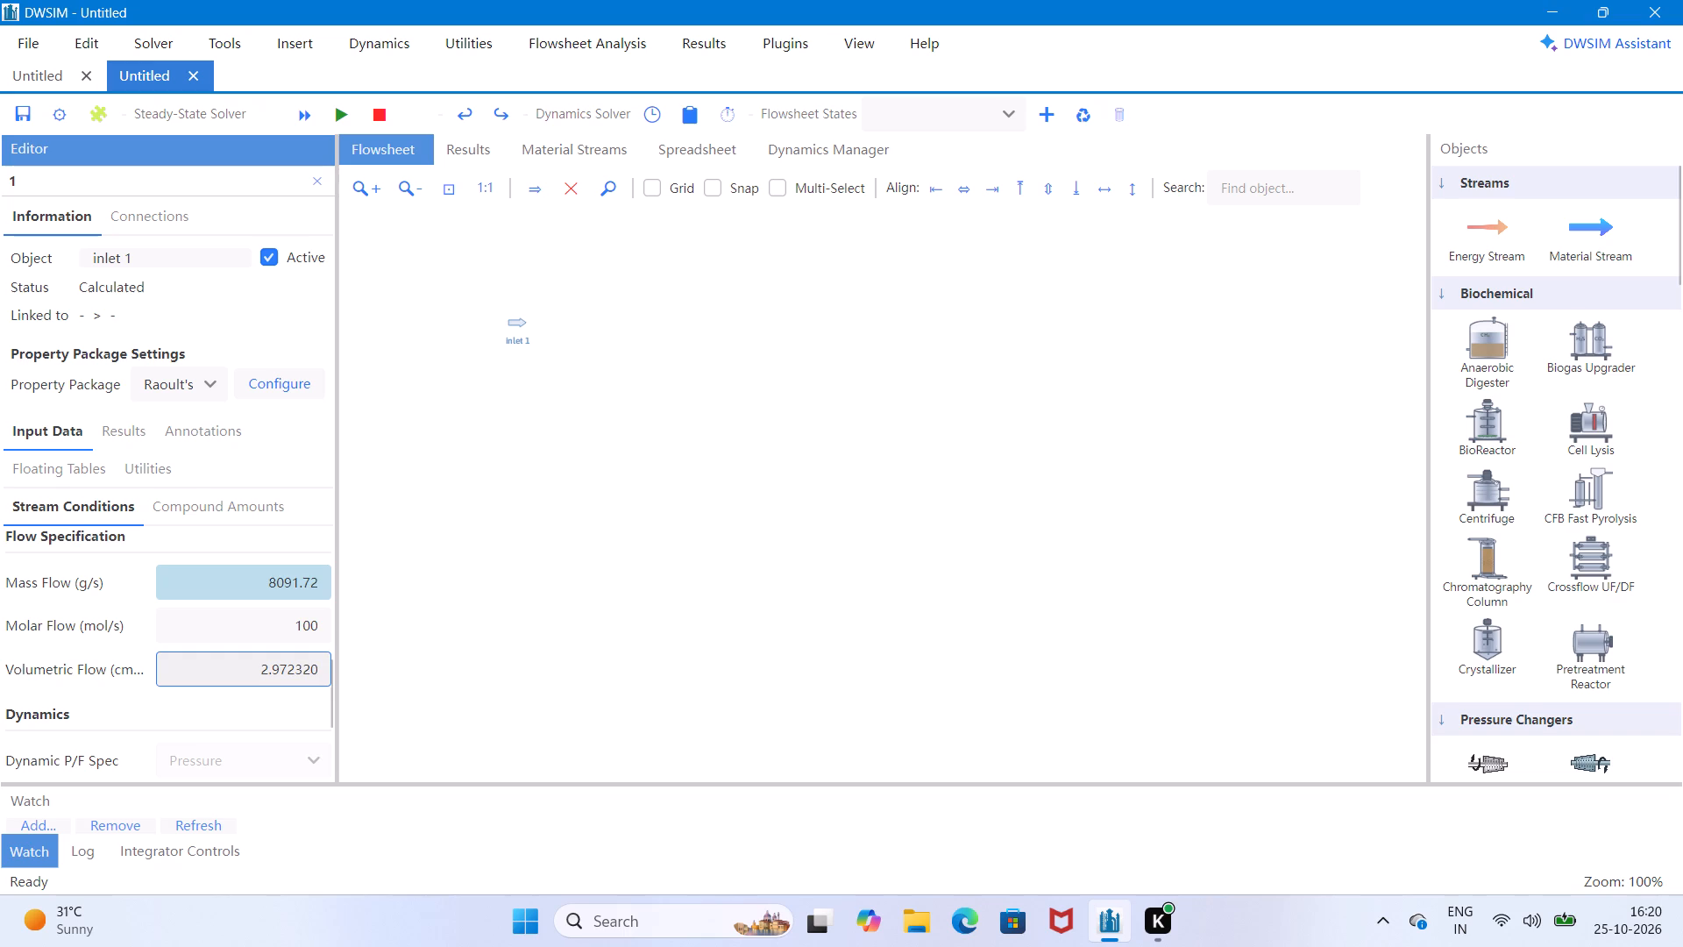
key(shift+e)
key(equal)
key(BackSpace)
key(shift+plus)
text(06)
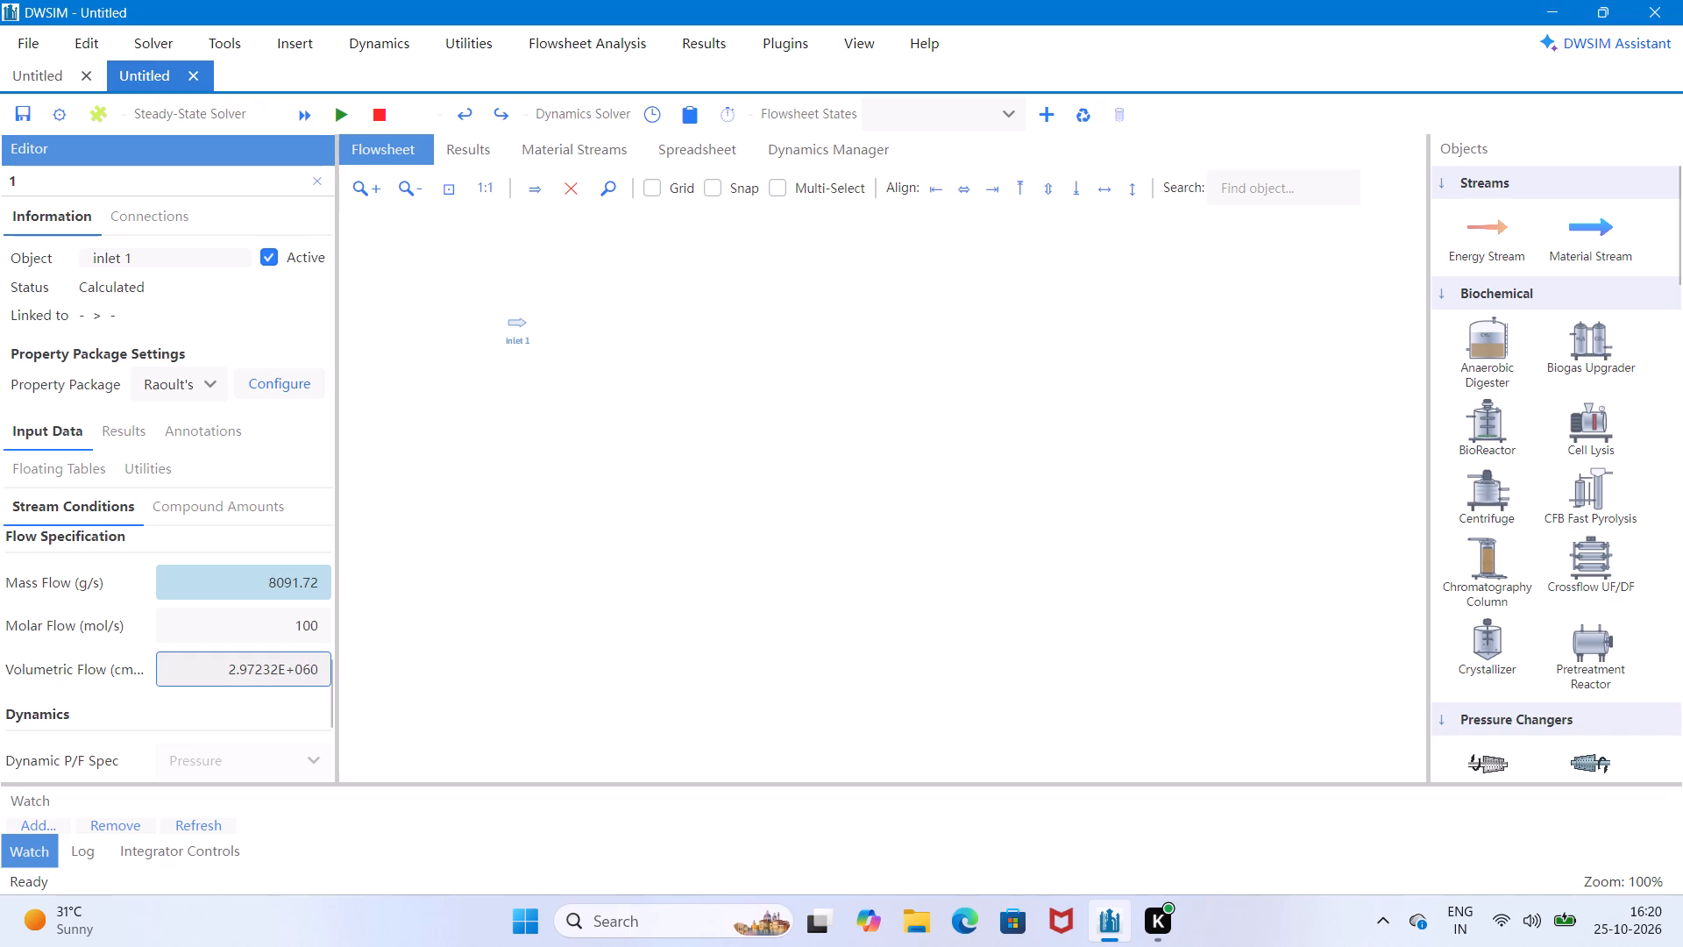
click(318, 665)
click(314, 665)
key(Right)
key(BackSpace)
Examine the Dynamics section of inlet 1's stream conditions, including the Dynamic P/F Spec setting.
scroll(74, 656, down, 2)
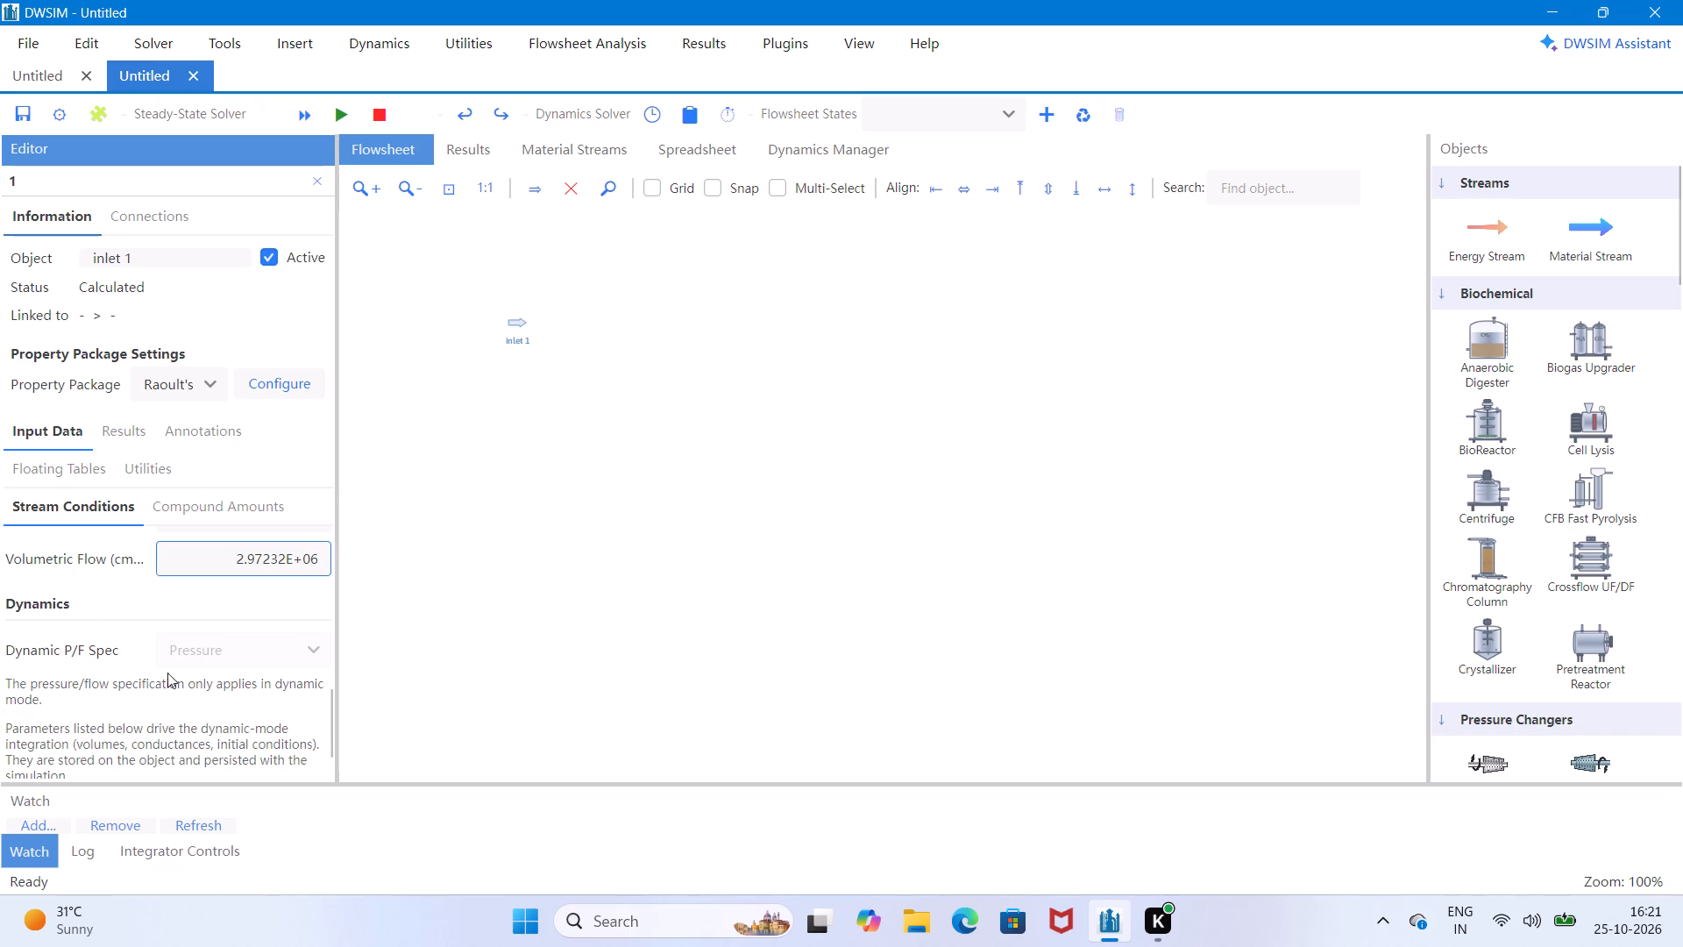
click(271, 644)
click(316, 644)
scroll(182, 648, down, 2)
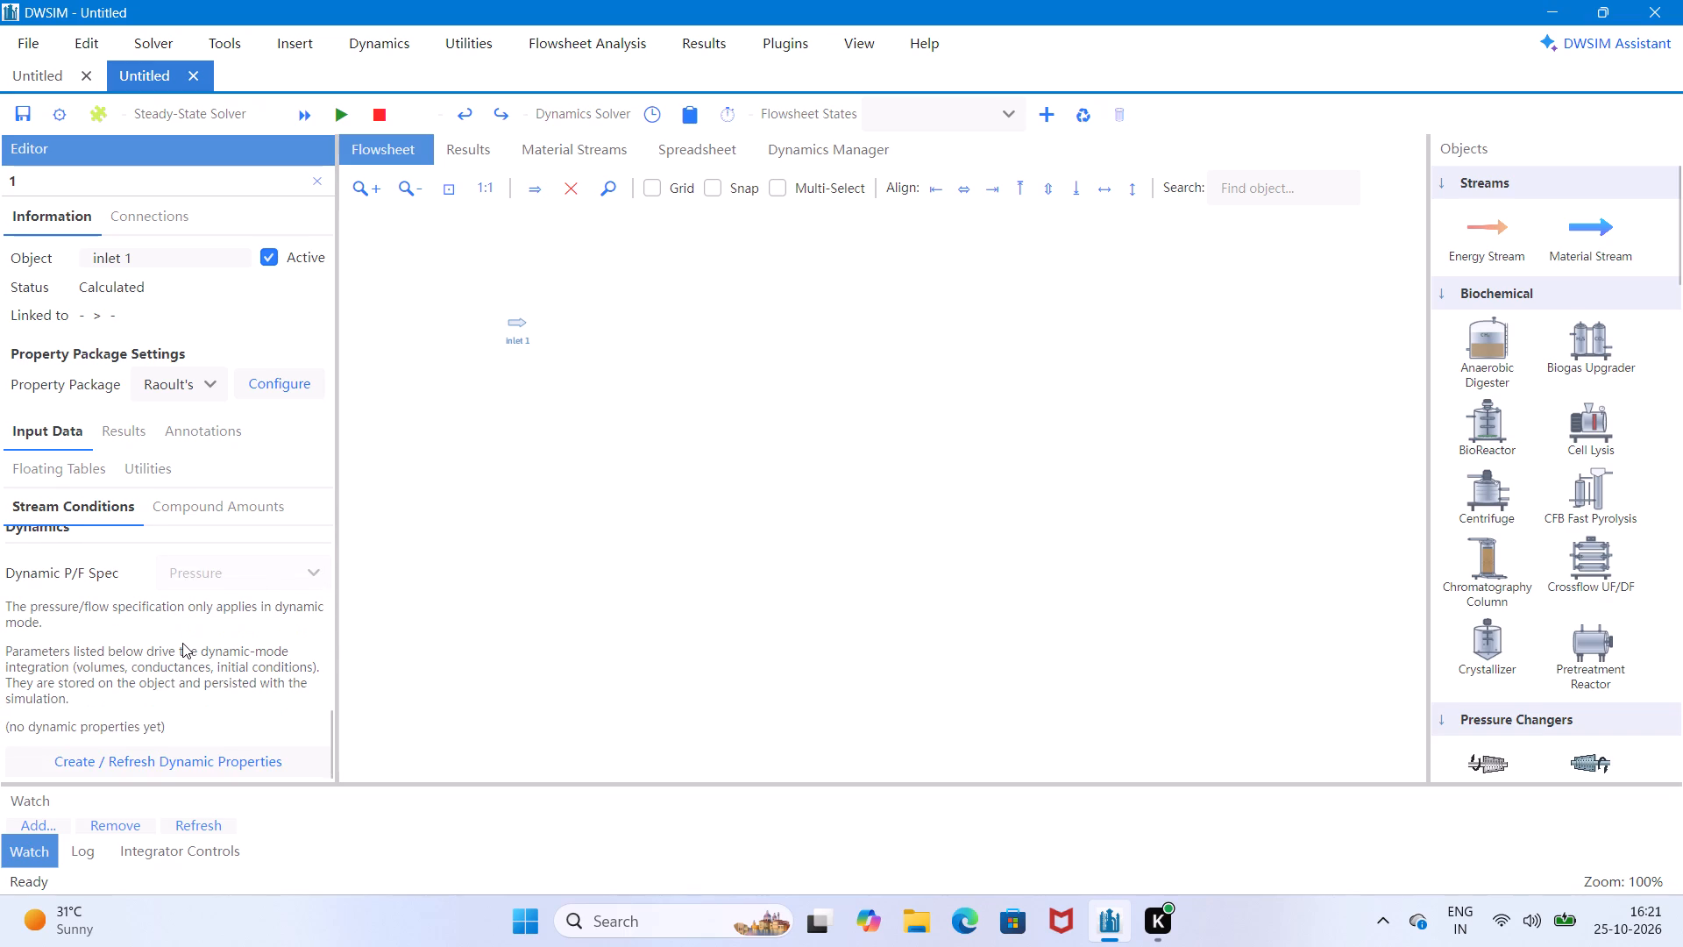
scroll(182, 643, down, 5)
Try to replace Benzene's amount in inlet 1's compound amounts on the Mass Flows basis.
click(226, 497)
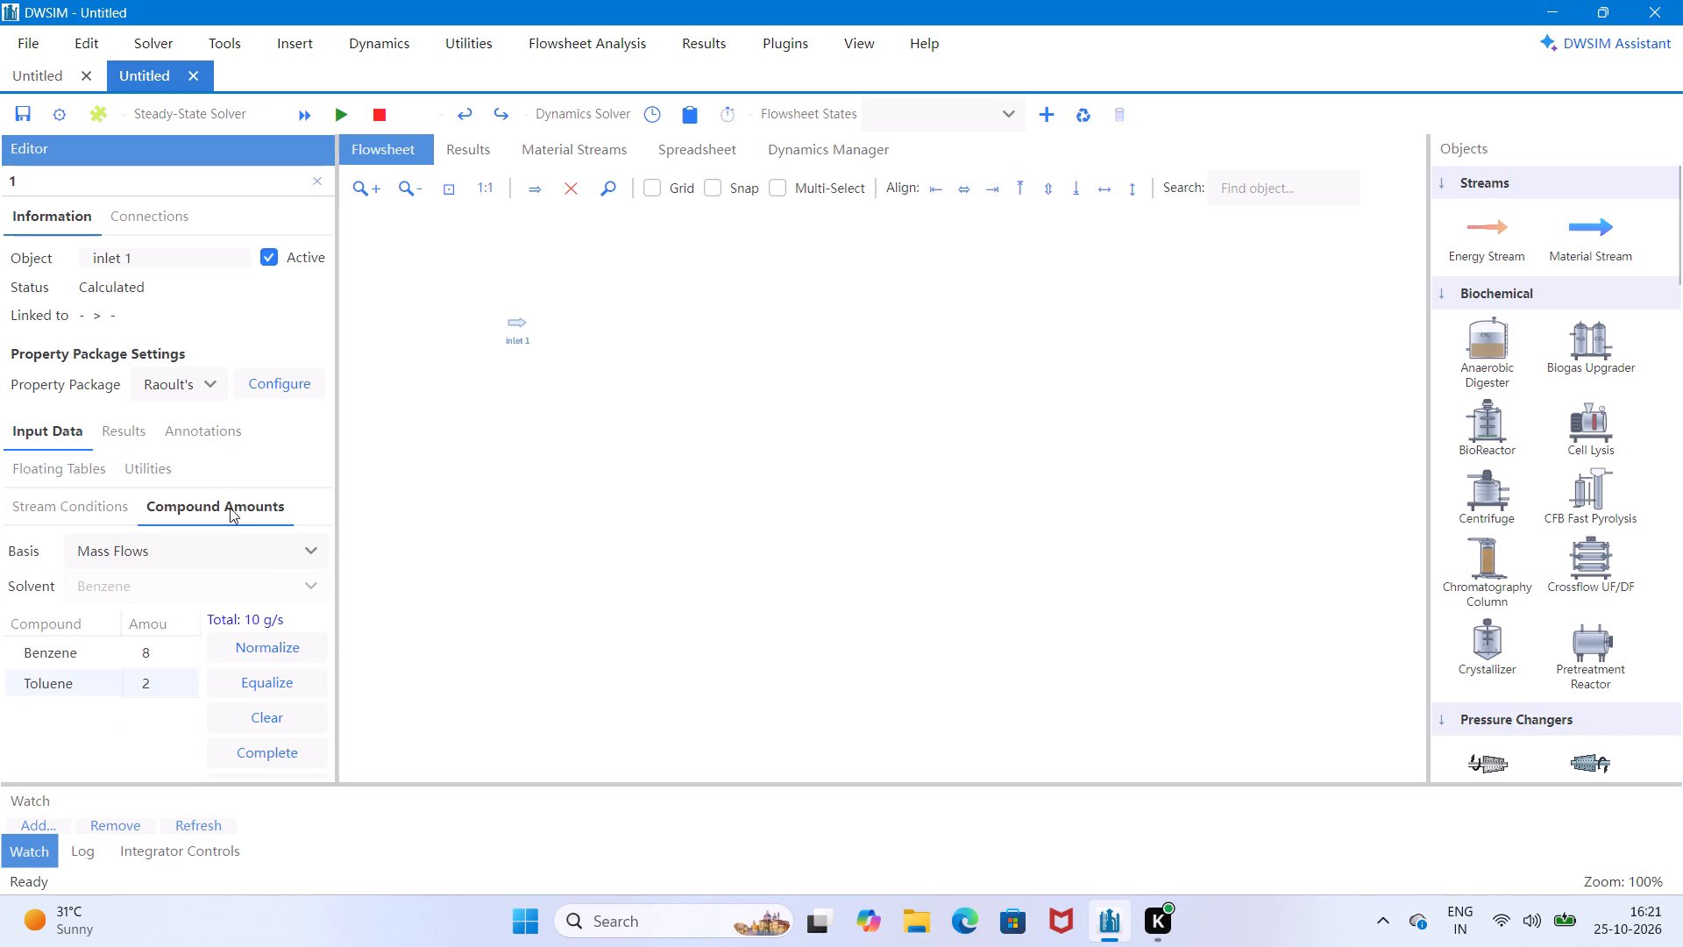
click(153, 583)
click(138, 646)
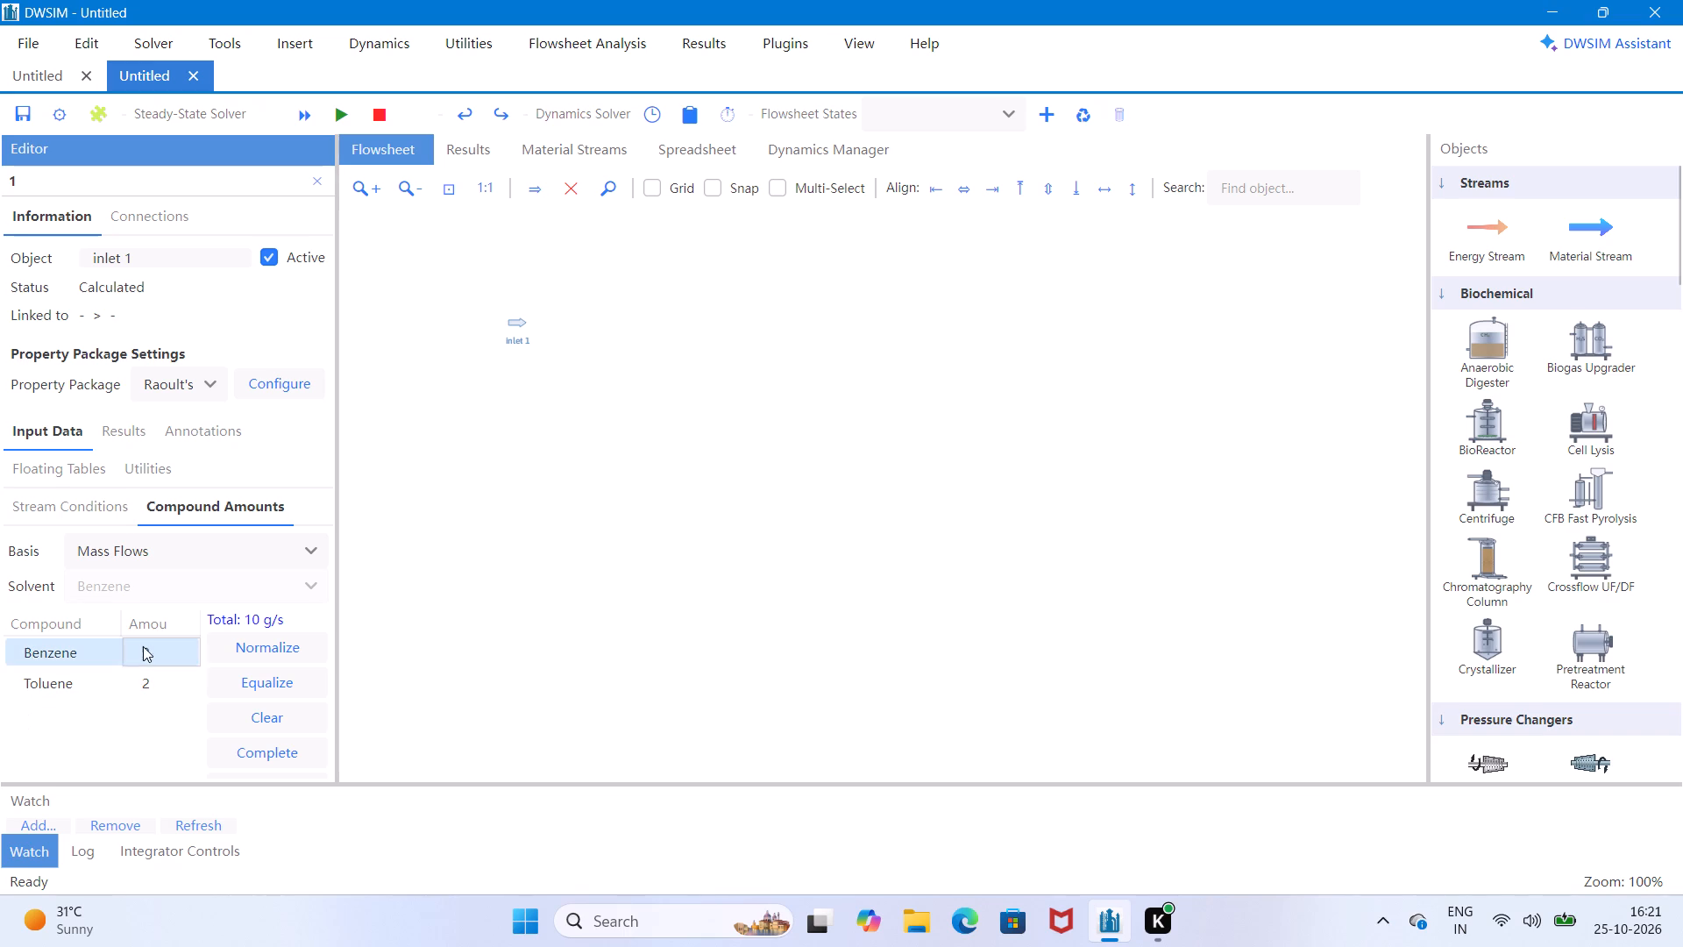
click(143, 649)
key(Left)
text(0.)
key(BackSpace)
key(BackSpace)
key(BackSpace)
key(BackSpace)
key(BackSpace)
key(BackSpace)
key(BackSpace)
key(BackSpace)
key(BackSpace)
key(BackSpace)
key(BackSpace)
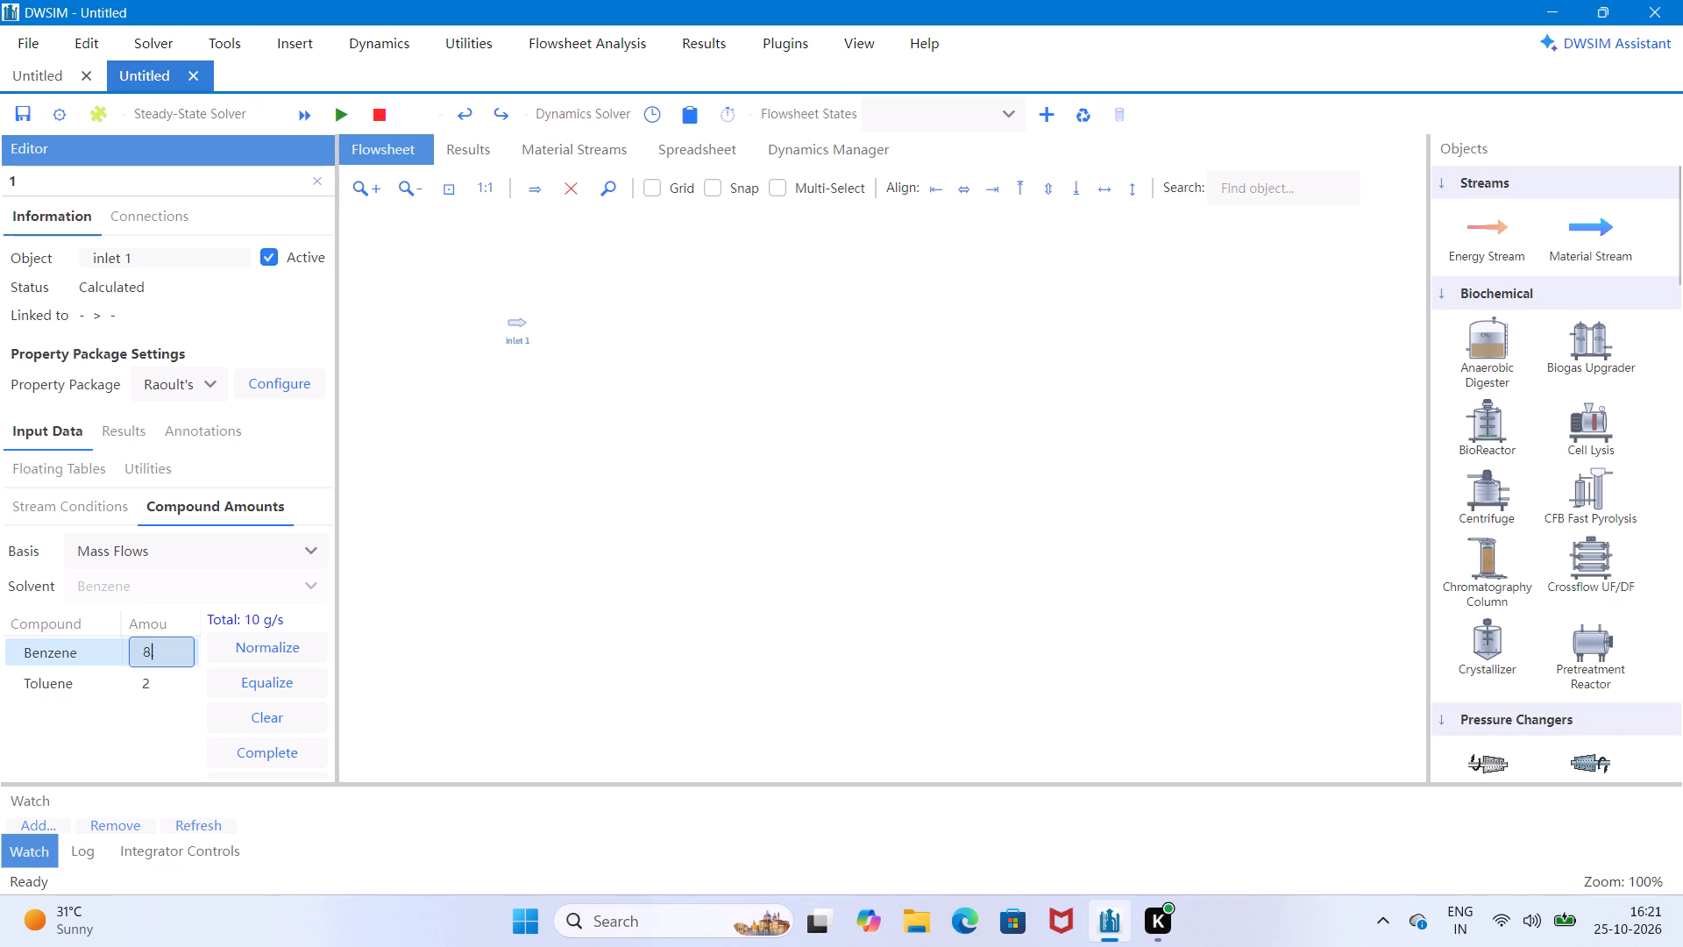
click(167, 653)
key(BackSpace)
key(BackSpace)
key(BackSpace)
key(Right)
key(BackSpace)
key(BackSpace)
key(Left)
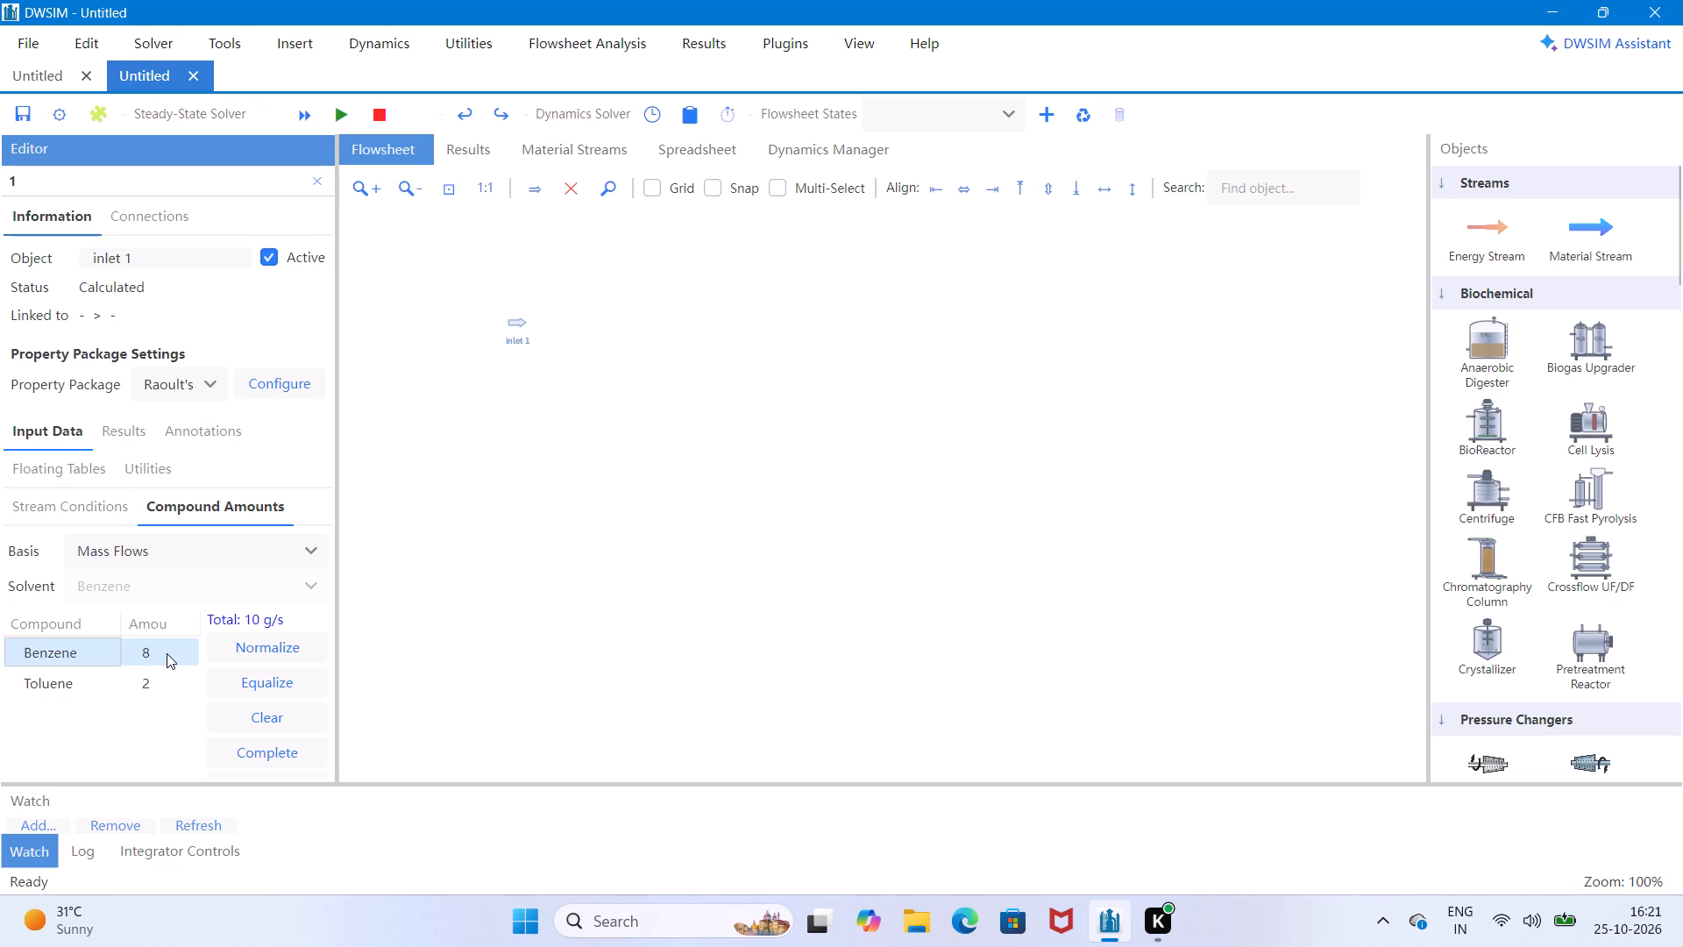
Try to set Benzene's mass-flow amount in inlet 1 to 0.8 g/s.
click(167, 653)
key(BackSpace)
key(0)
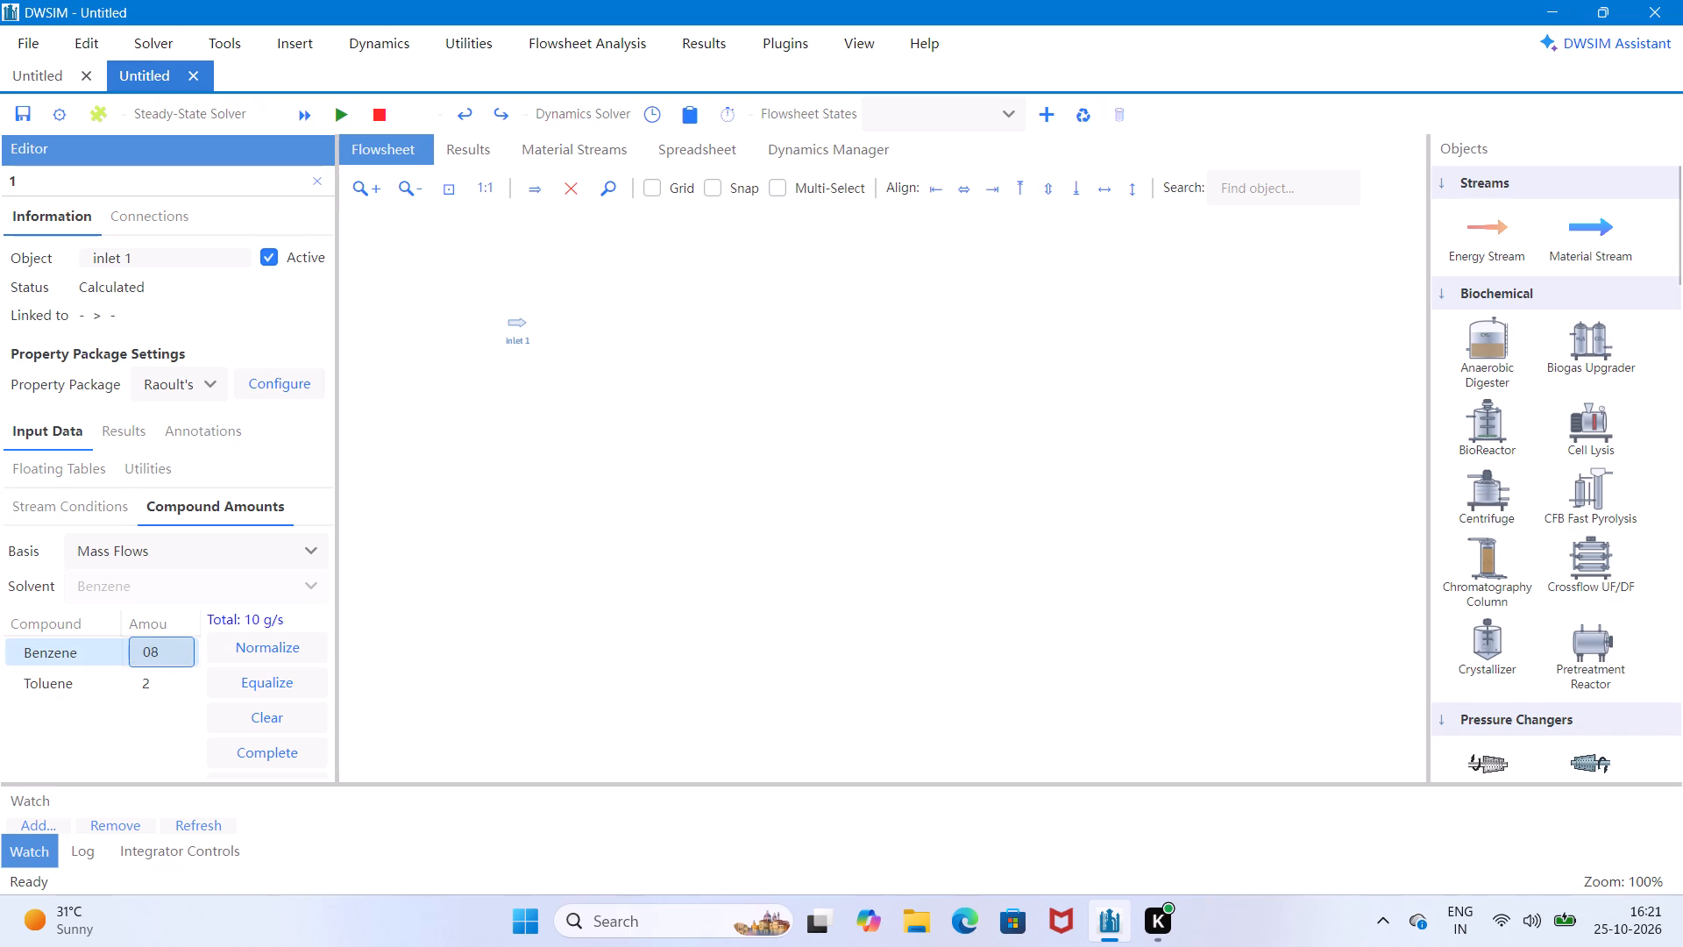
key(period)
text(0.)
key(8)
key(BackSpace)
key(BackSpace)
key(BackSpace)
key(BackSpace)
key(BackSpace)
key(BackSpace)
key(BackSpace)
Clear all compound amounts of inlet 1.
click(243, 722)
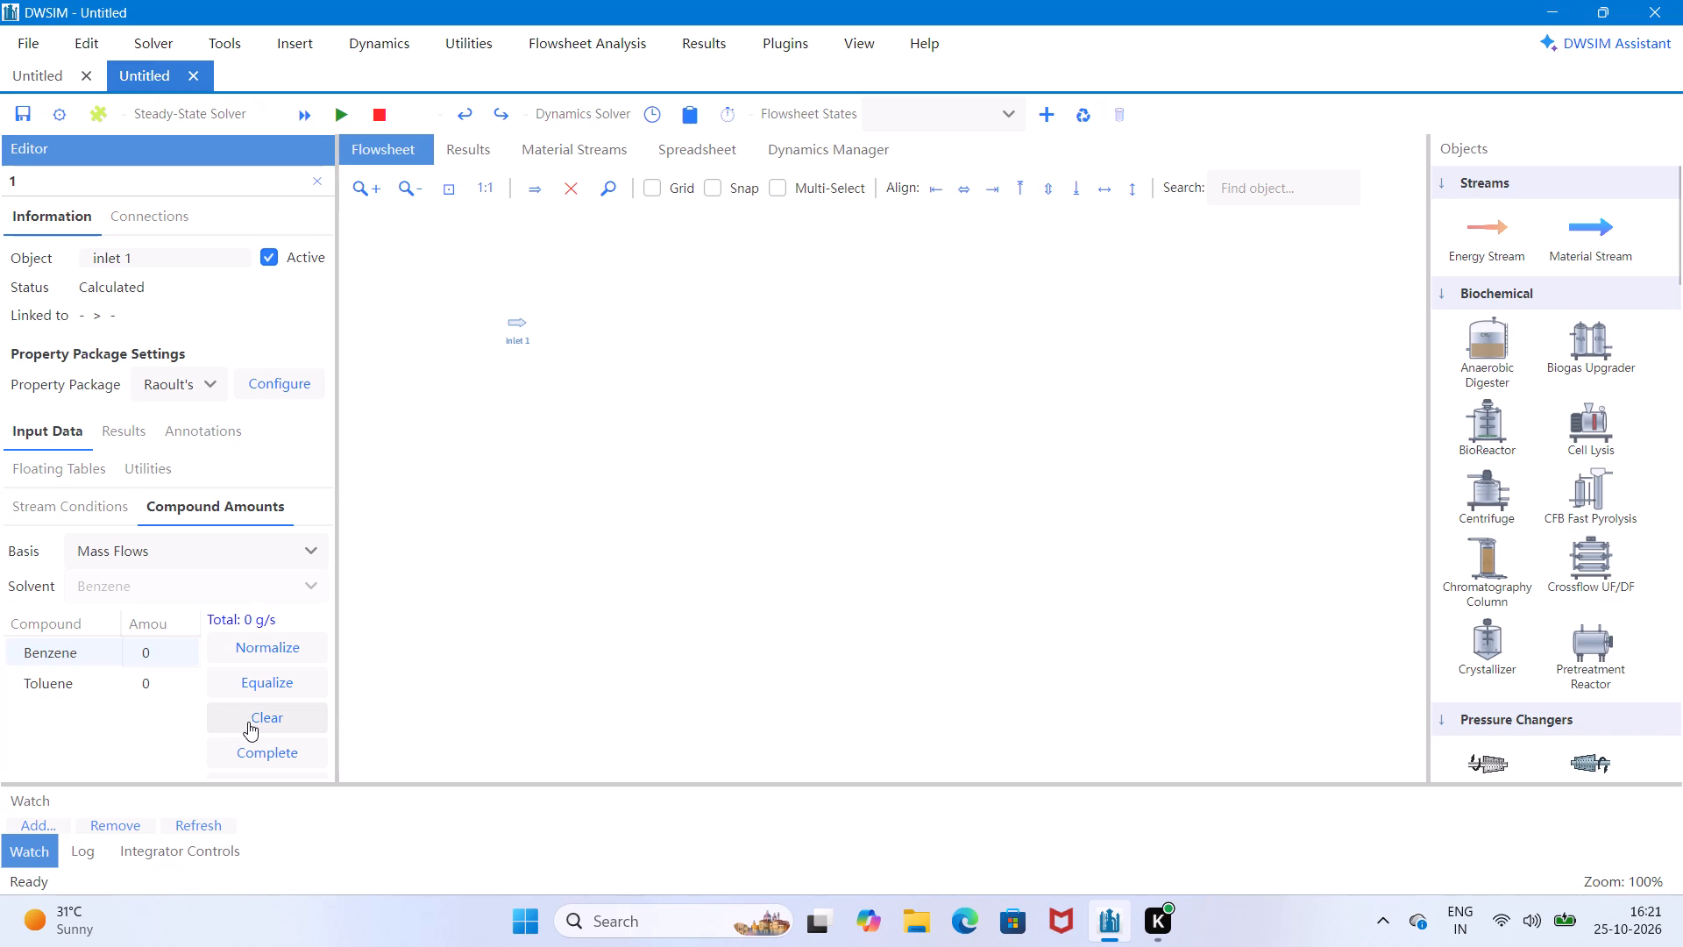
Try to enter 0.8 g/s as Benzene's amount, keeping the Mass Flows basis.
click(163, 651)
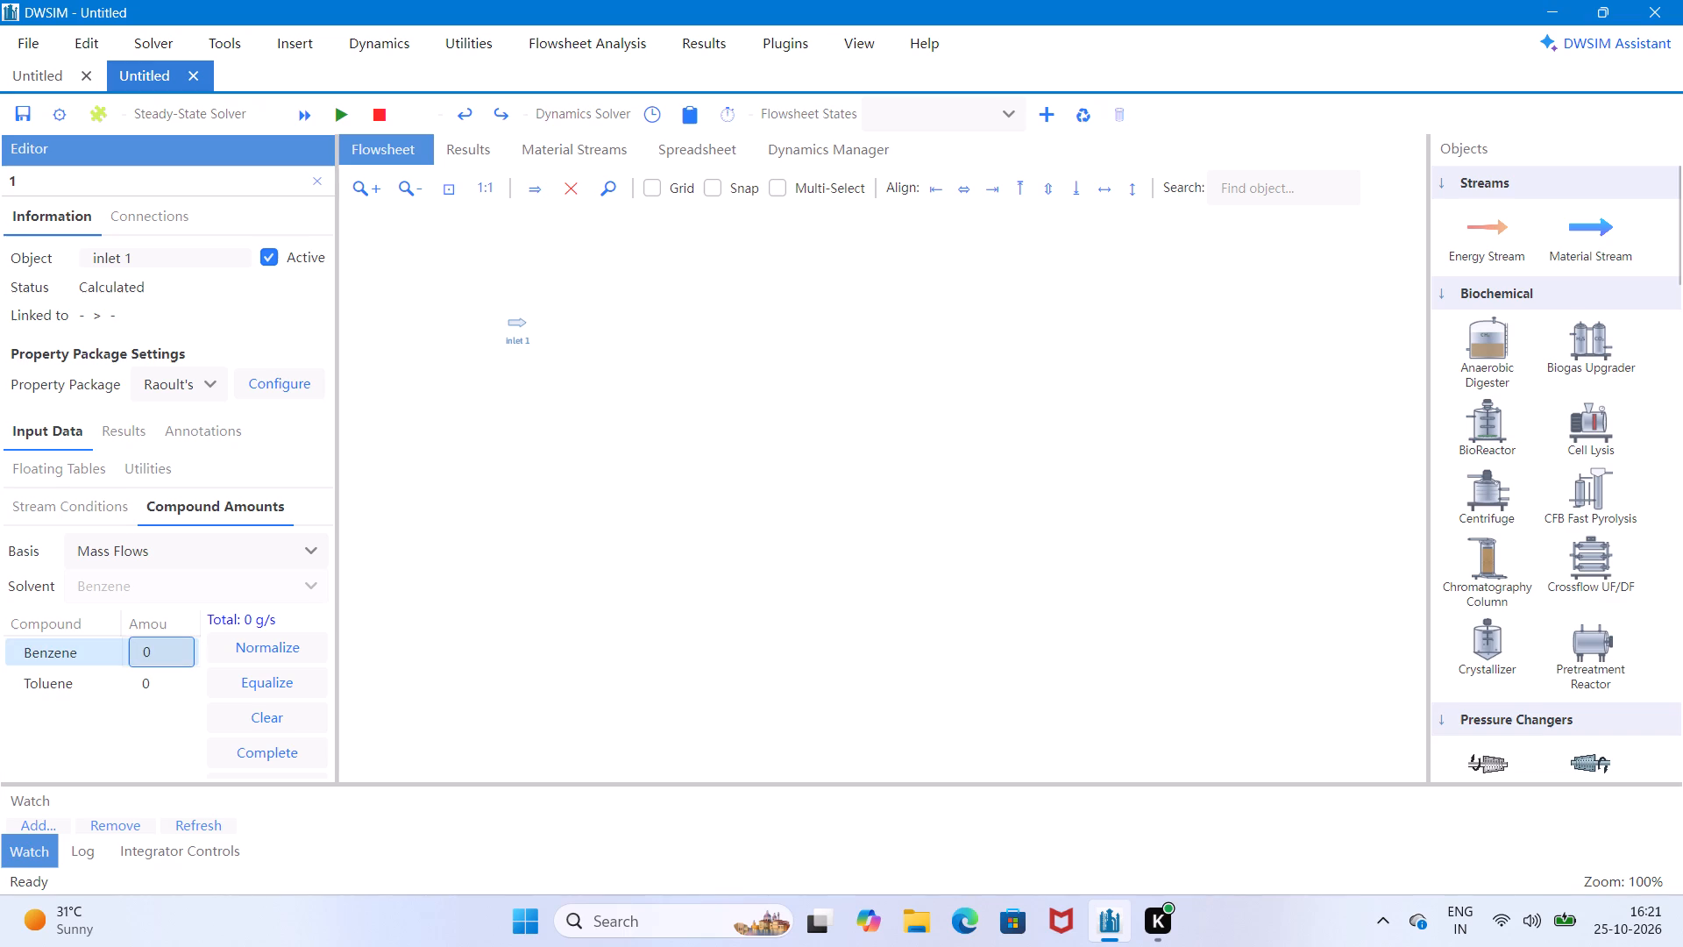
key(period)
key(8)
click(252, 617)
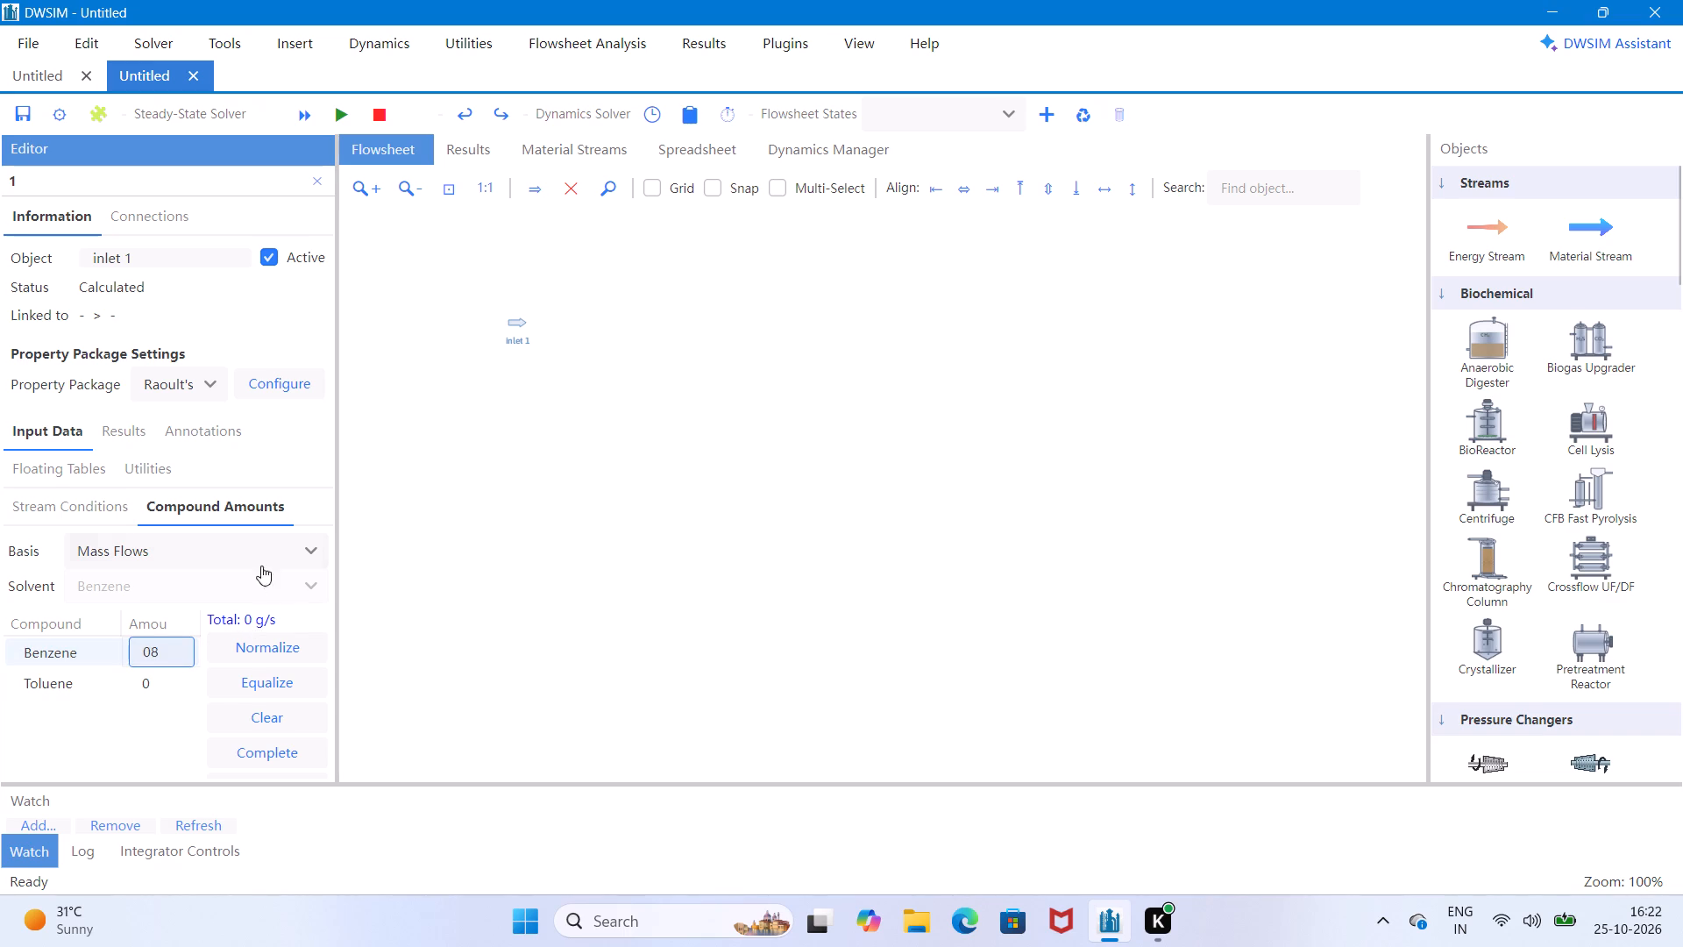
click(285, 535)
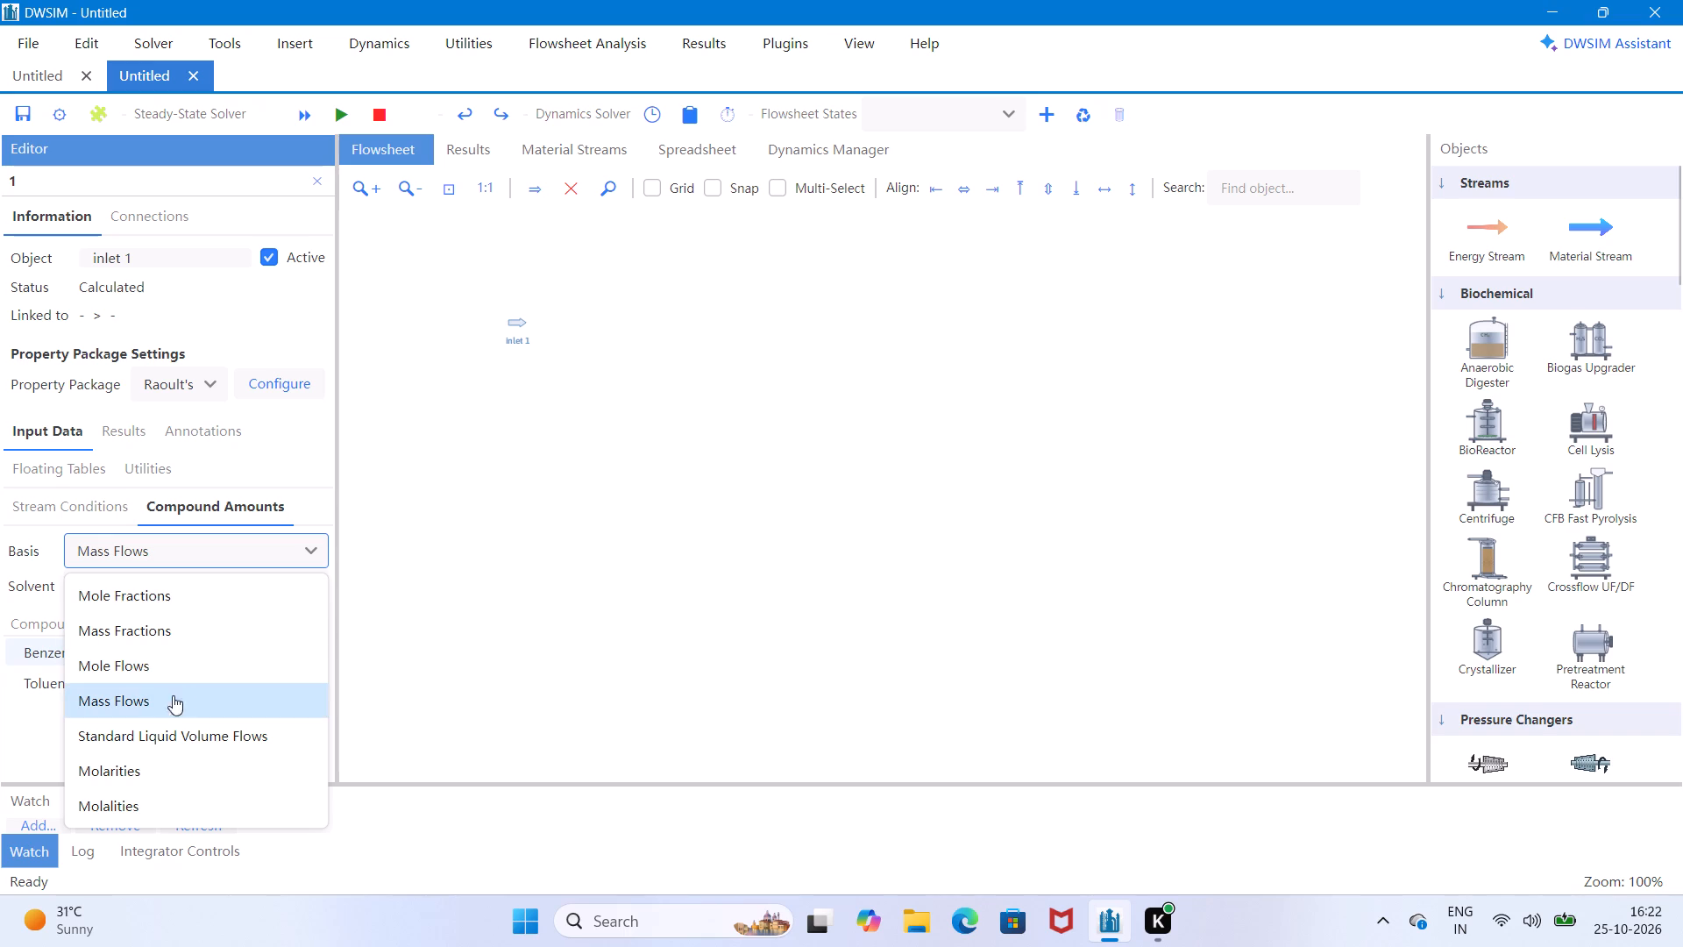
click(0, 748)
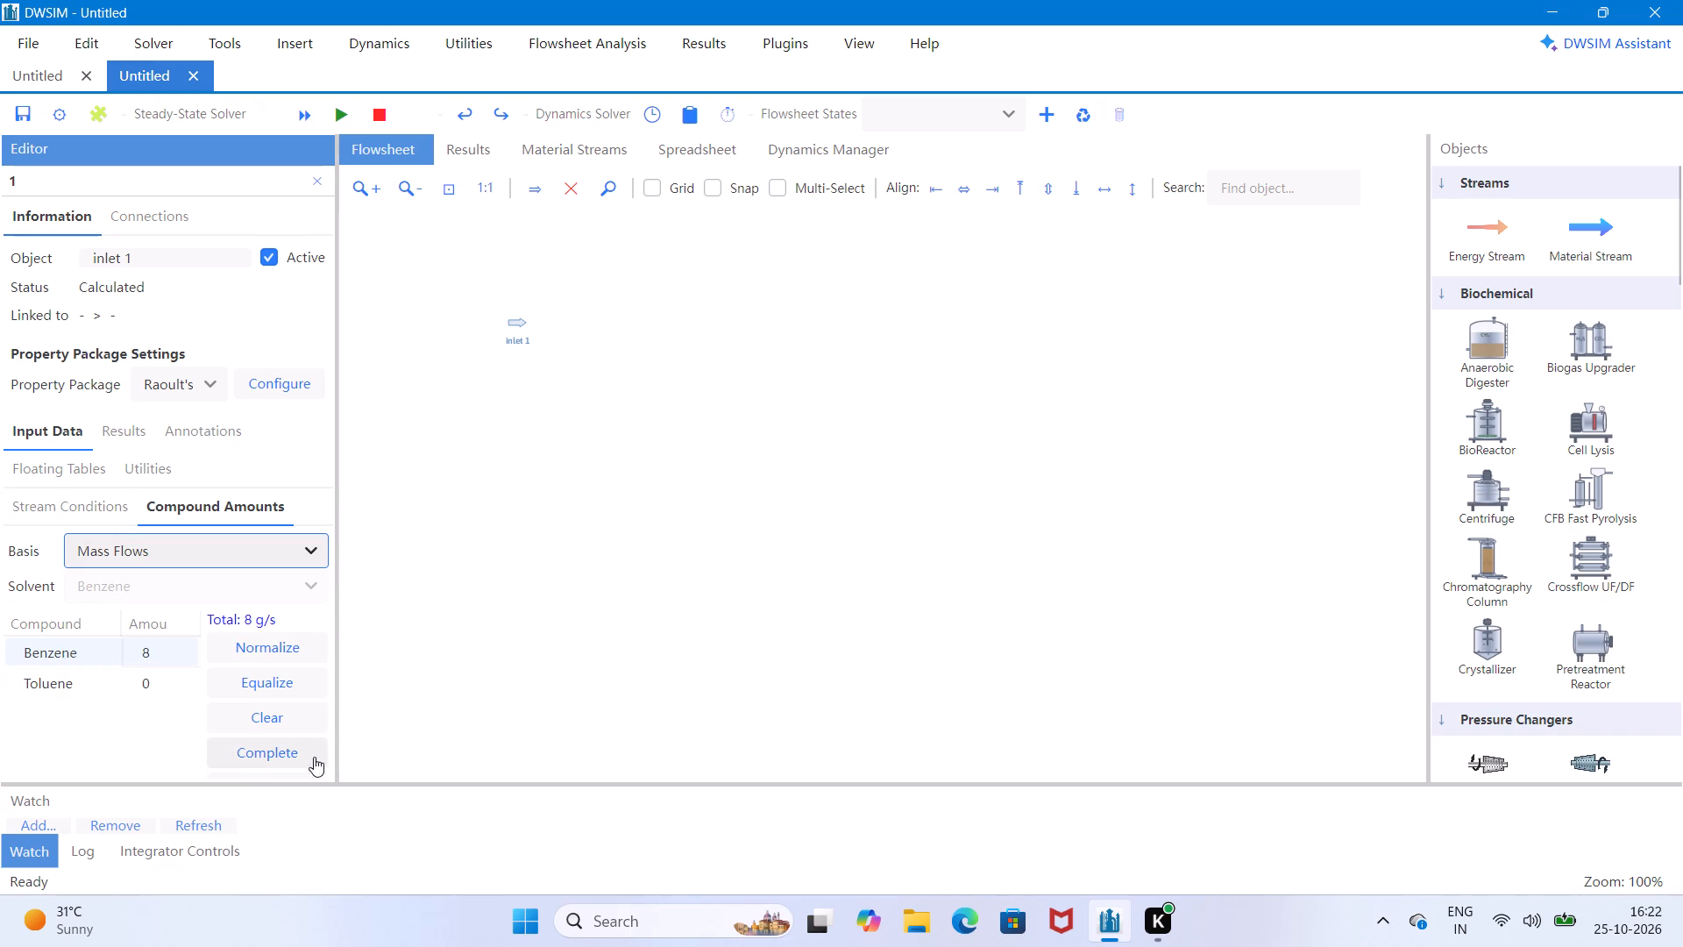
Equalize the Benzene and Toluene amounts in inlet 1.
click(300, 697)
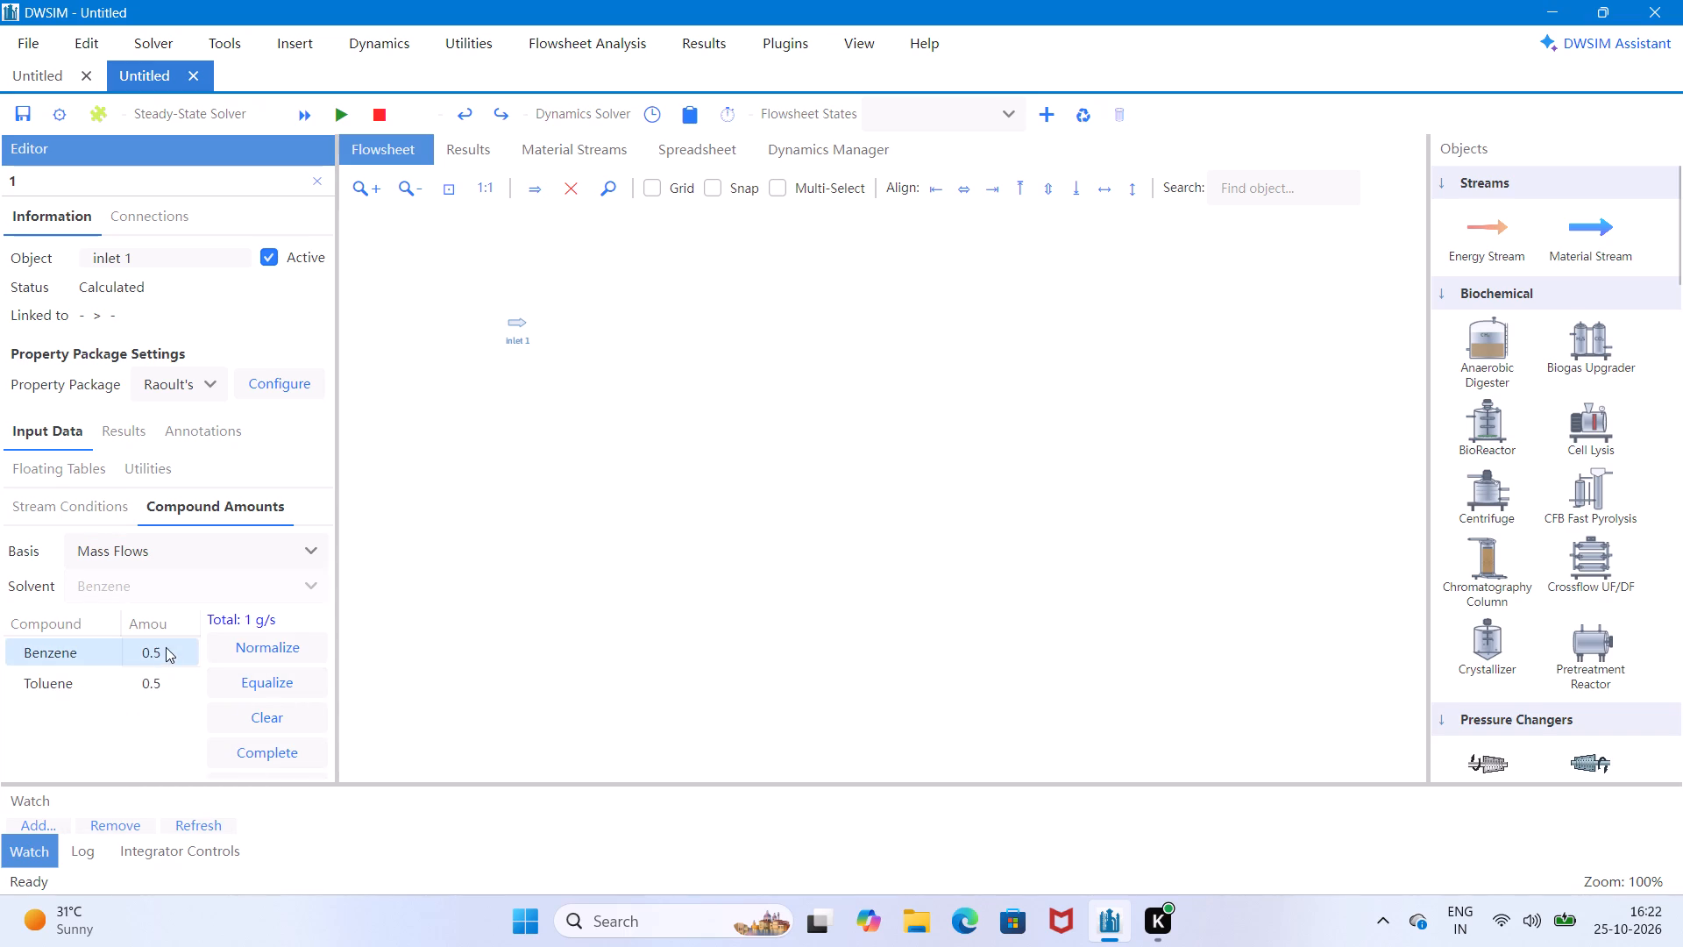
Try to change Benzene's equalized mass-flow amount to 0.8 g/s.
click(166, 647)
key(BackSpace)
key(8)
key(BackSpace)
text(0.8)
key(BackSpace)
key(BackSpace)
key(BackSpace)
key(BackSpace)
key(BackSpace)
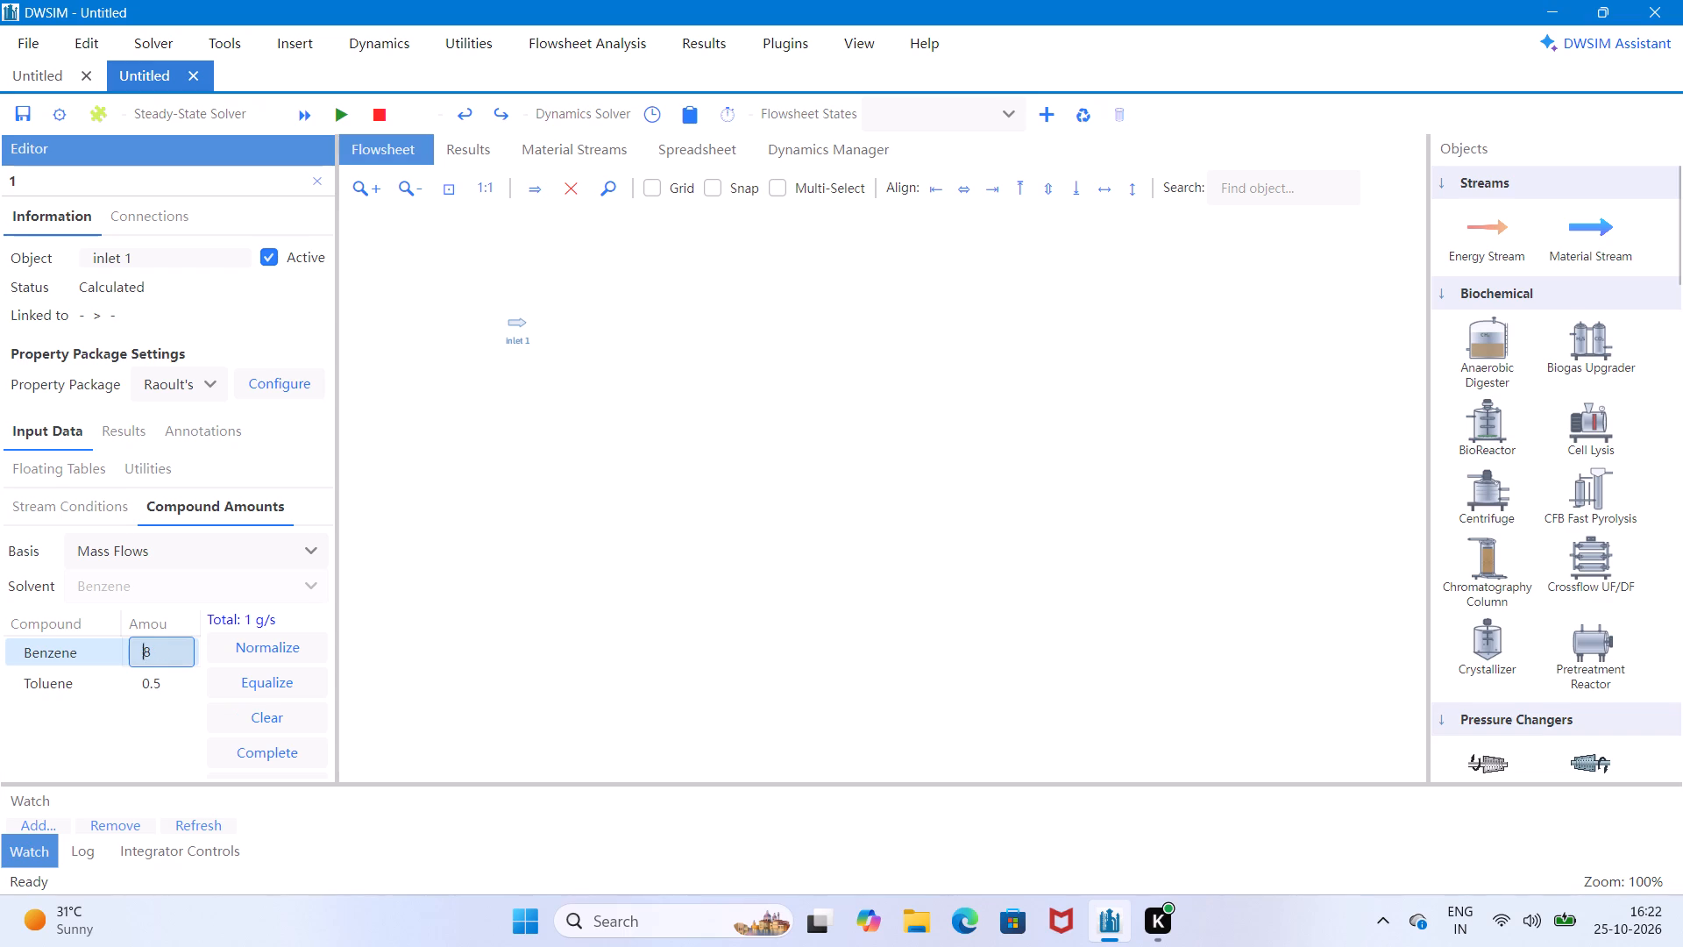
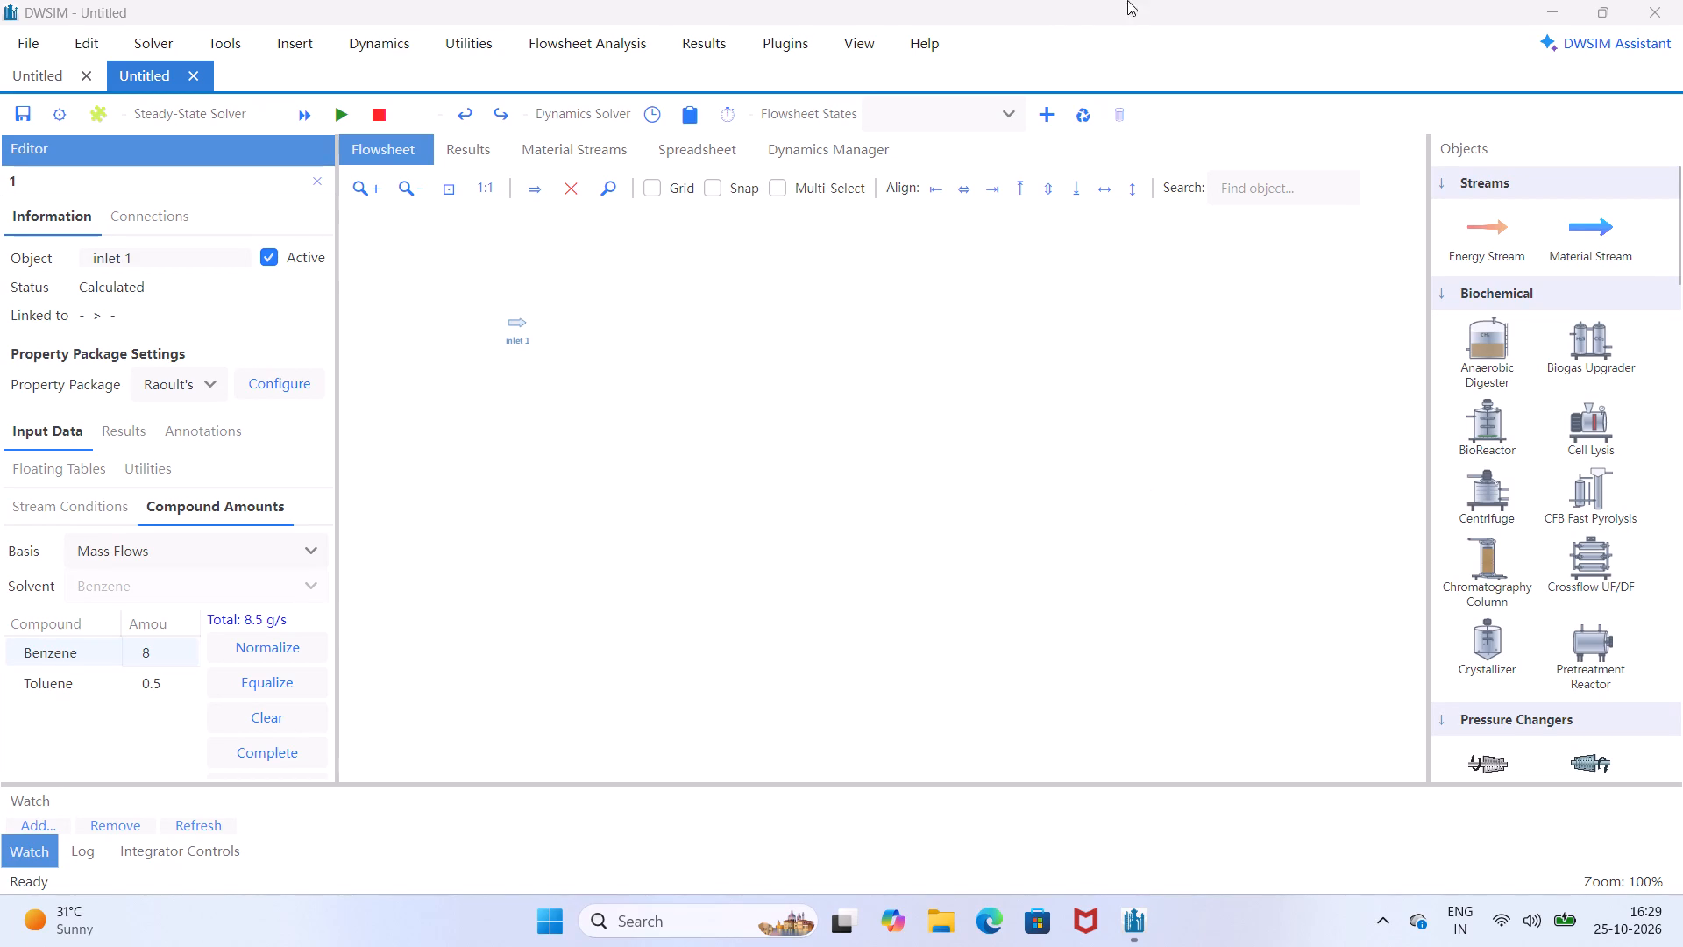
Move the inlet 1 stream slightly downward on the flowsheet.
right_click(1682, 0)
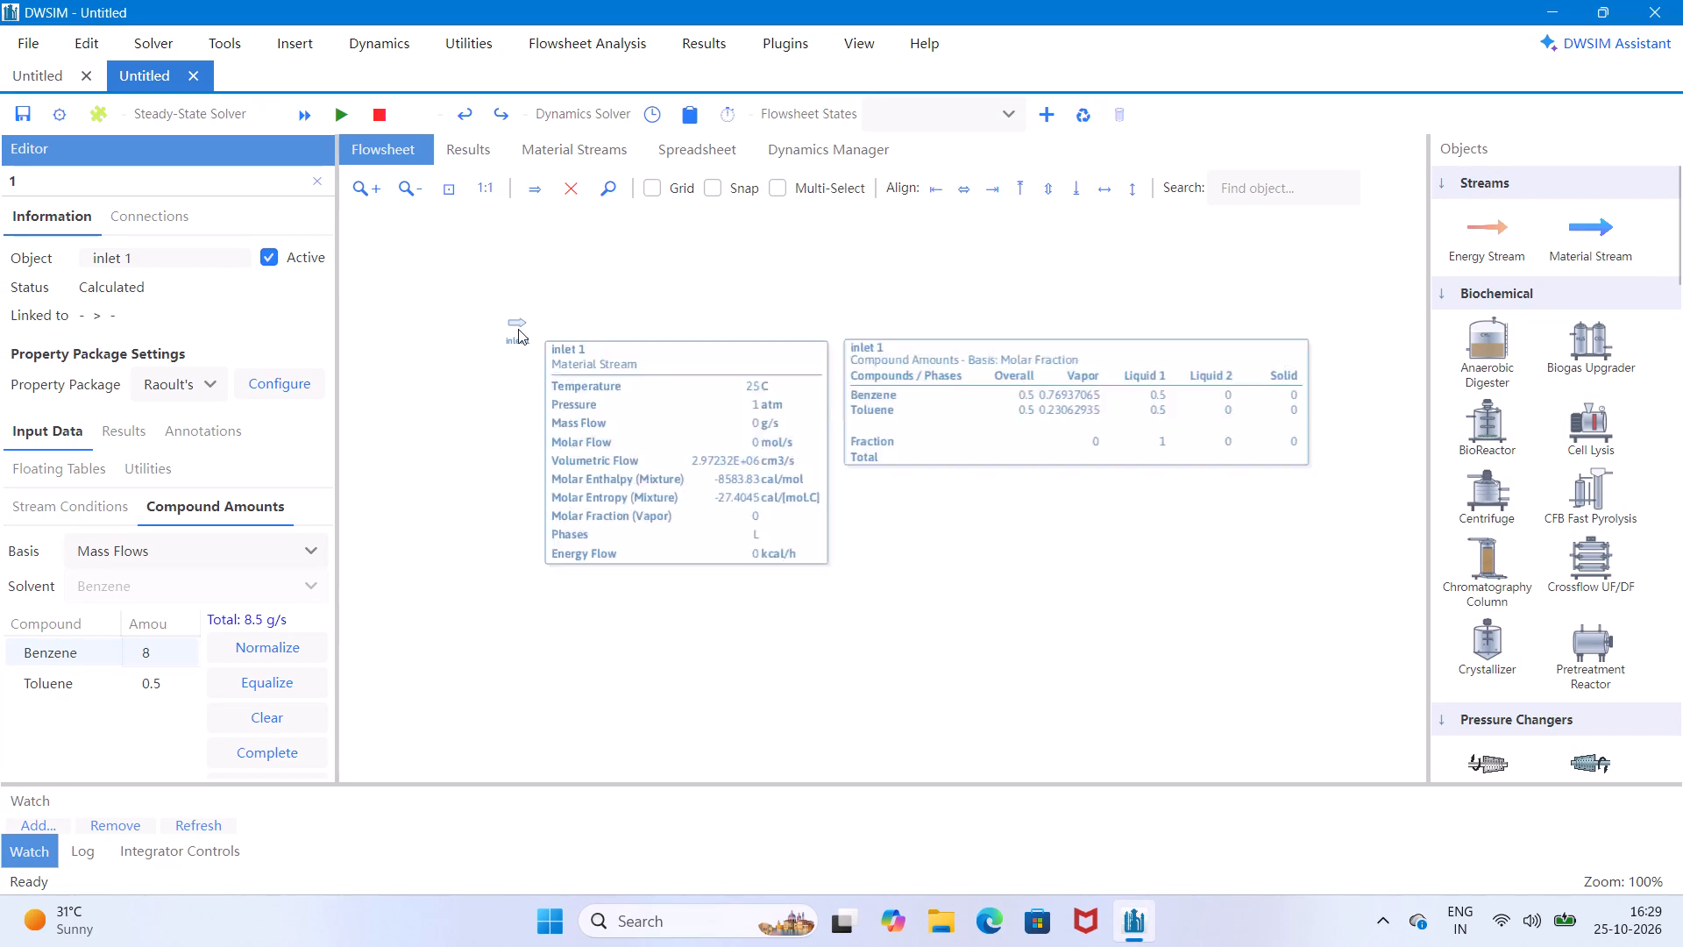
drag(518, 329, 522, 395)
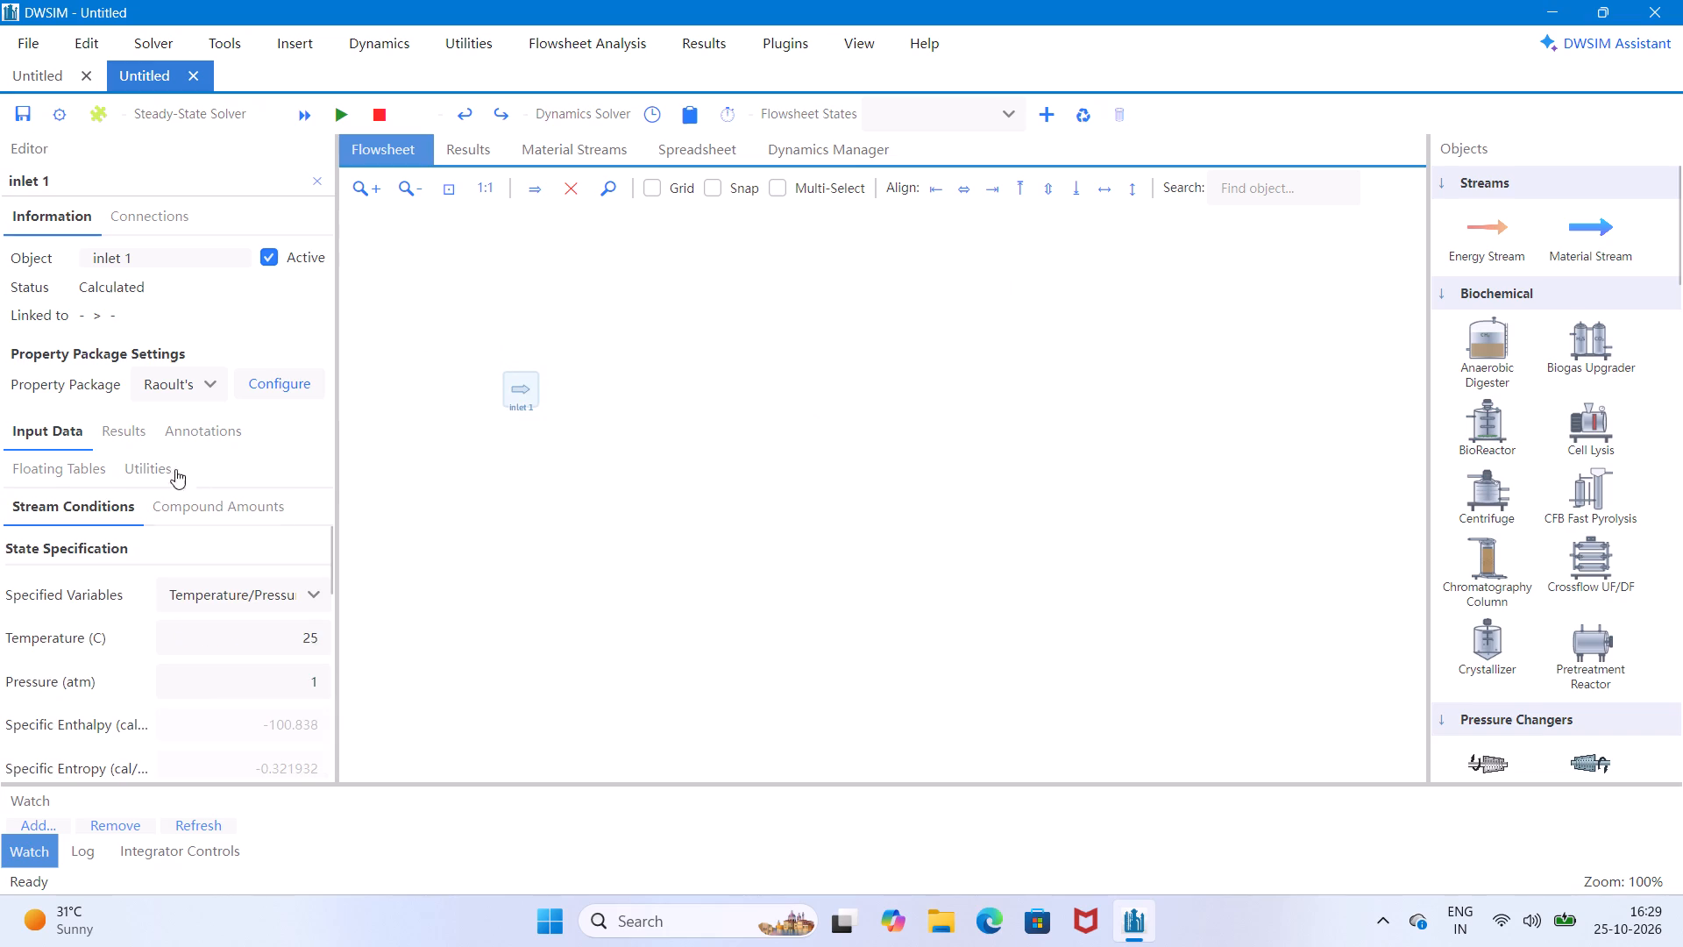
Open inlet 1 for editing to view its stream conditions.
double_click(515, 388)
right_click(529, 388)
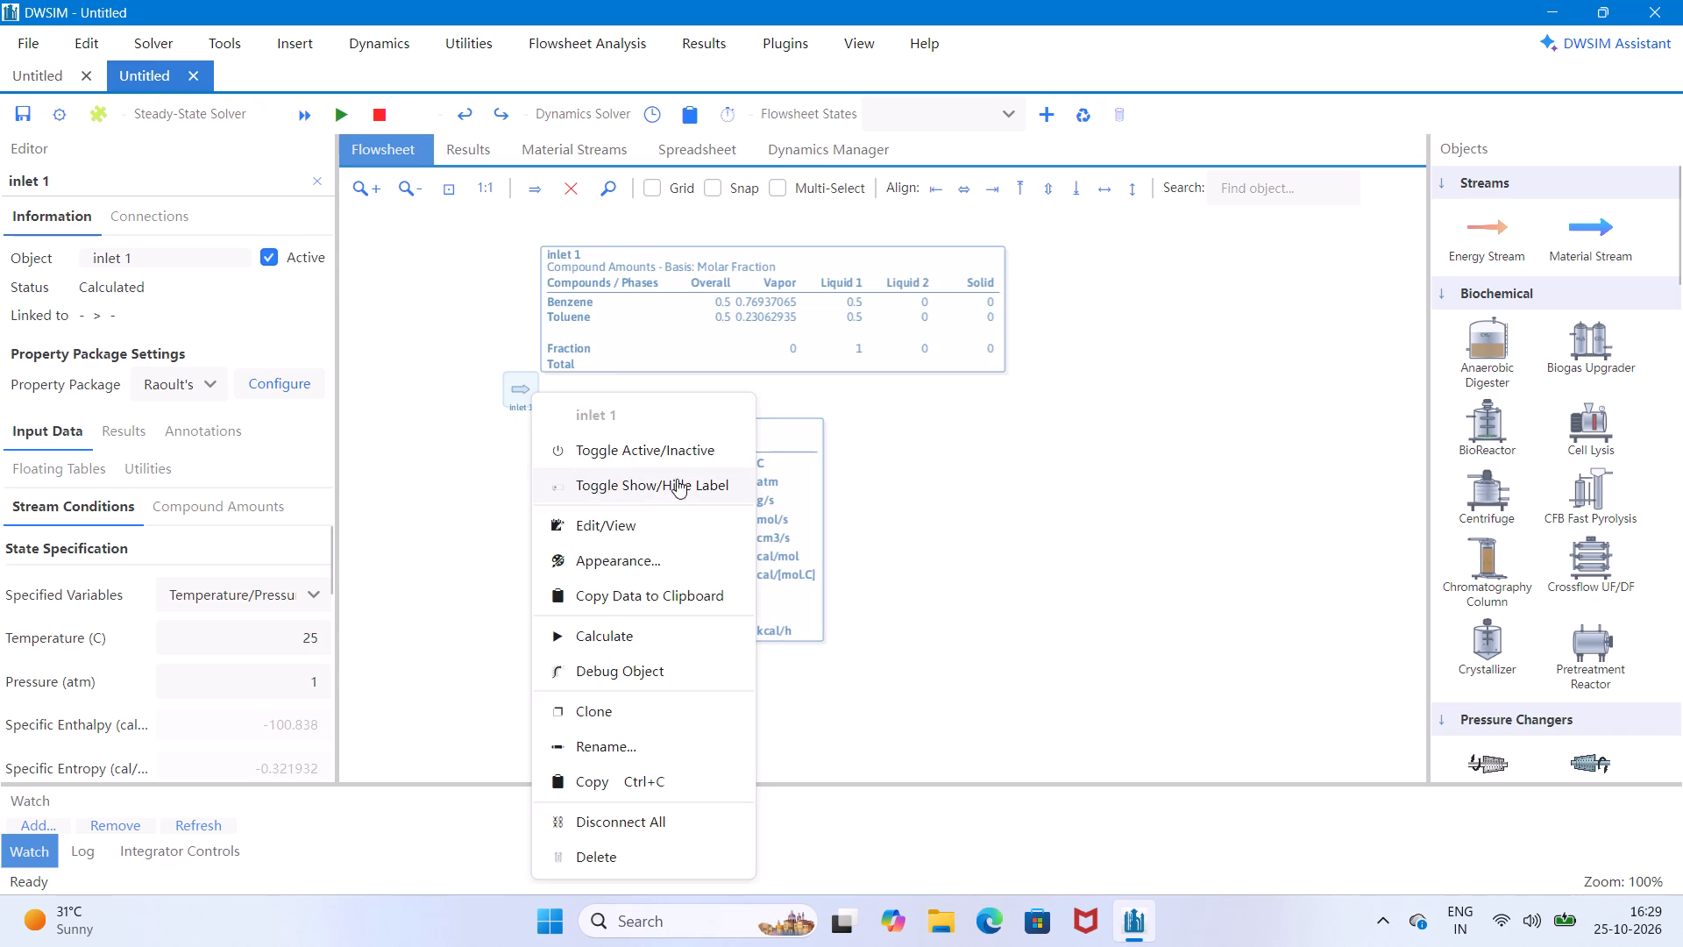
click(673, 513)
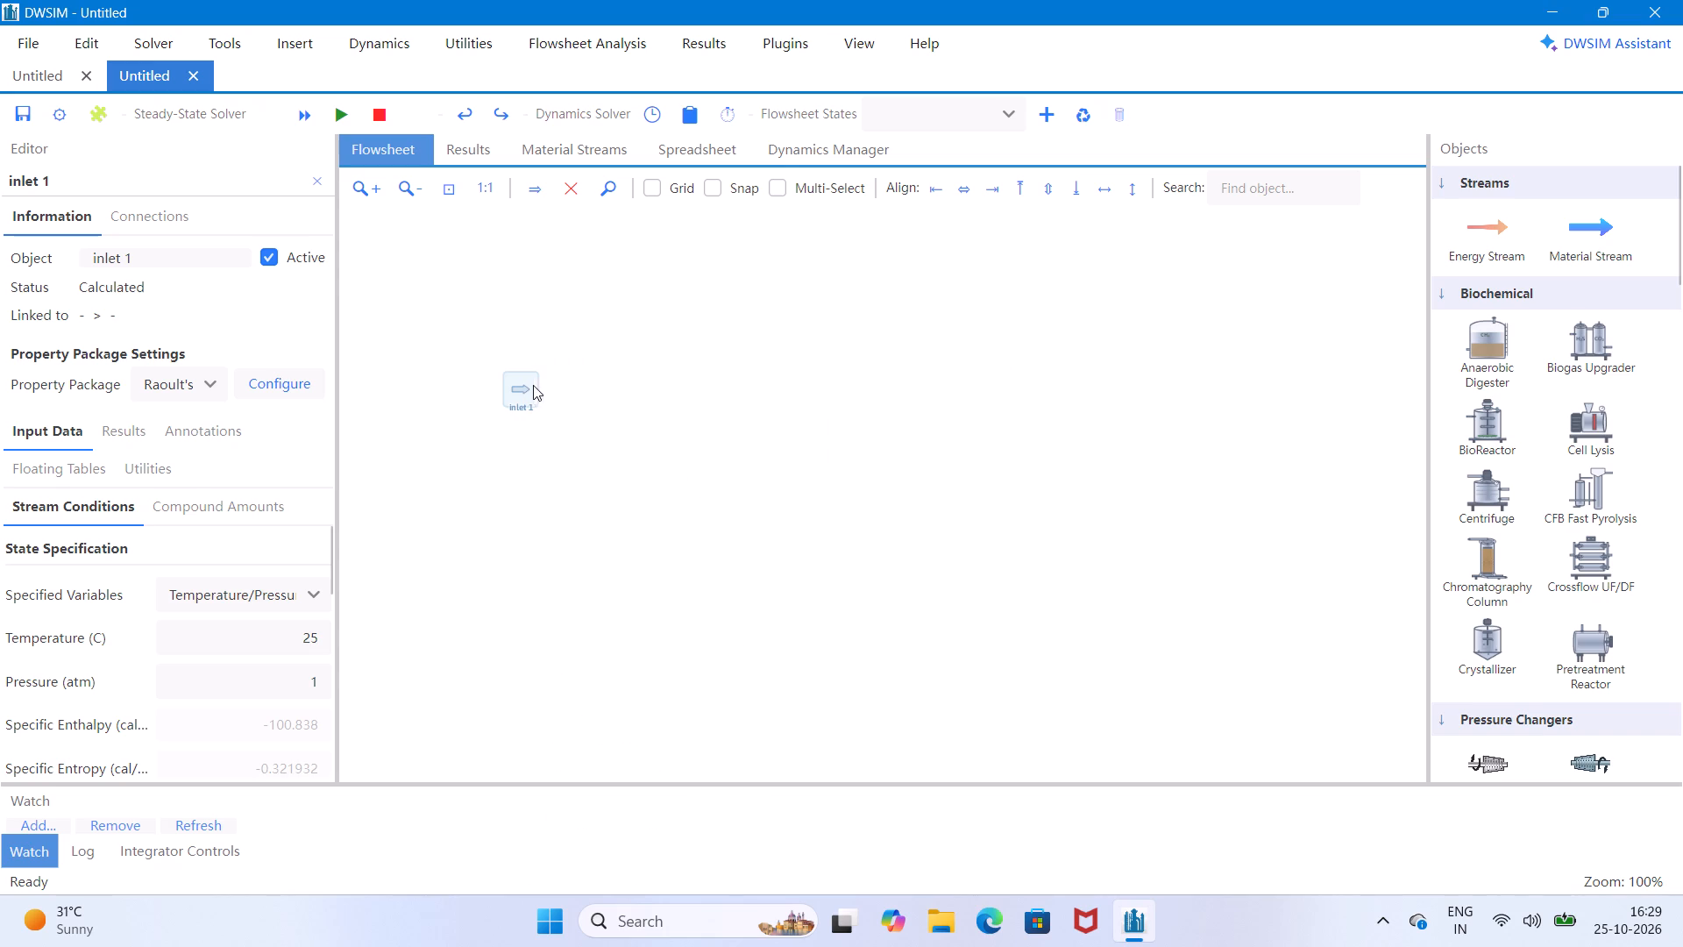
double_click(529, 385)
Browse the object palette's unit operation categories, from streams and separators through reactors, columns and the remaining blocks.
scroll(1500, 482, down, 15)
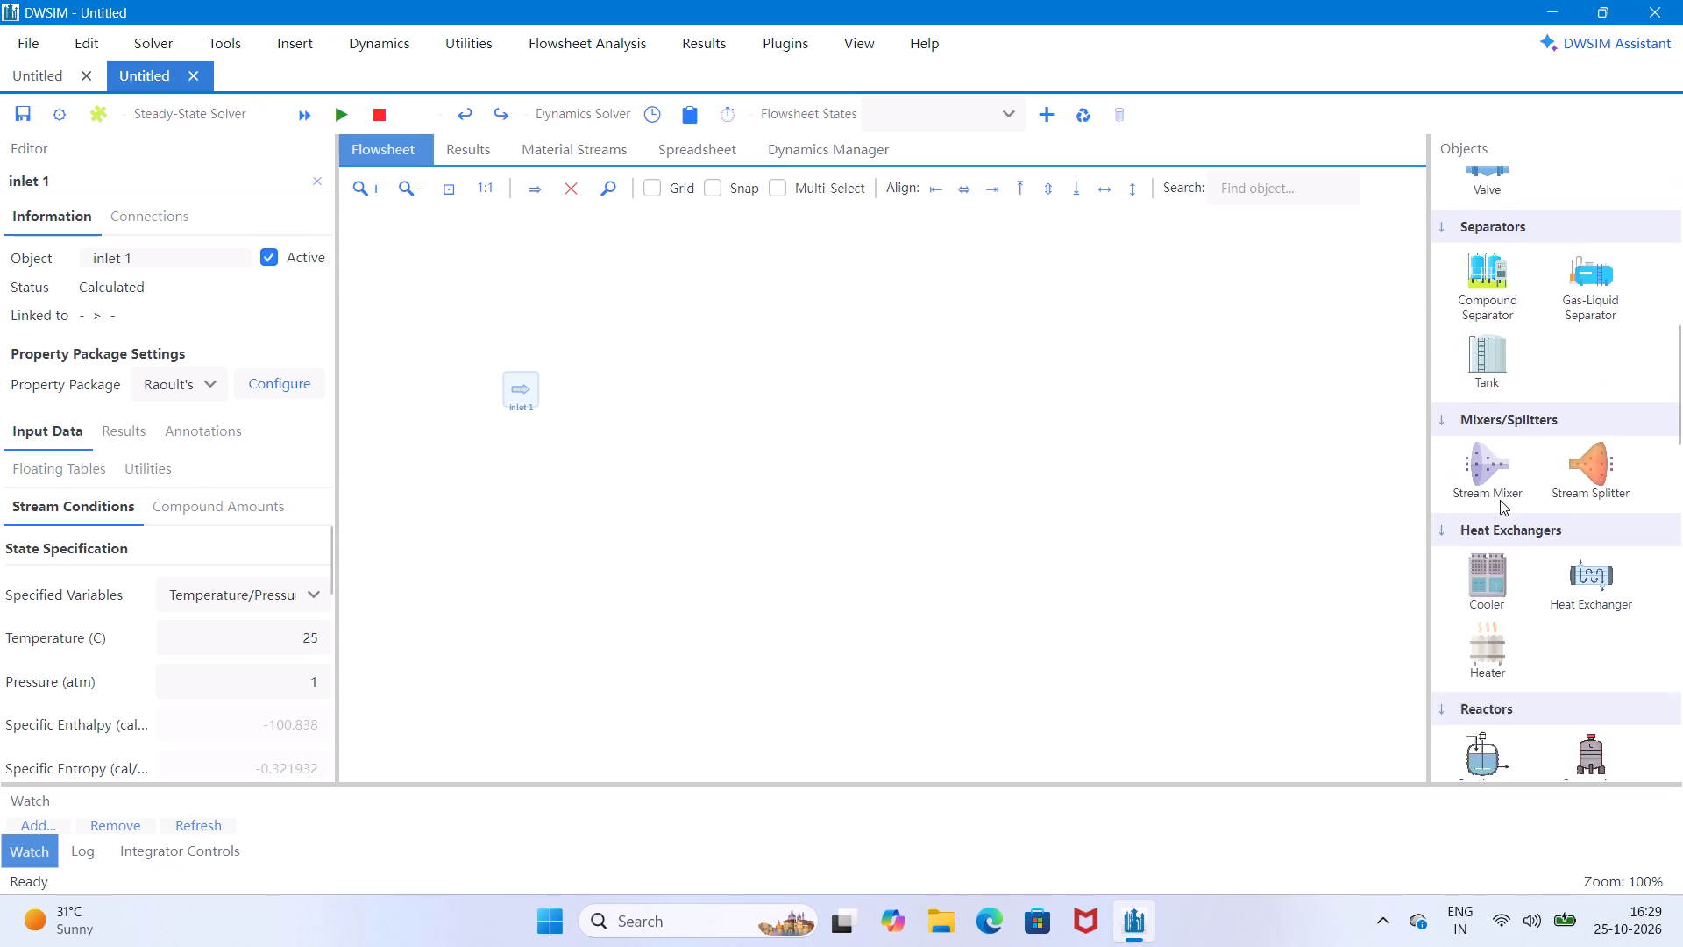
scroll(1500, 500, up, 3)
scroll(1500, 500, down, 5)
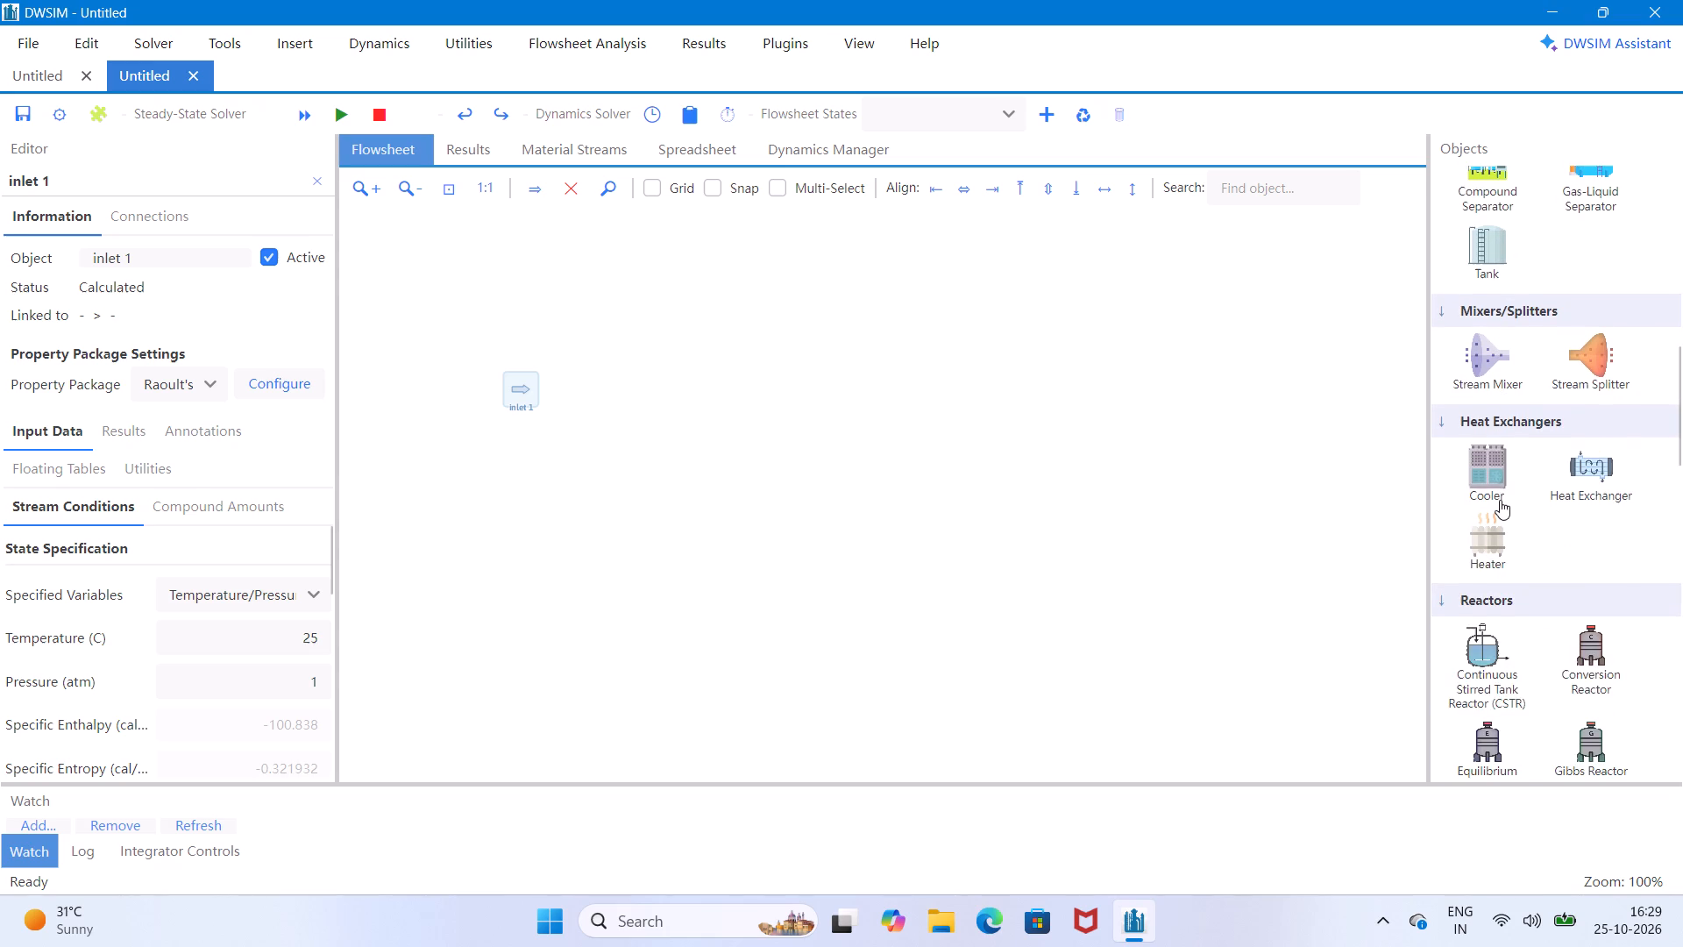
scroll(1500, 500, down, 4)
scroll(1500, 500, up, 12)
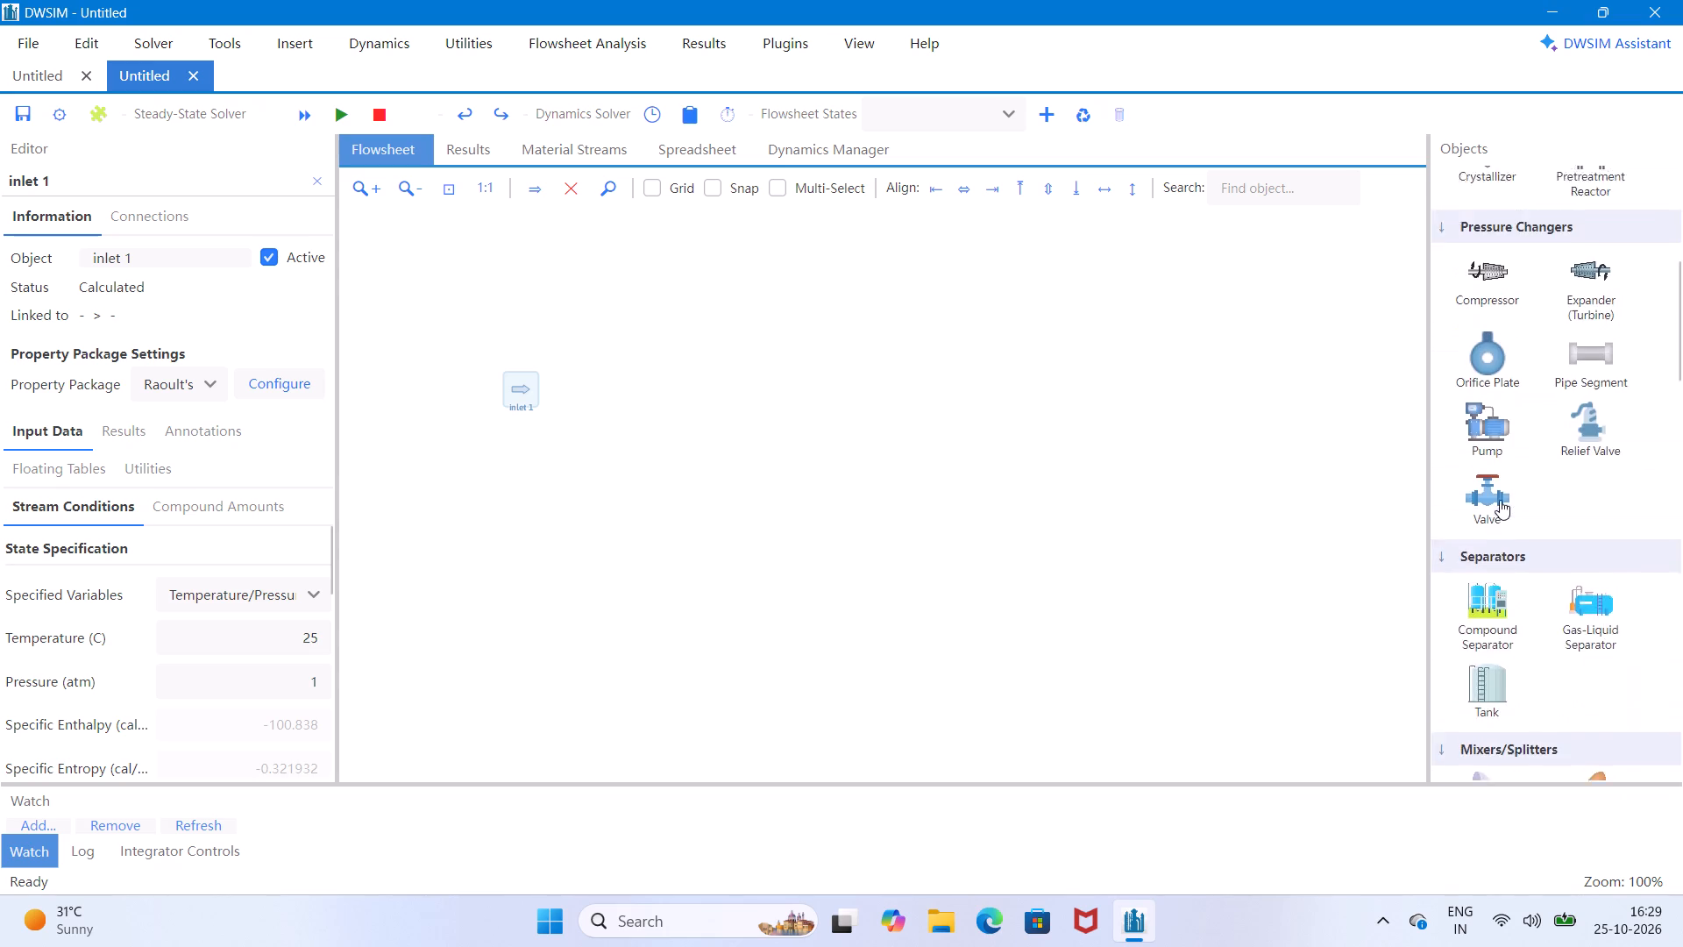
scroll(1500, 500, up, 10)
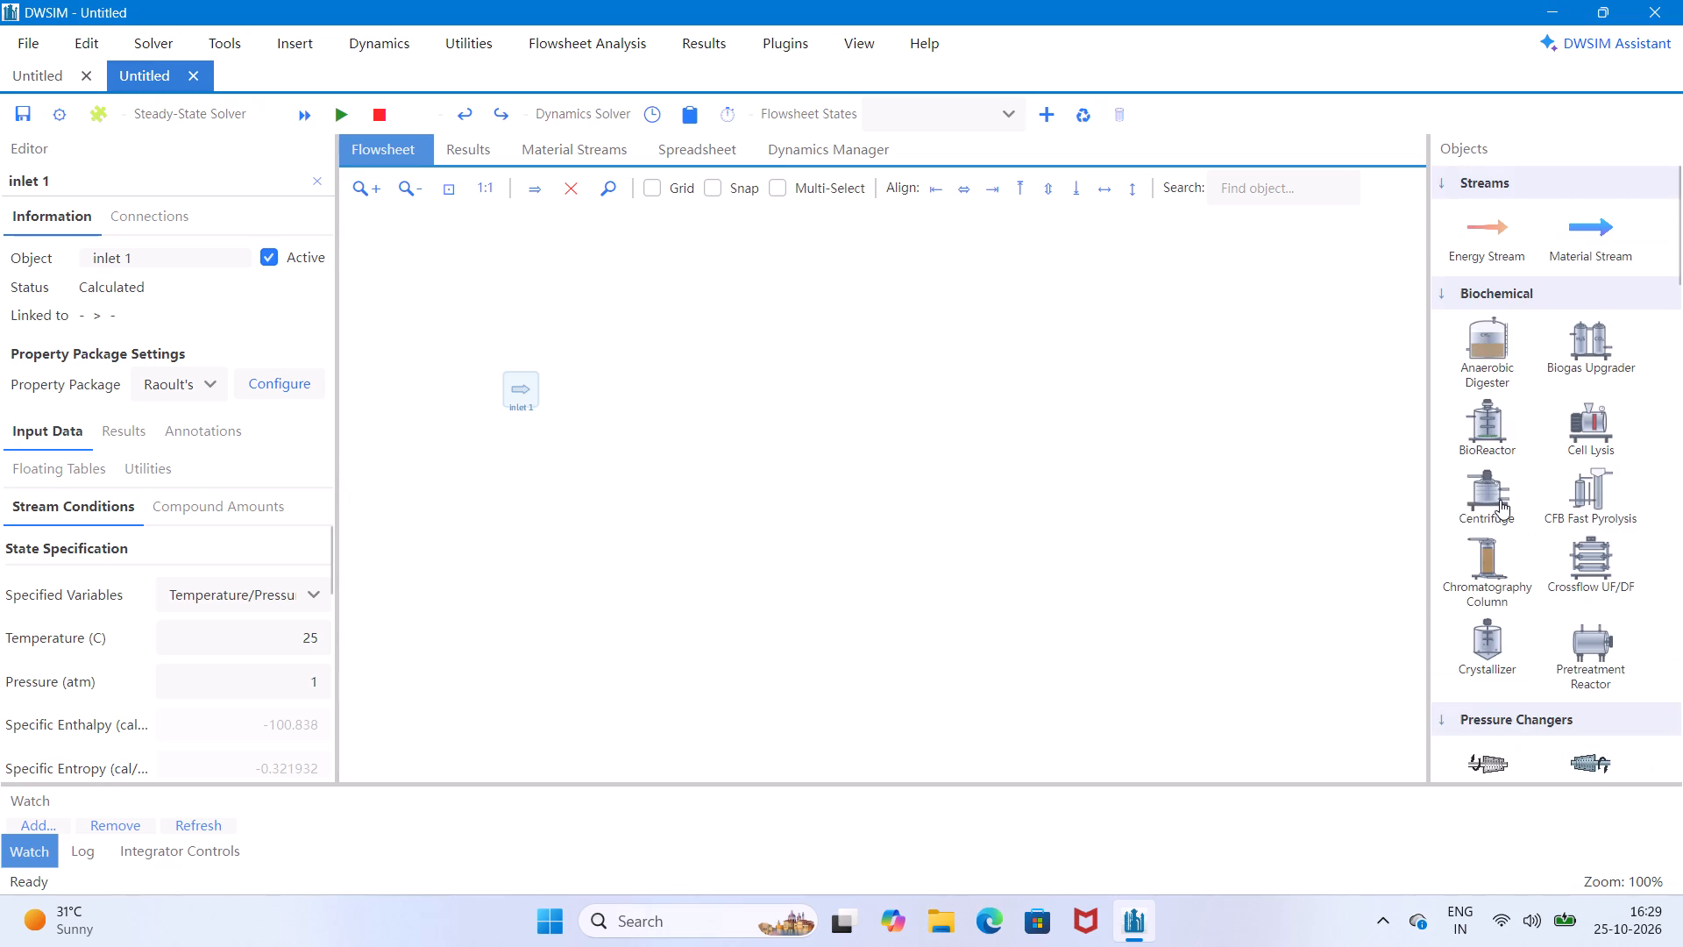
scroll(1500, 500, up, 4)
scroll(1500, 500, down, 20)
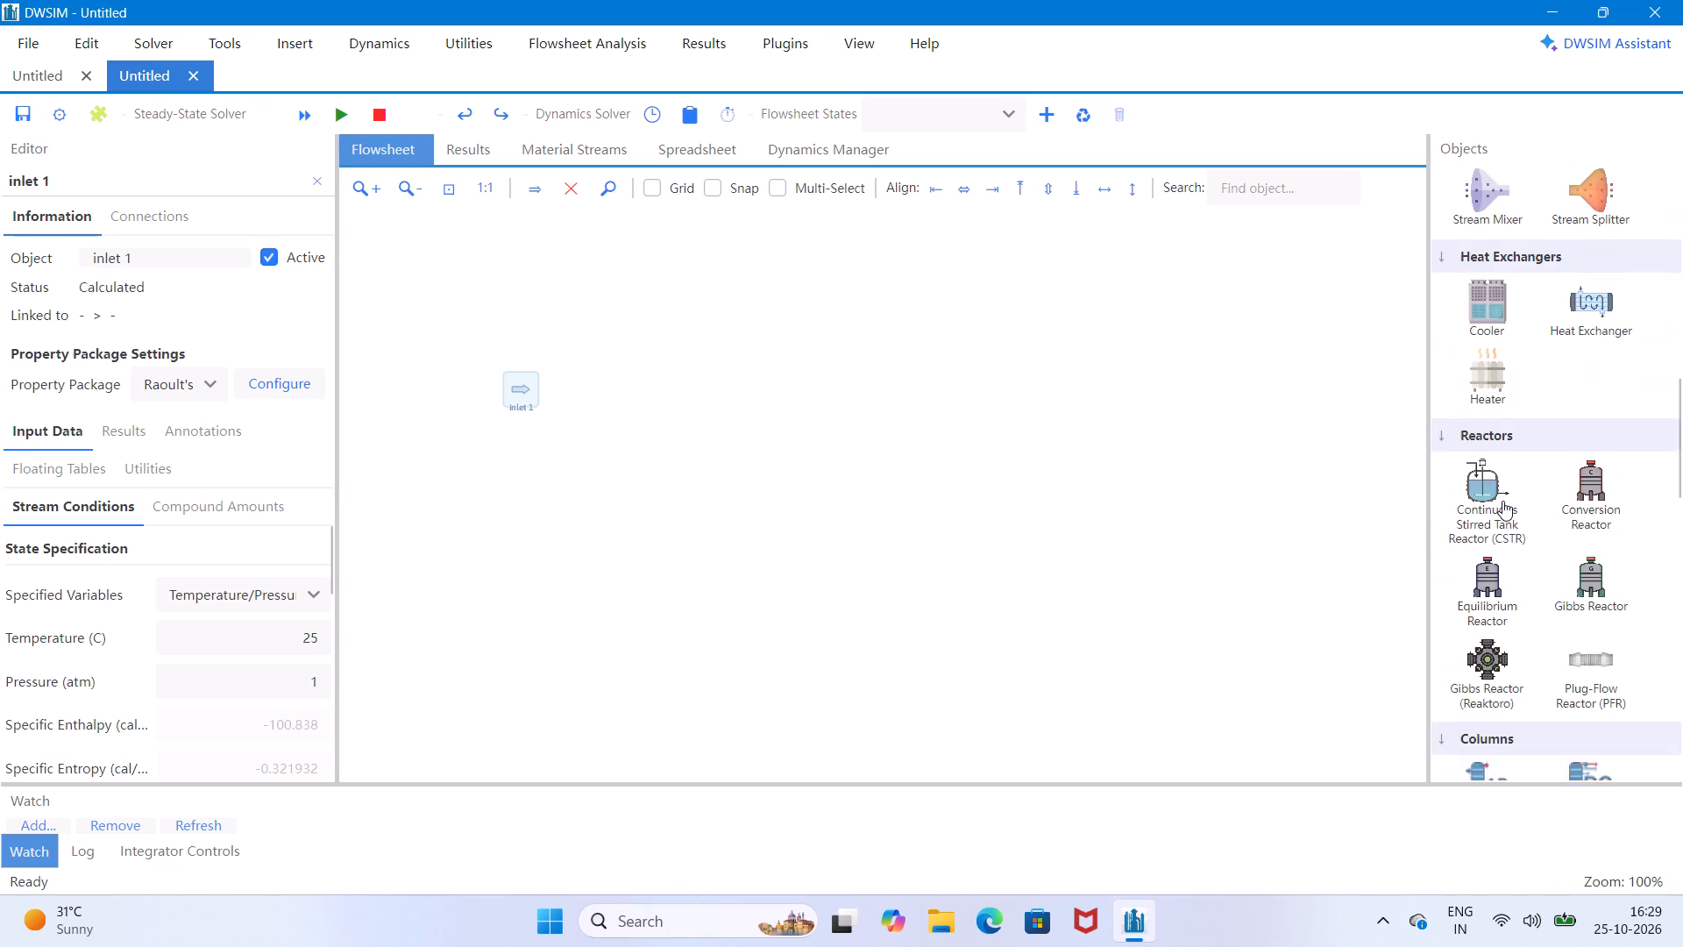
scroll(1502, 501, down, 10)
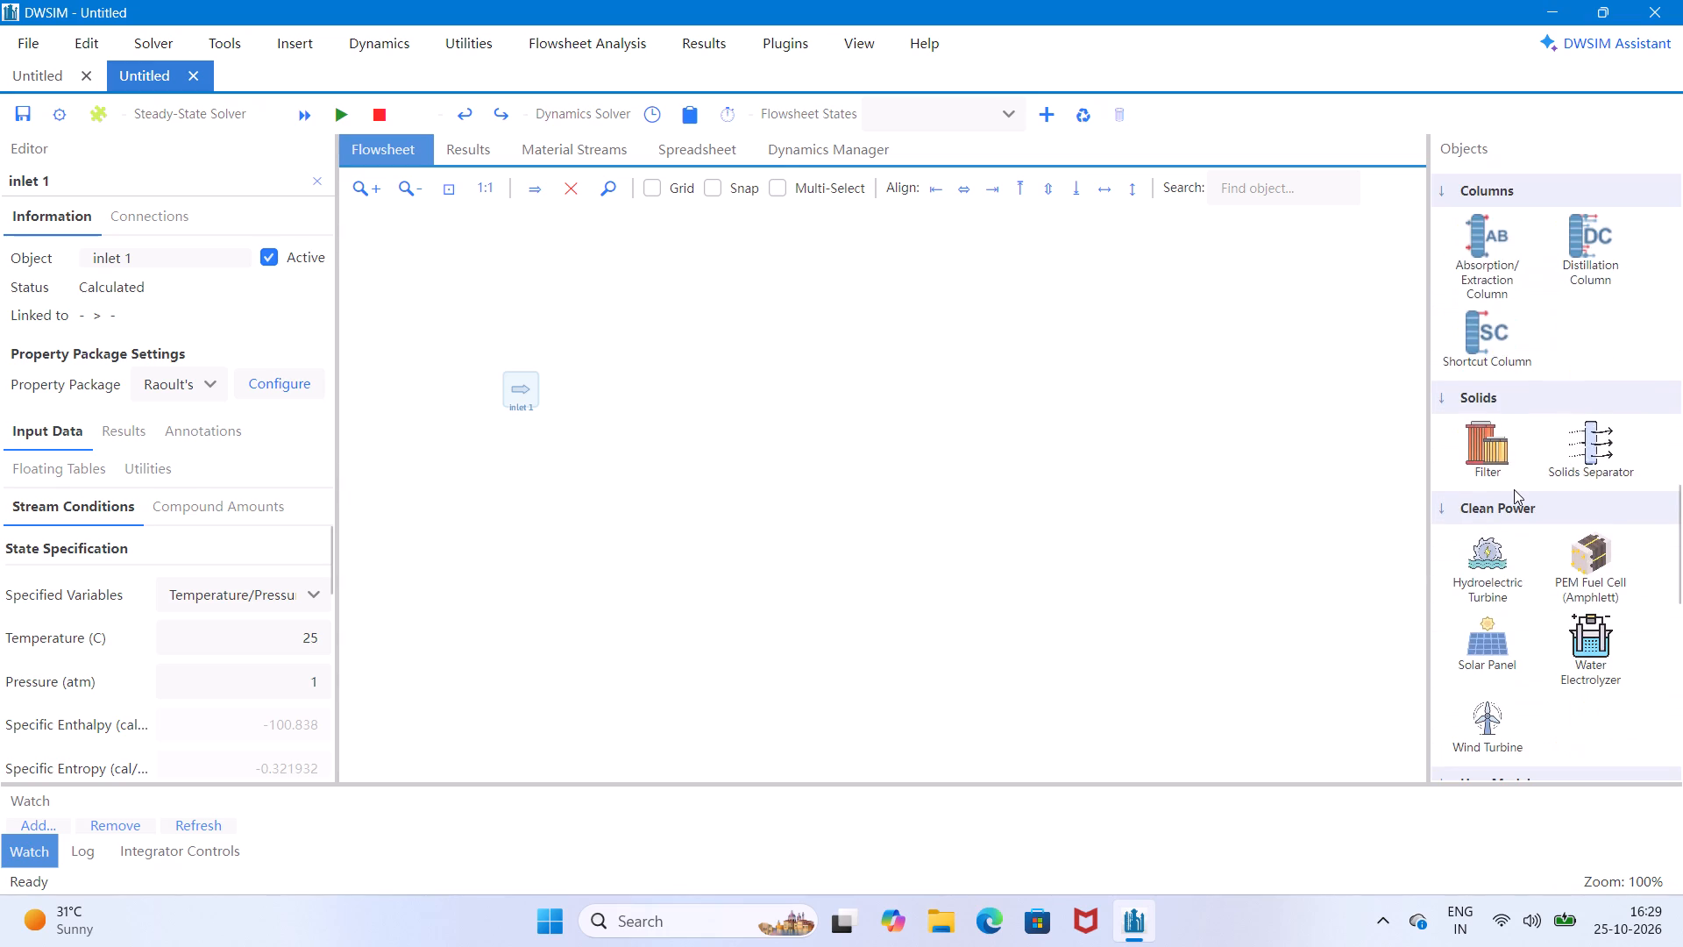
scroll(1514, 489, up, 1)
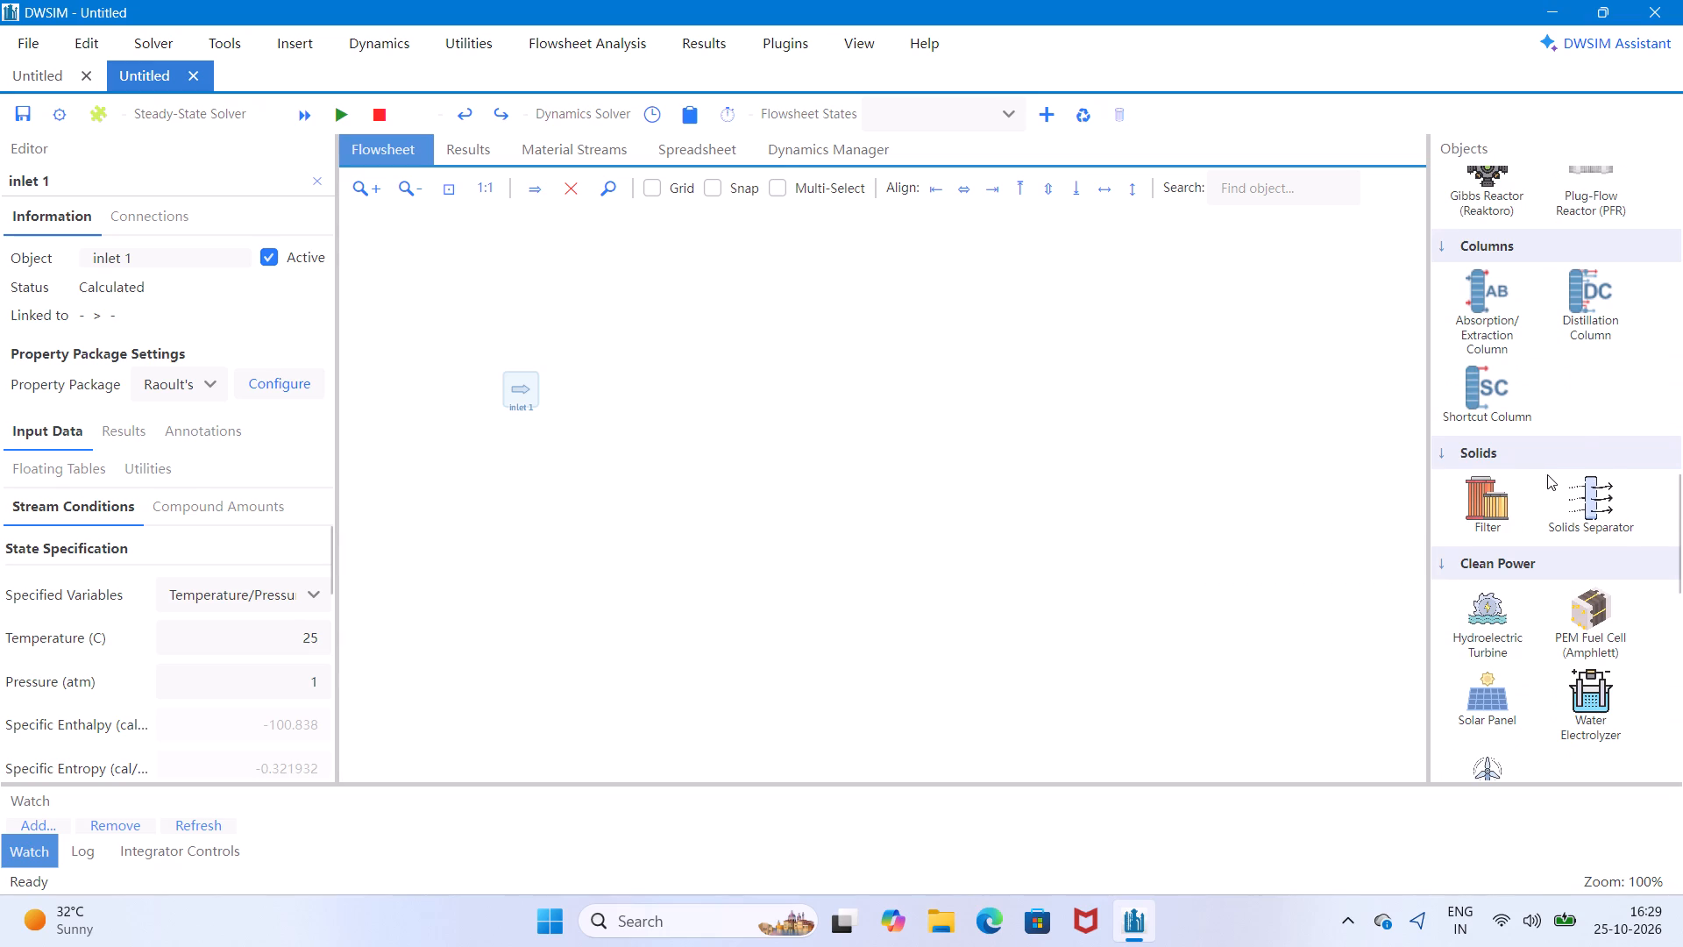
scroll(1547, 474, down, 5)
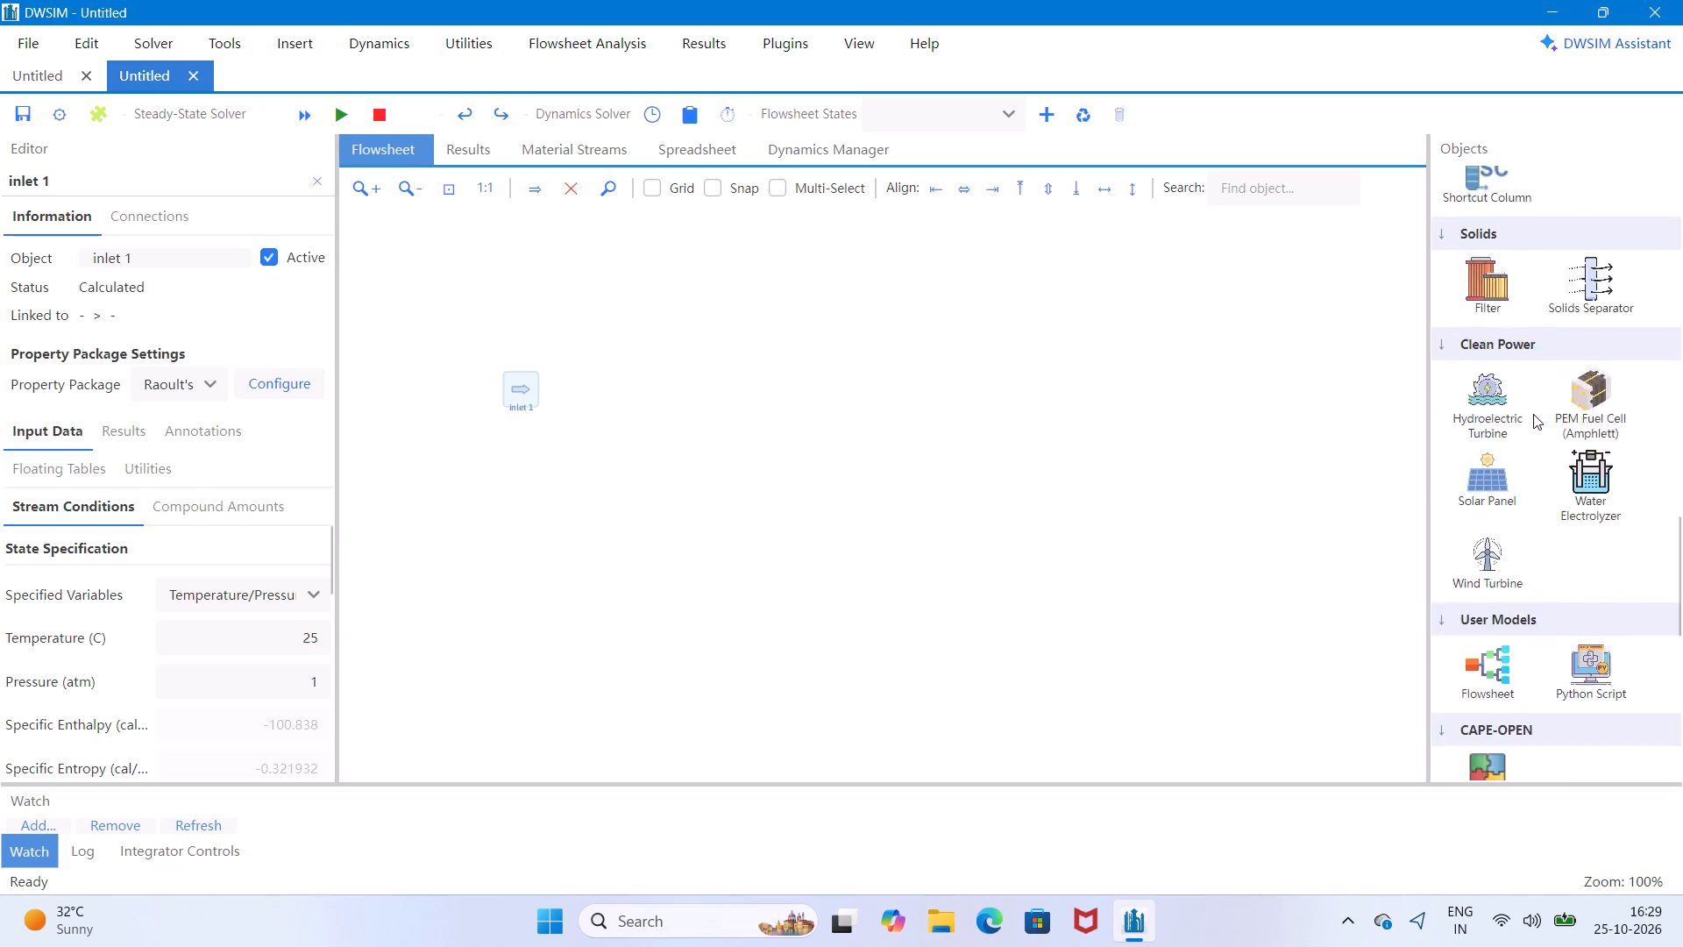
scroll(1533, 414, down, 18)
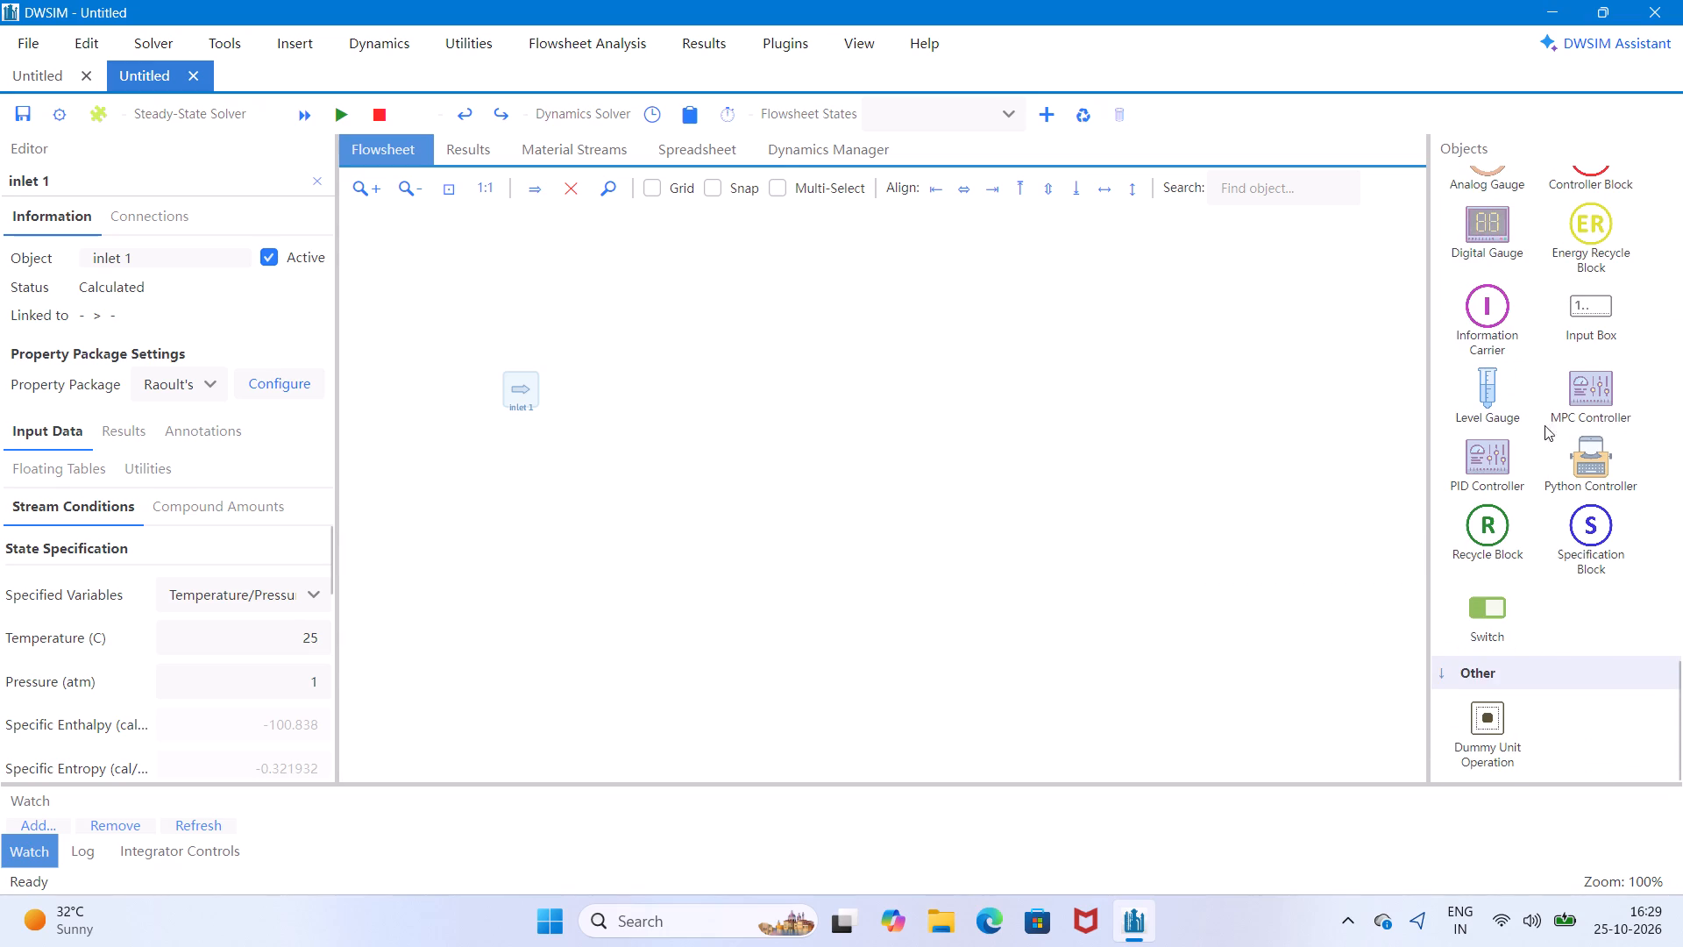
Close DWSIM.
click(1682, 0)
Refresh the Windows desktop.
right_click(938, 292)
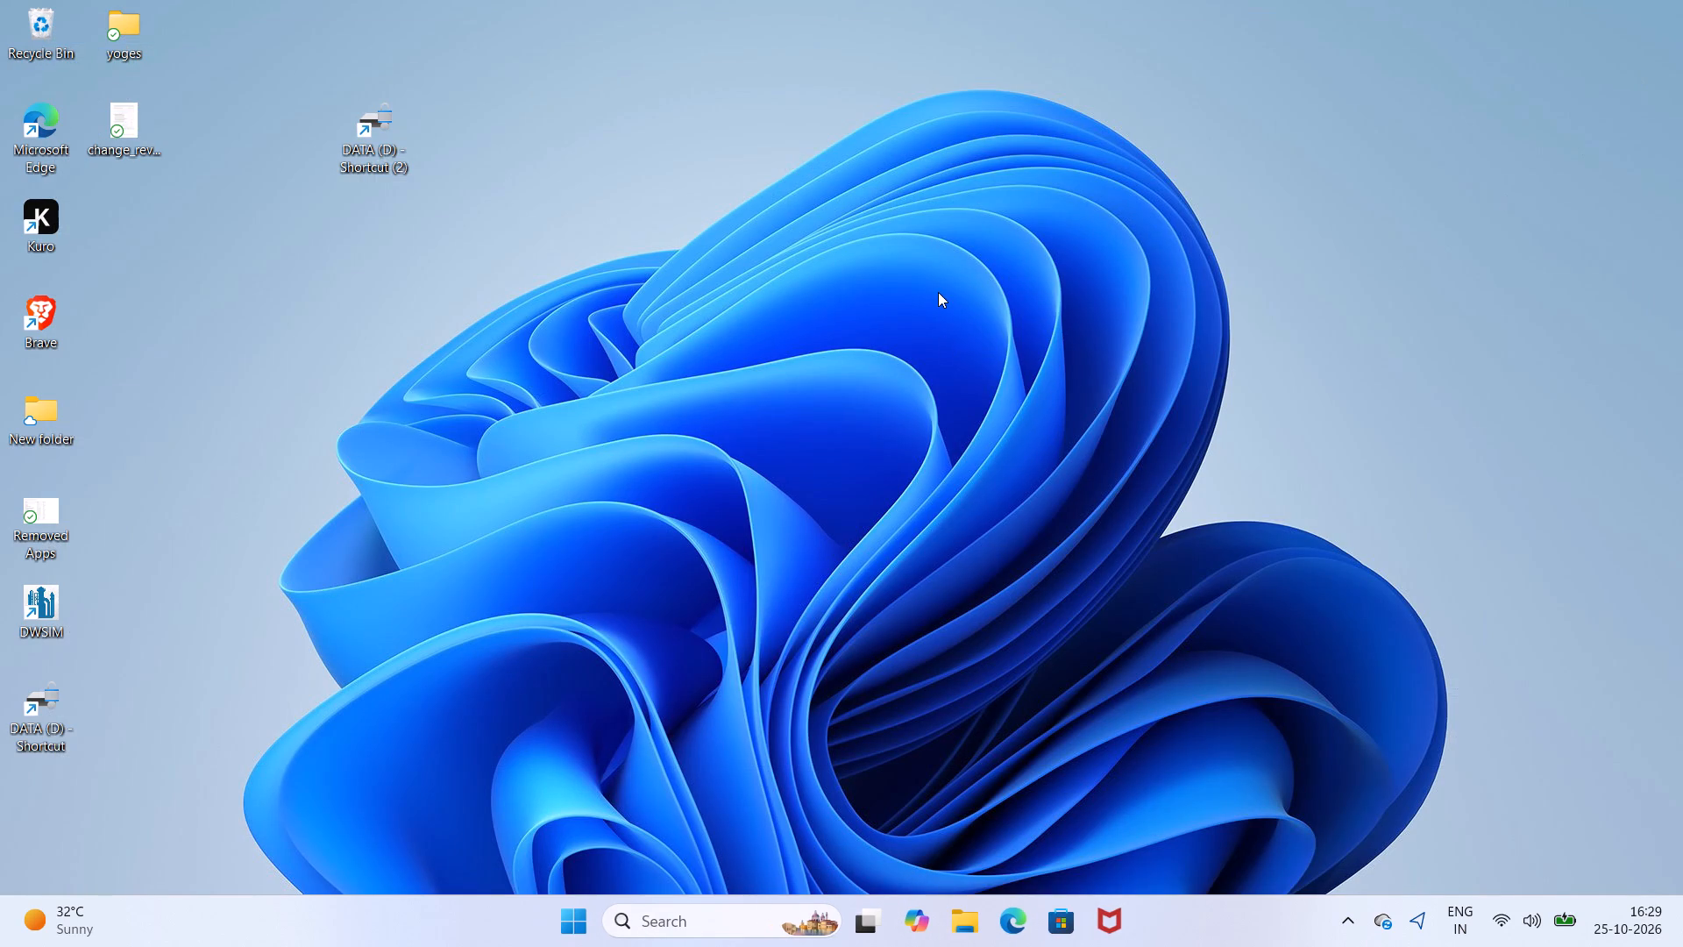
click(1033, 399)
right_click(1026, 250)
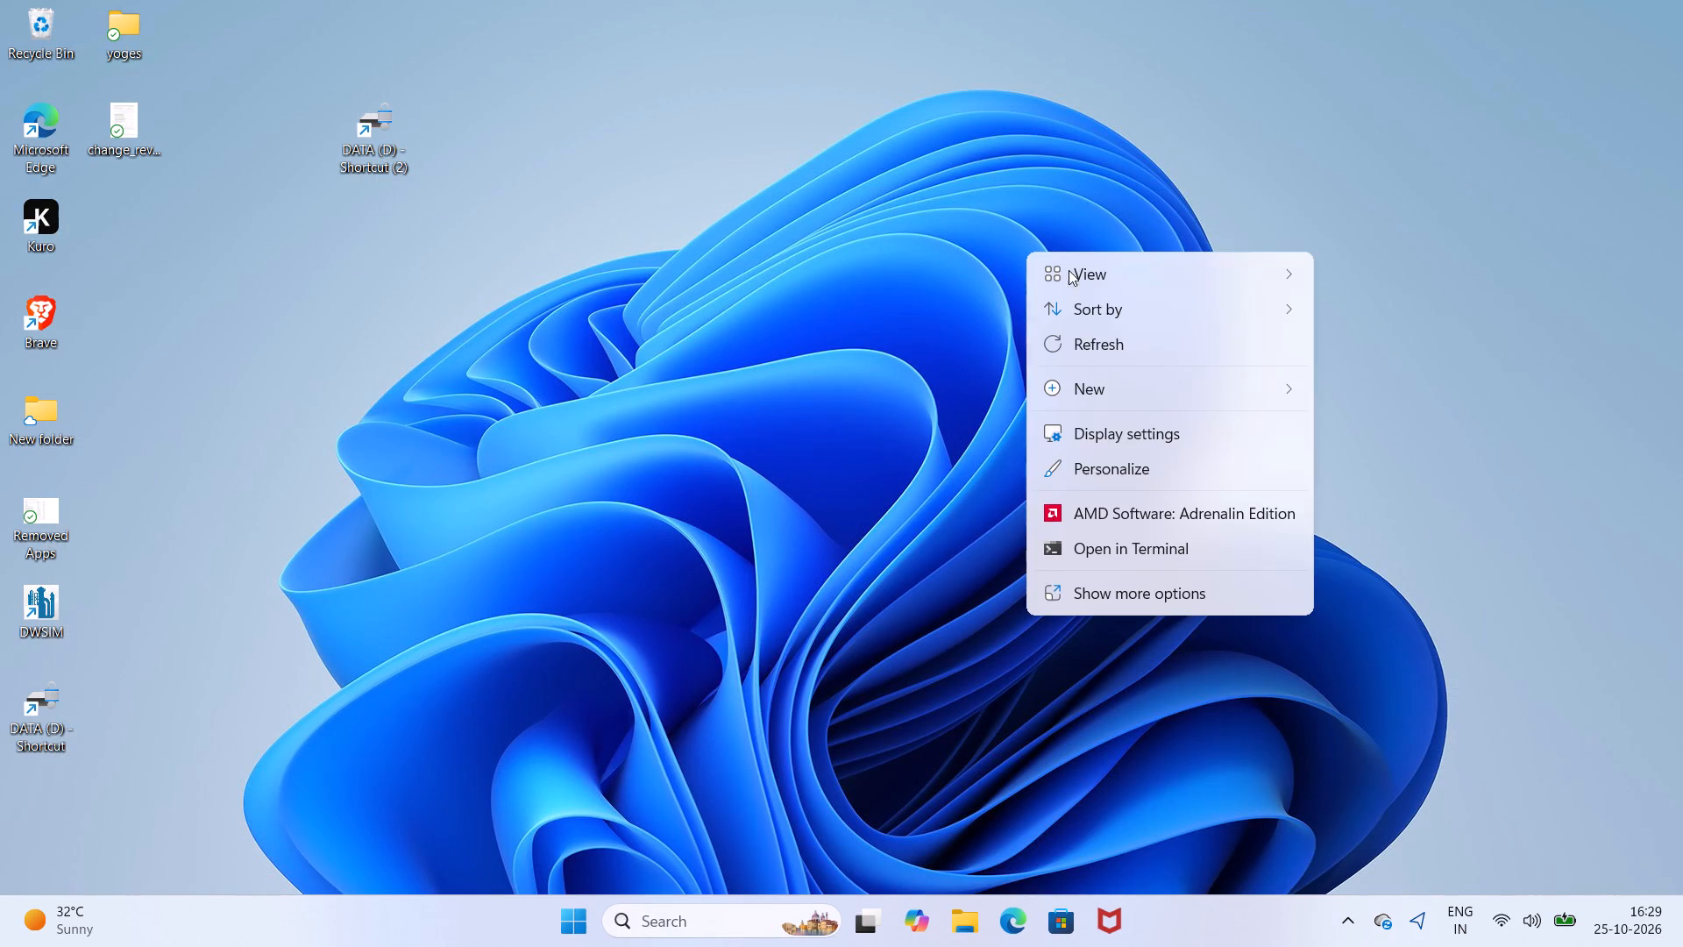
click(1093, 344)
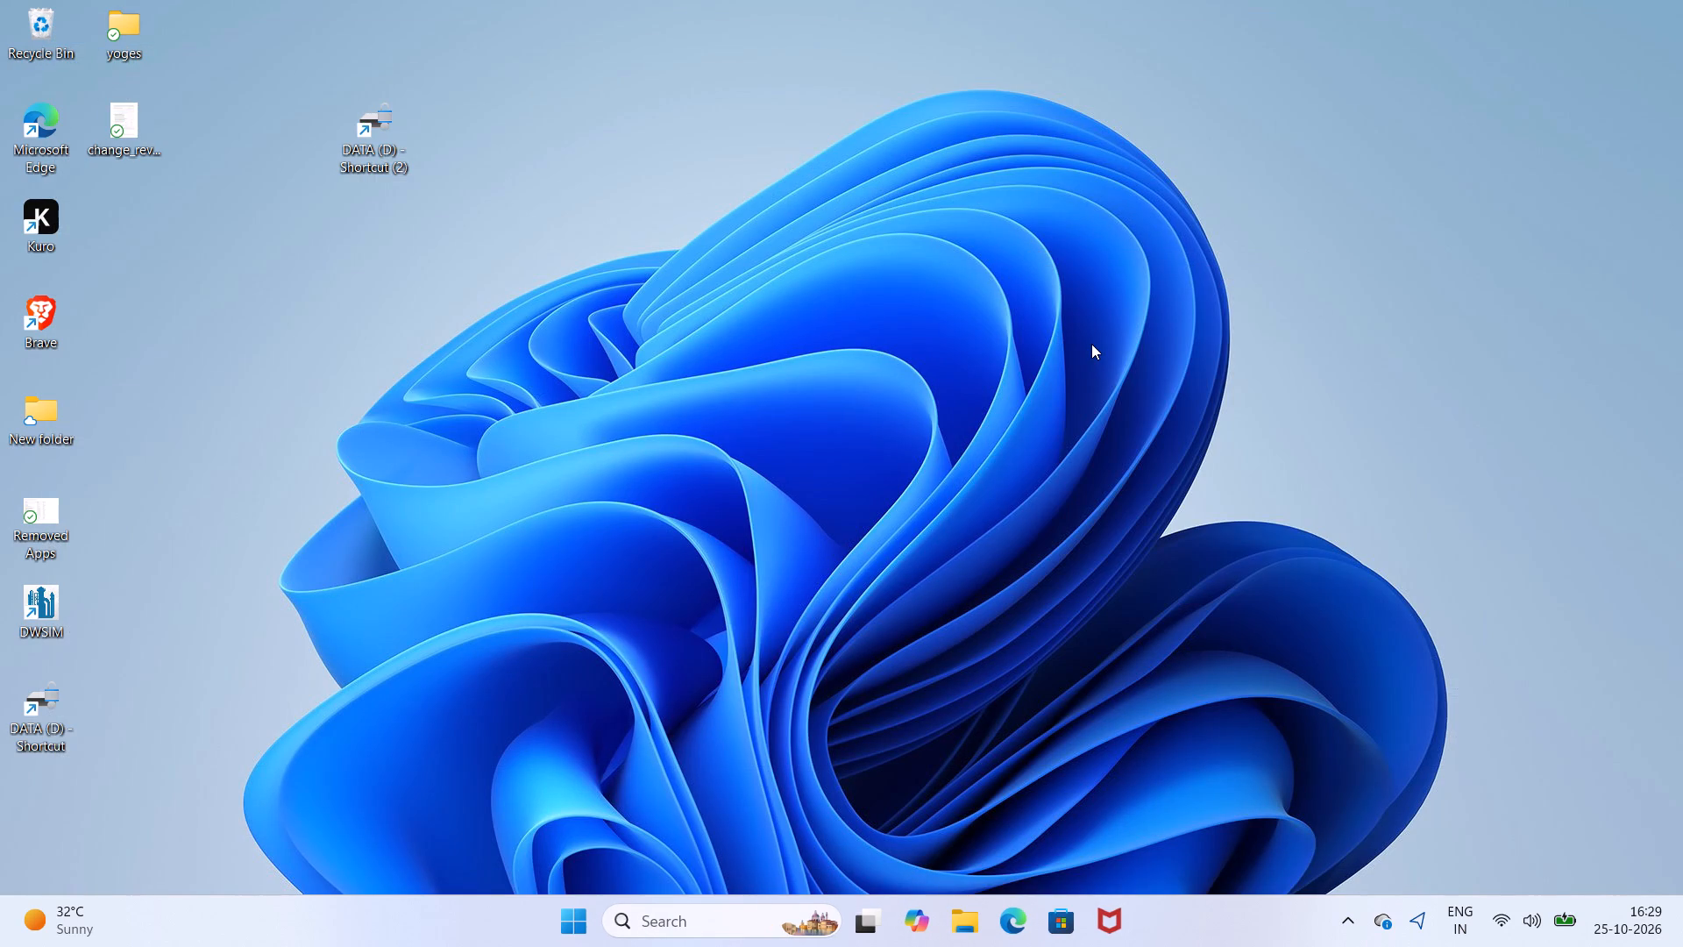